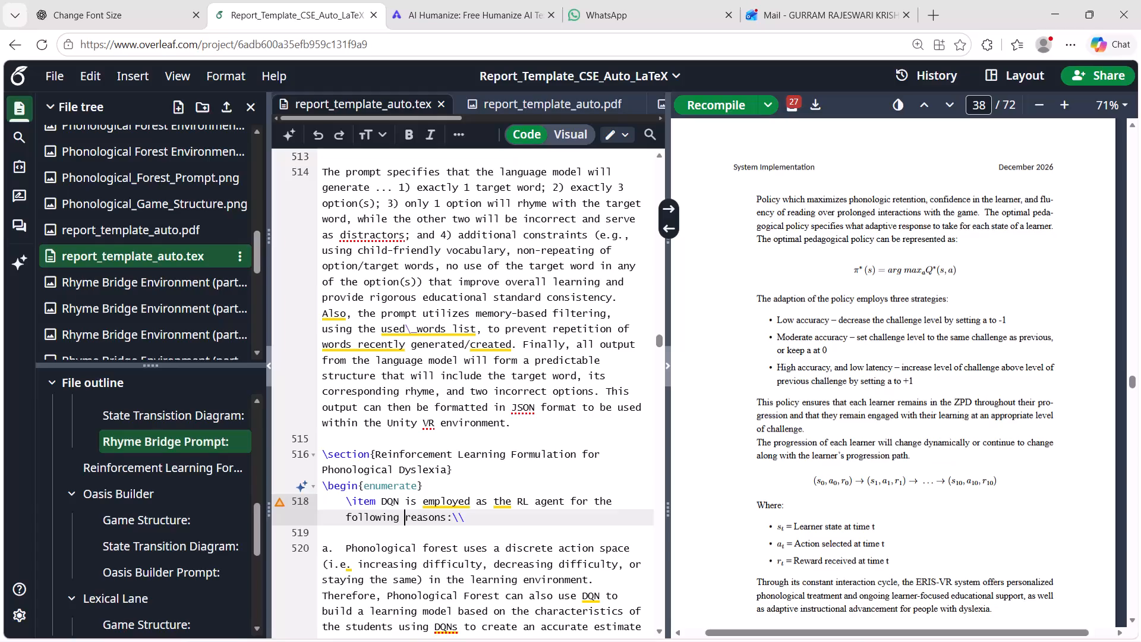
Go to the Lexical Lane section under Results and Analysis in the LaTeX source.
click(743, 376)
scroll(743, 376, down, 12)
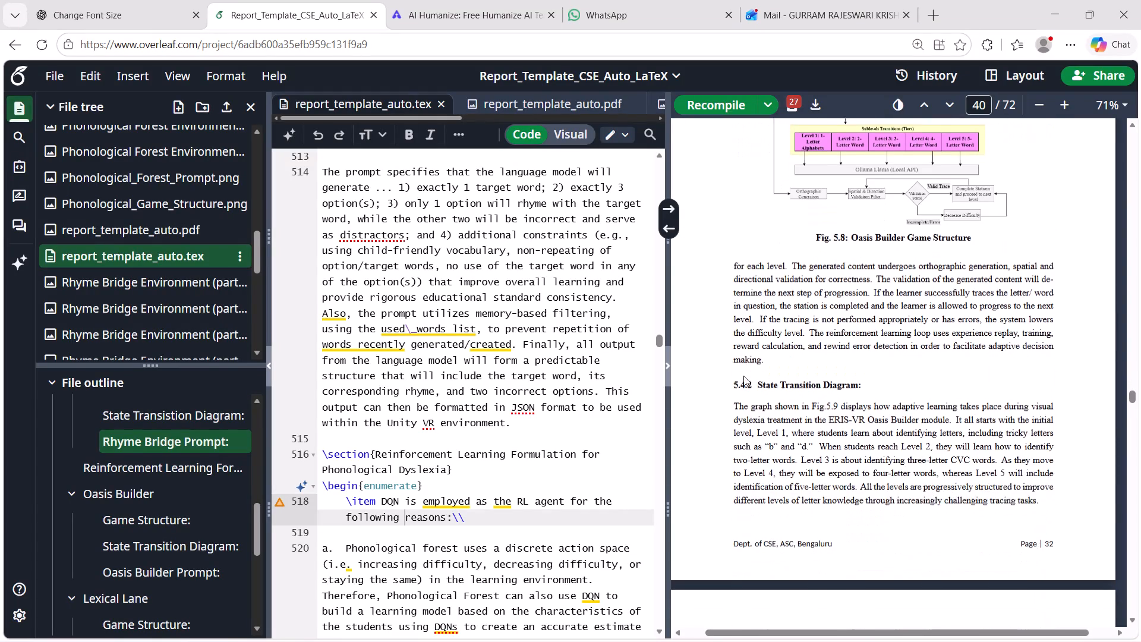
scroll(743, 376, down, 18)
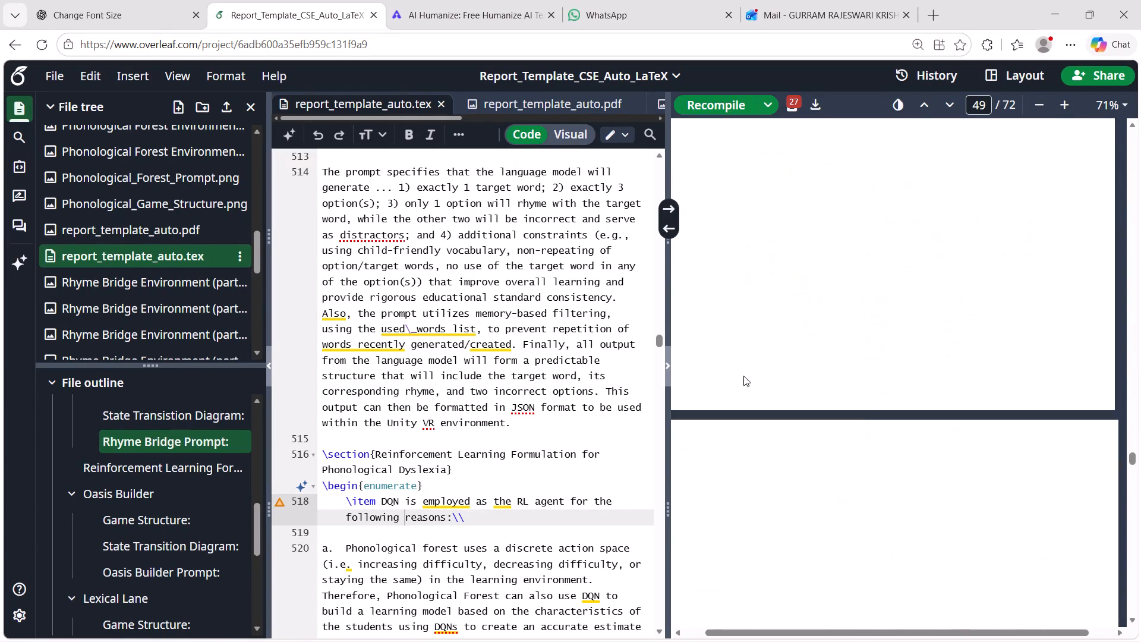
scroll(743, 376, down, 9)
scroll(194, 558, down, 2)
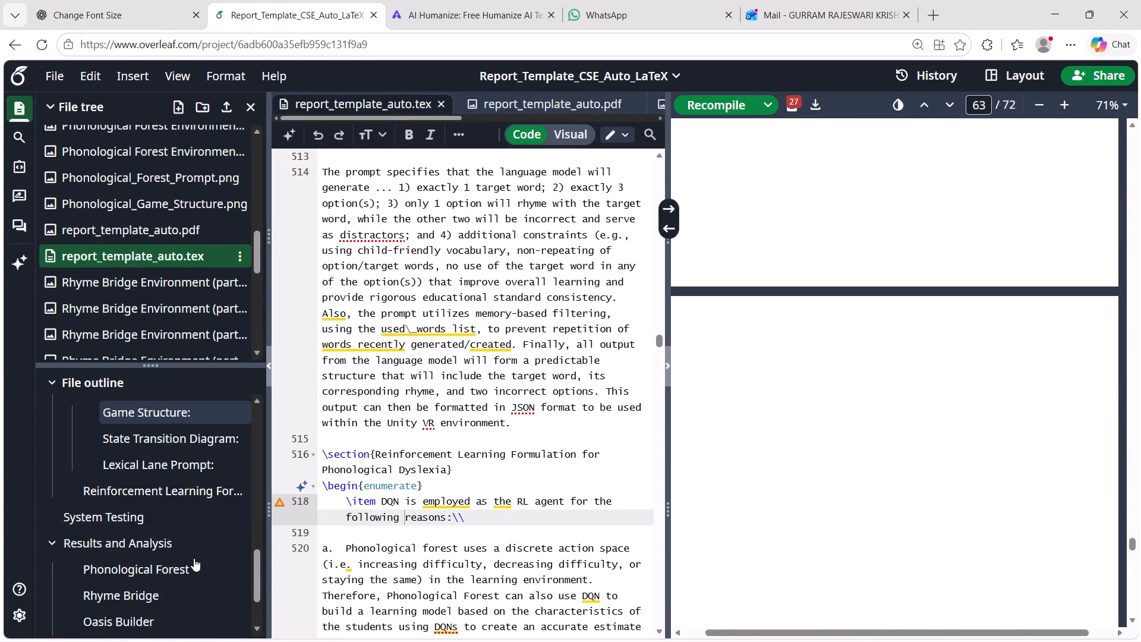
scroll(194, 558, down, 3)
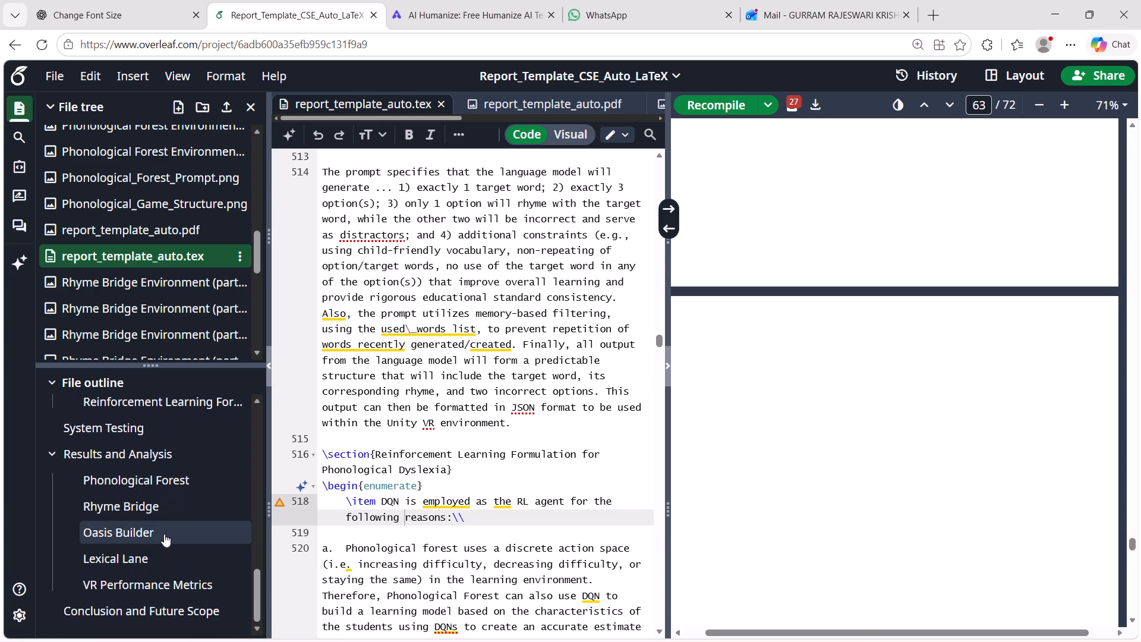
click(164, 534)
click(160, 549)
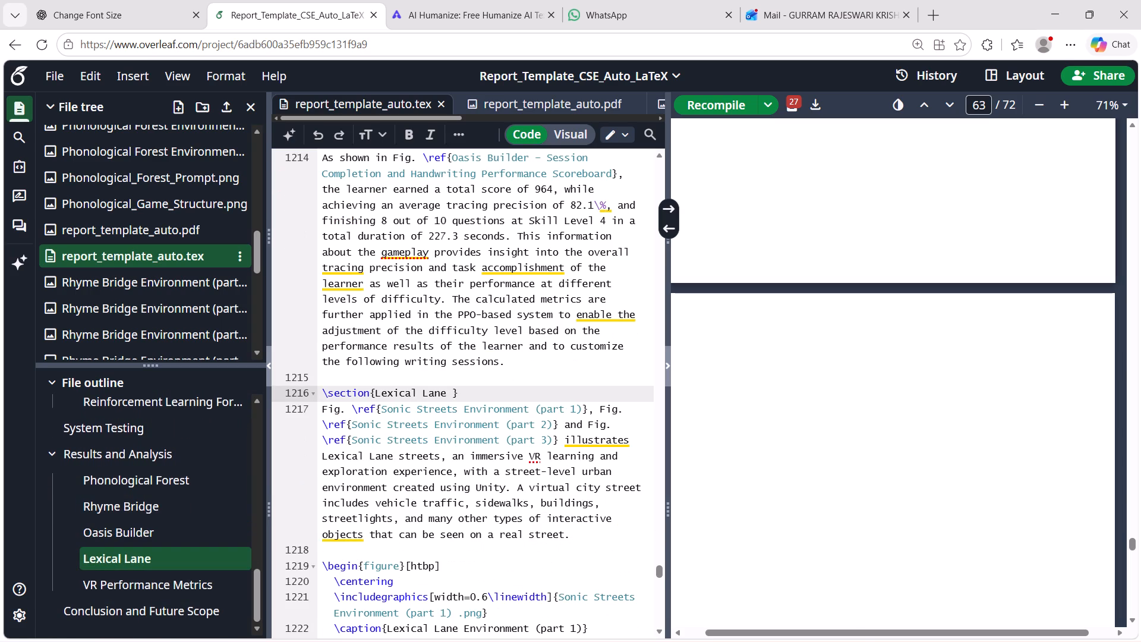
scroll(384, 463, down, 7)
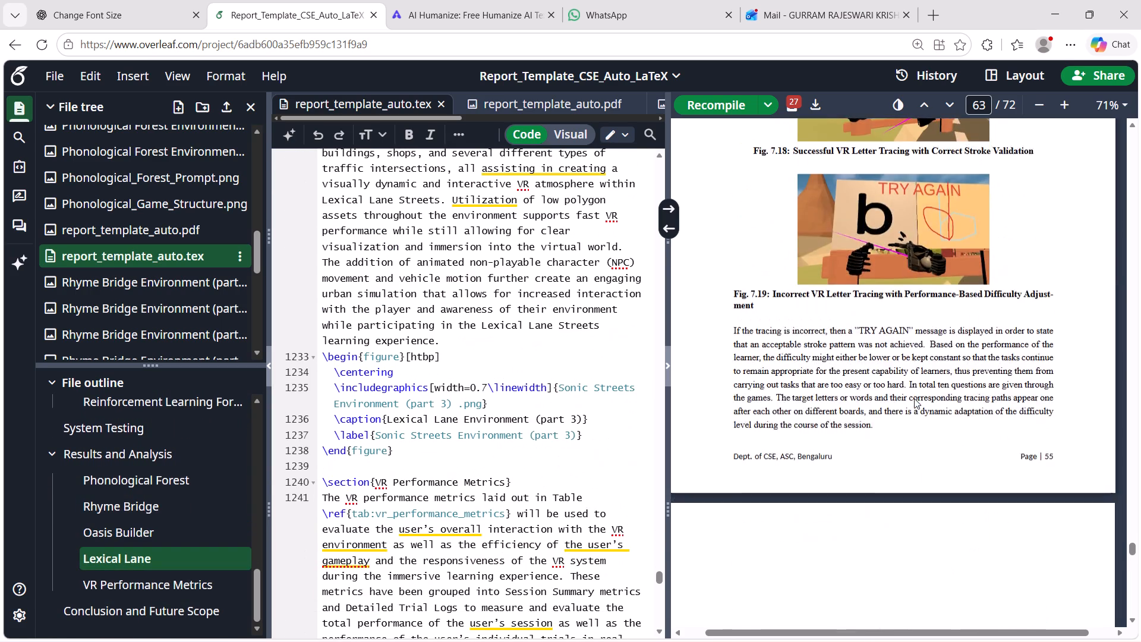
scroll(914, 398, right, 1)
scroll(914, 398, down, 1)
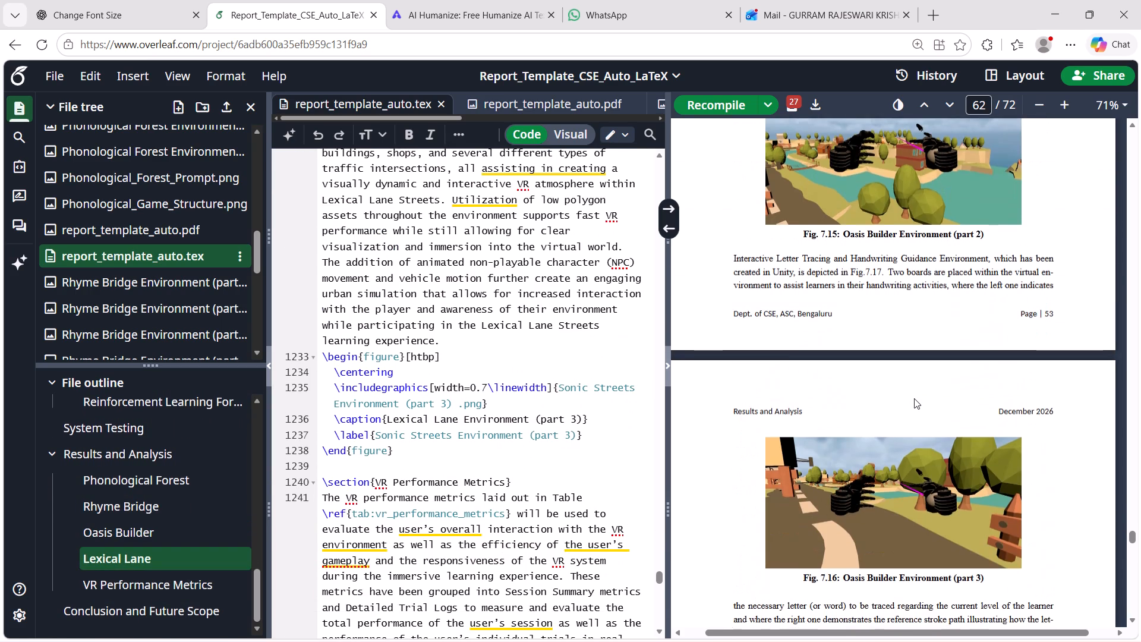
scroll(914, 398, down, 2)
scroll(914, 398, up, 1)
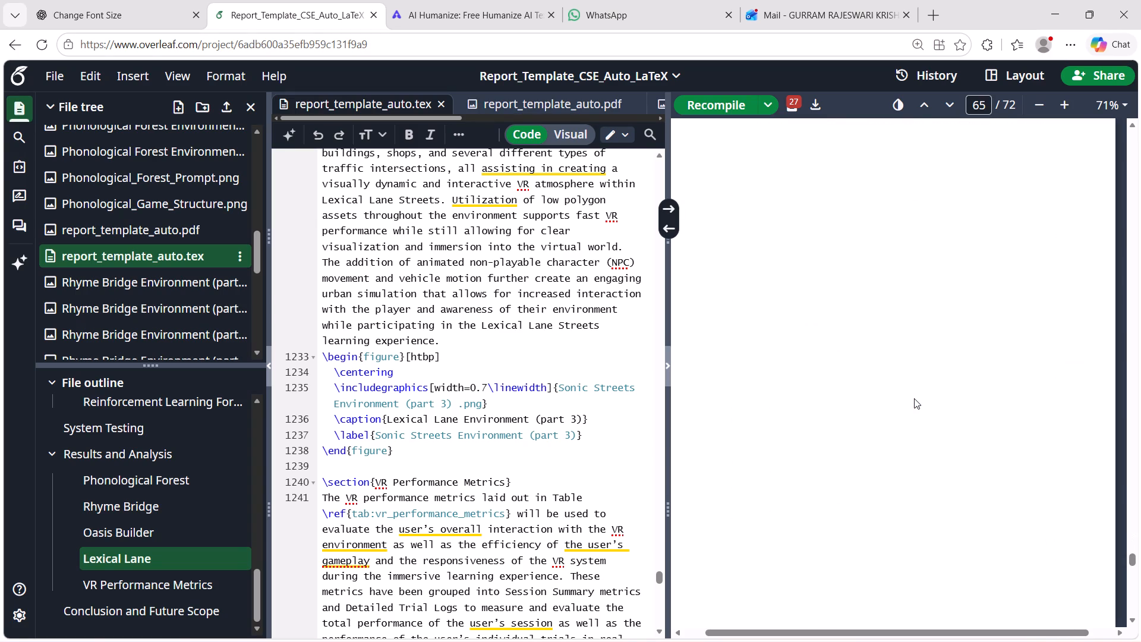
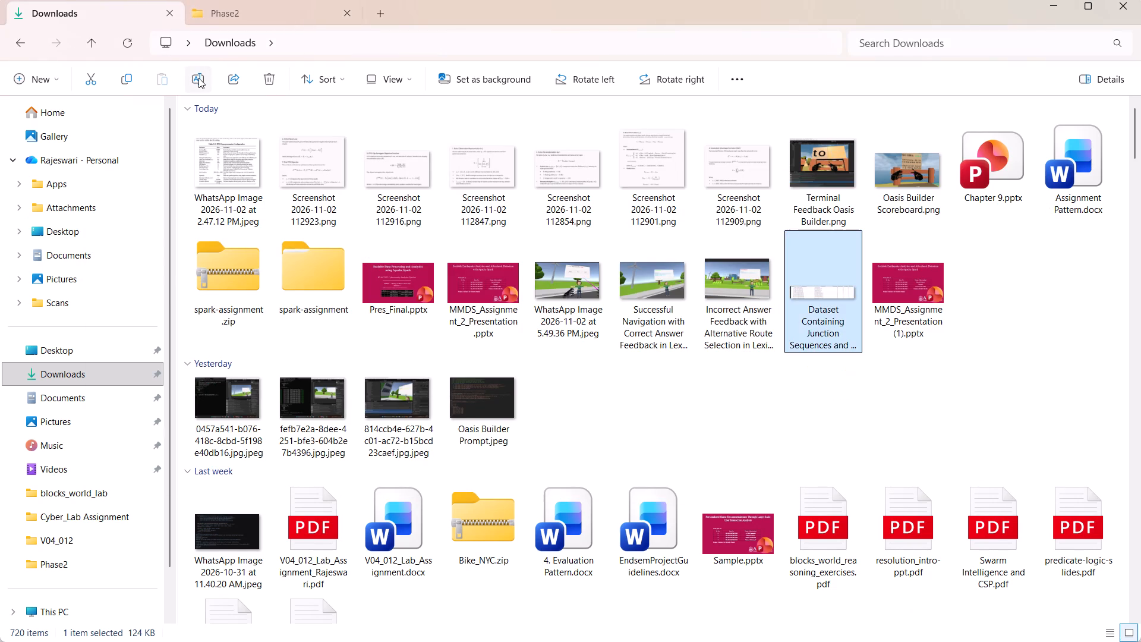
Switch to the Overleaf report project and upload the Dataset Containing Junction Sequences, Incorrect Answer Feedback and Successful Navigation images from Downloads.
key(alt+Tab)
key(alt+Tab)
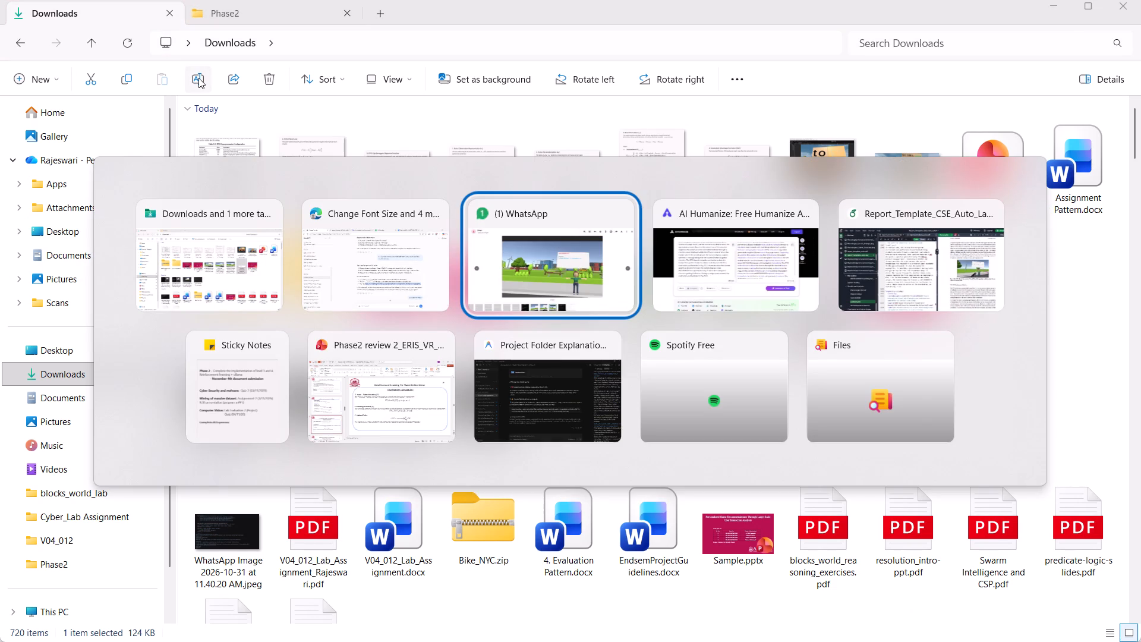
key(alt+Tab)
key(alt+Tab)
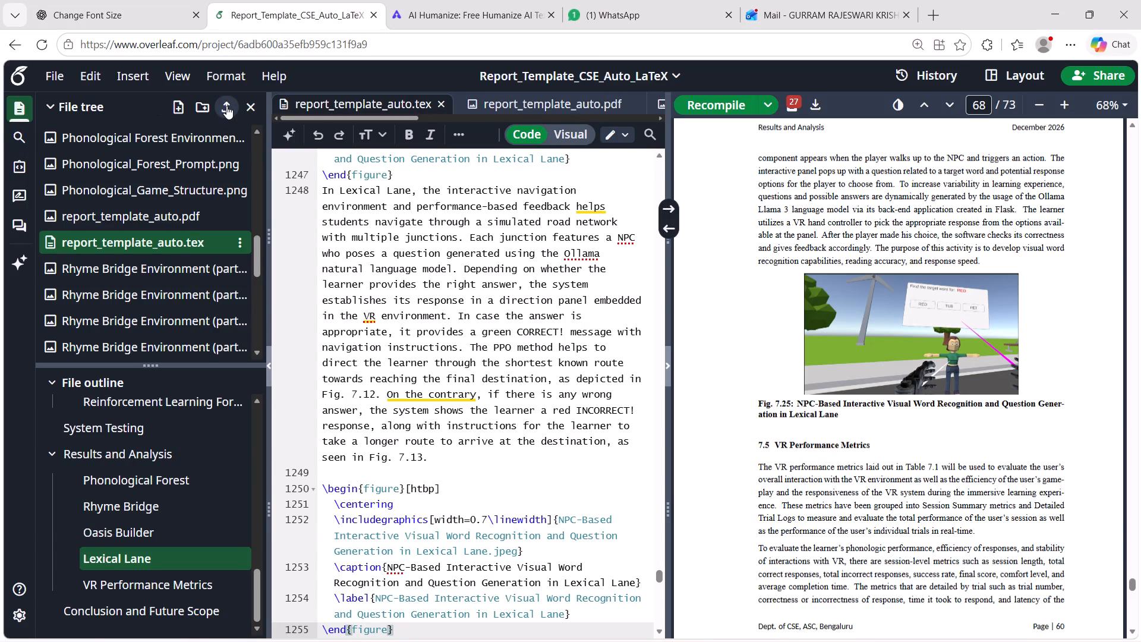
click(226, 106)
click(599, 299)
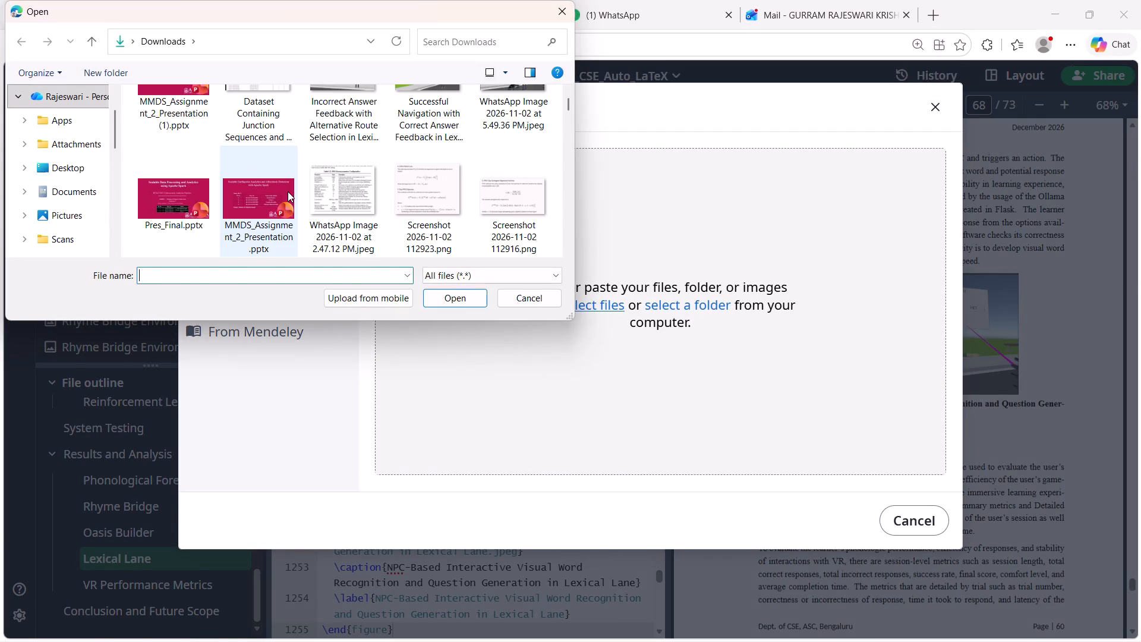
click(351, 115)
key(shift+Right)
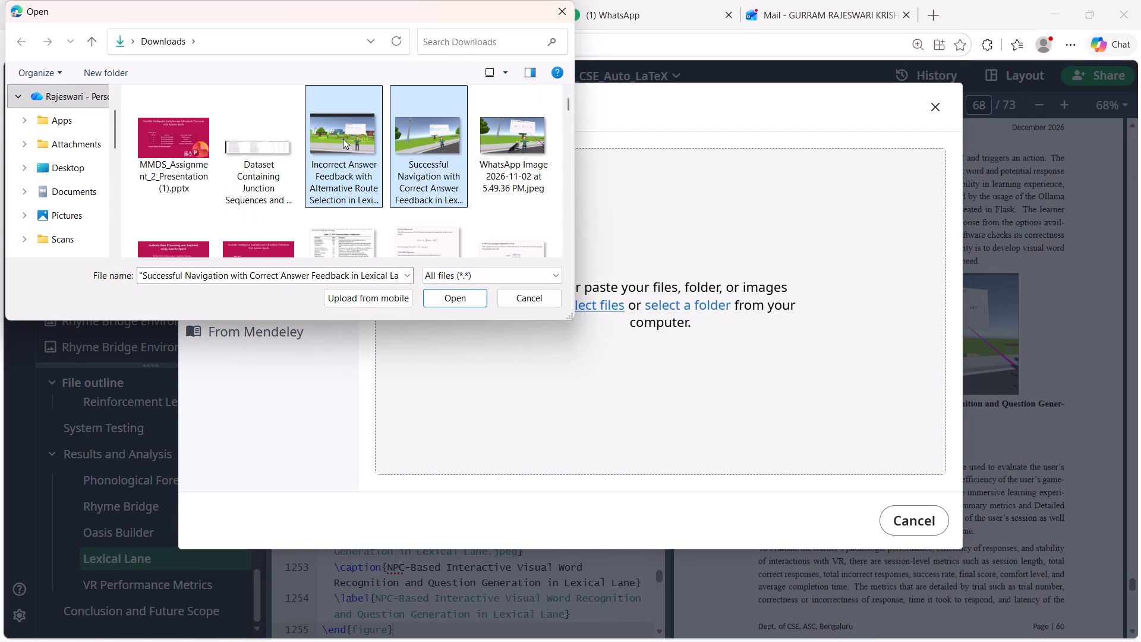
shift+click(272, 141)
click(258, 159)
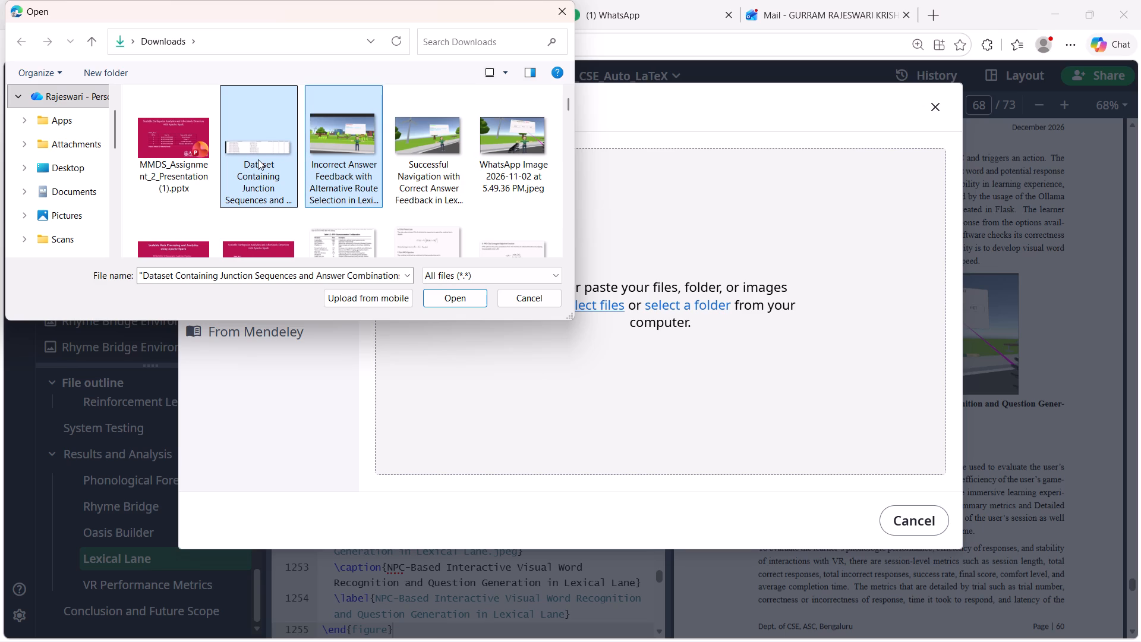
key(shift+Right)
key(shift+Right)
key(Return)
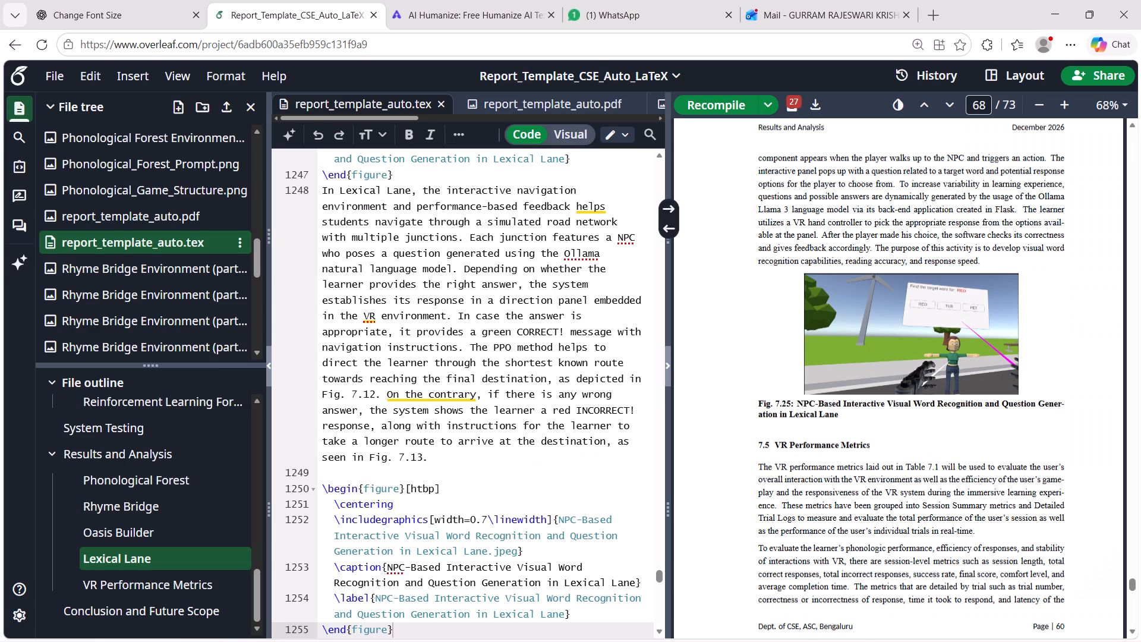
Add a blank line after the Lexical Lane feedback paragraph and insert a duplicate of the NPC-based word recognition figure block beneath the existing block.
click(511, 457)
key(Return)
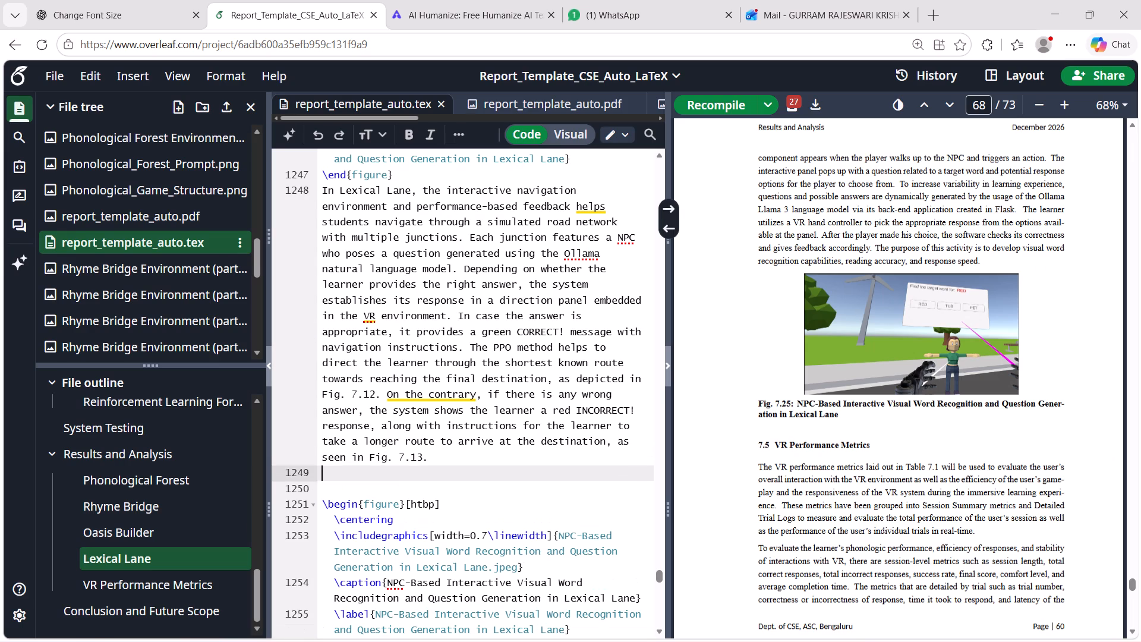
scroll(511, 457, down, 1)
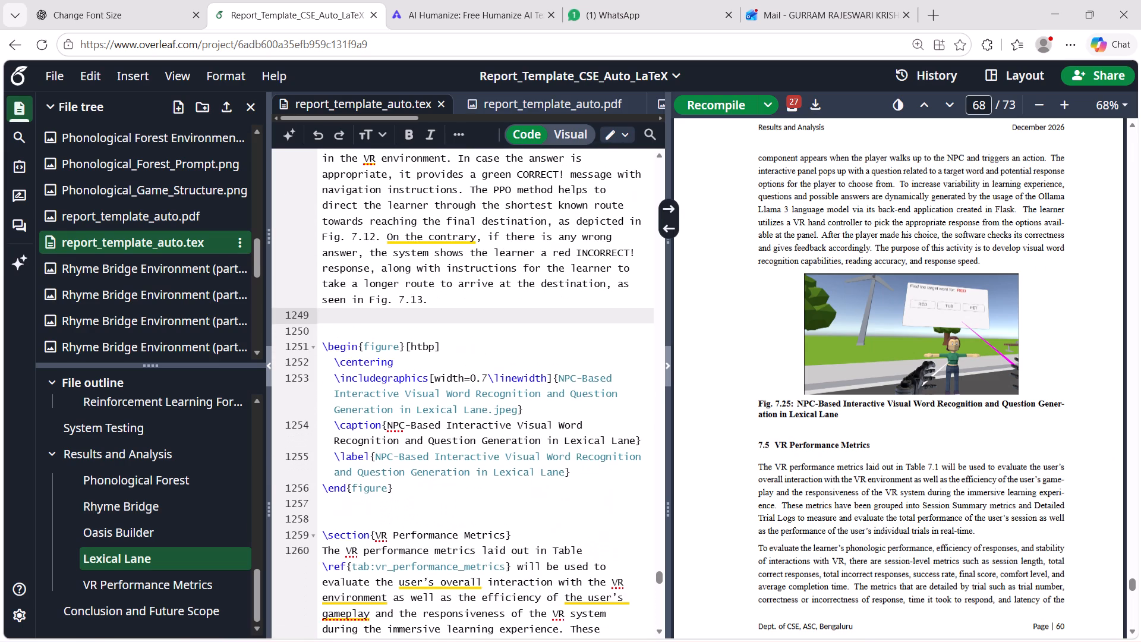
scroll(511, 457, down, 1)
drag(424, 486, 323, 345)
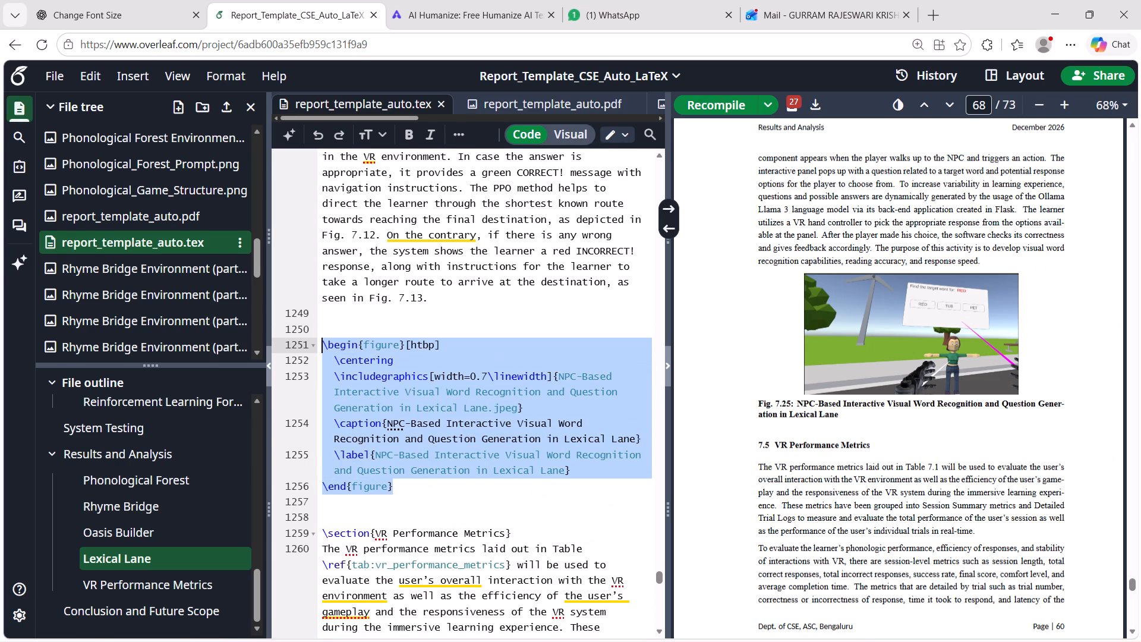
drag(323, 345, 323, 345)
key(ctrl+c)
click(437, 479)
key(Return)
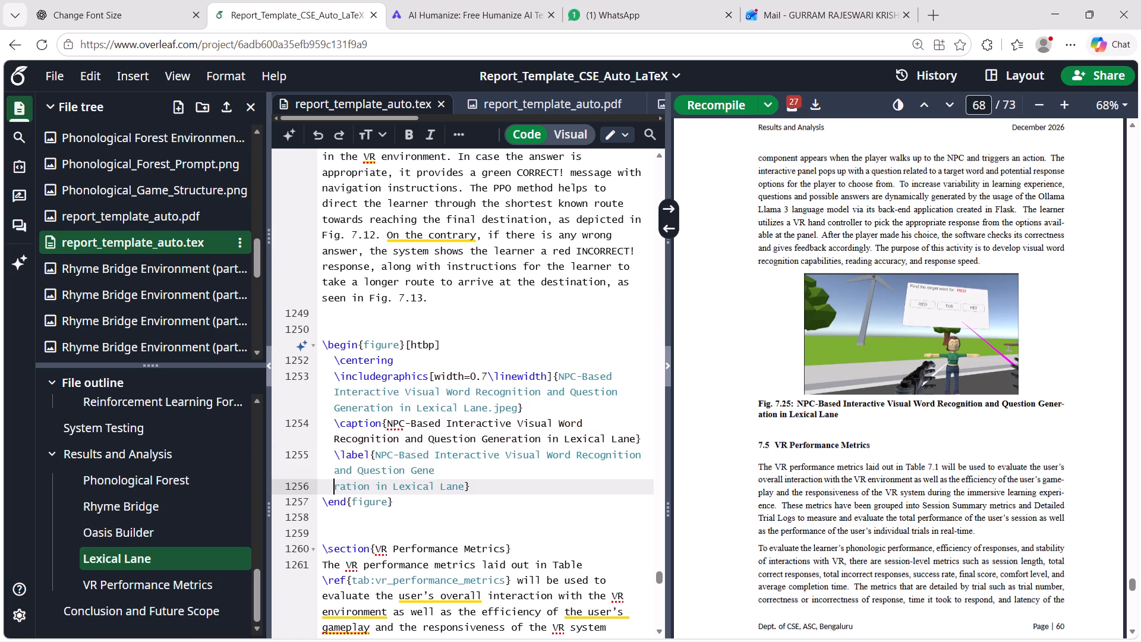
key(ctrl+z)
key(Down)
key(Return)
key(Return)
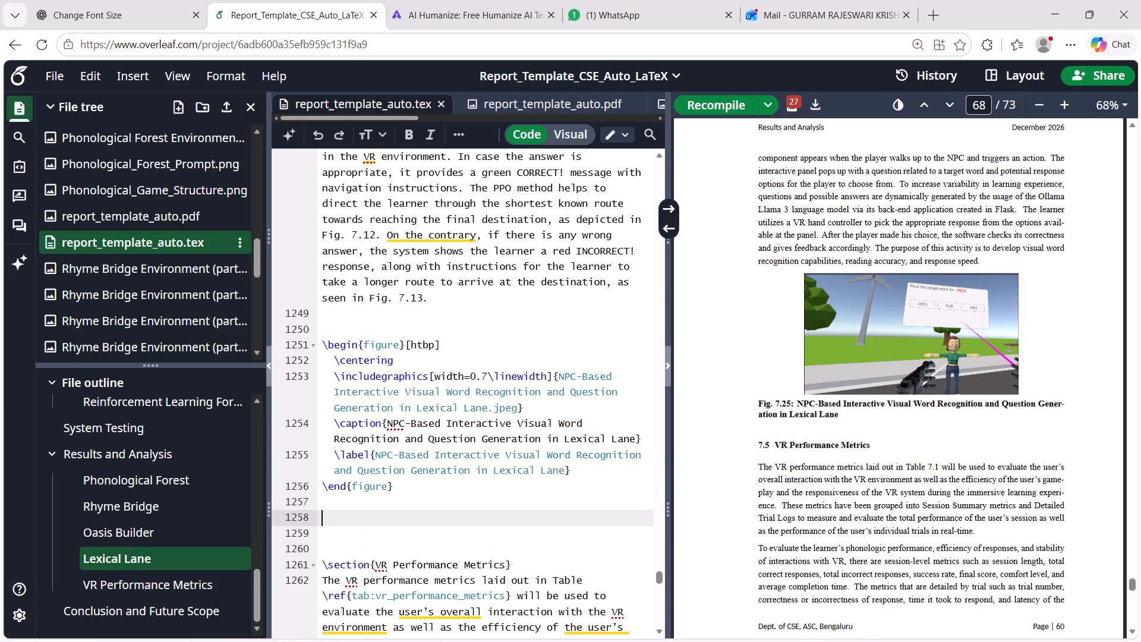
key(ctrl+v)
scroll(515, 446, down, 1)
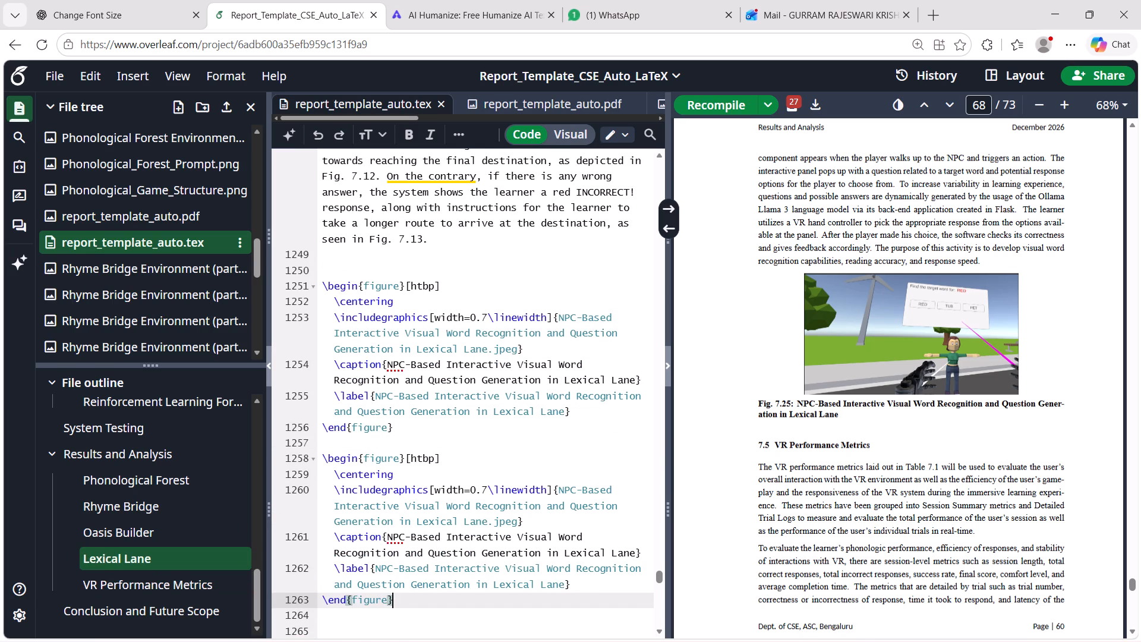
Set the first copied figure block's image file to "Successful Navigation with Correct Answer Feedback in Lexical Lane..jpeg".
drag(557, 316, 518, 351)
key(super+v)
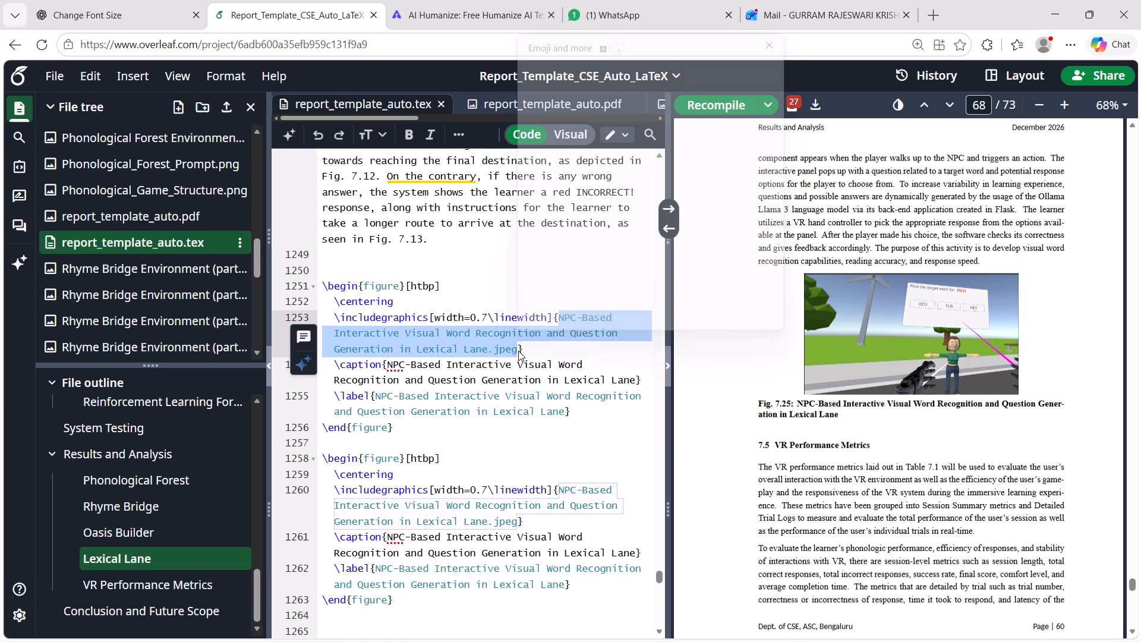
scroll(617, 216, down, 2)
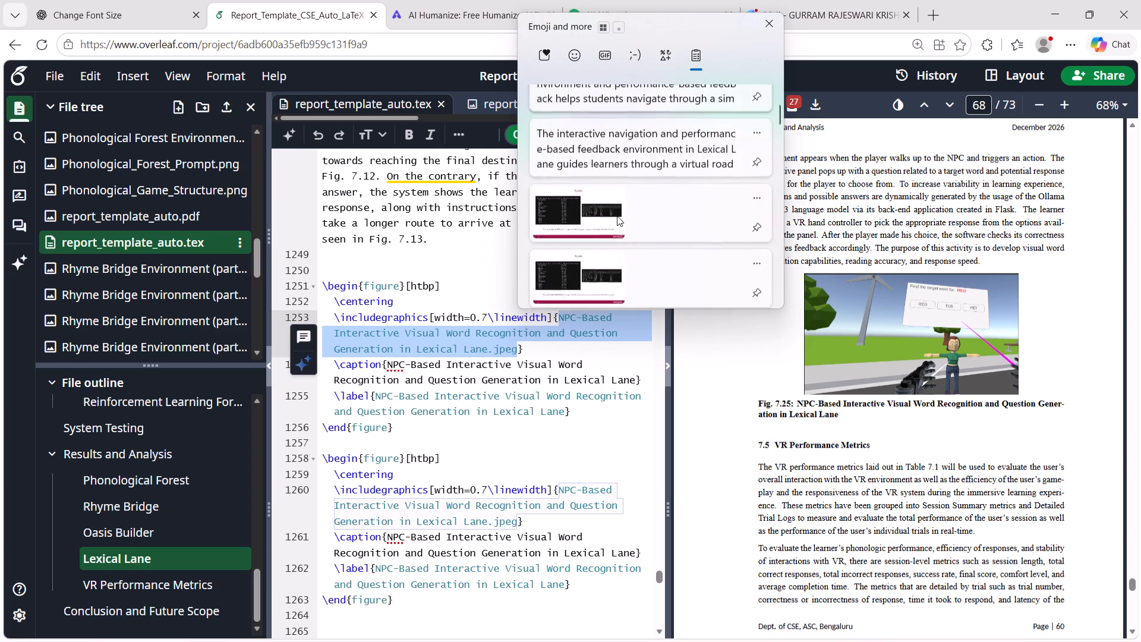
scroll(617, 216, down, 3)
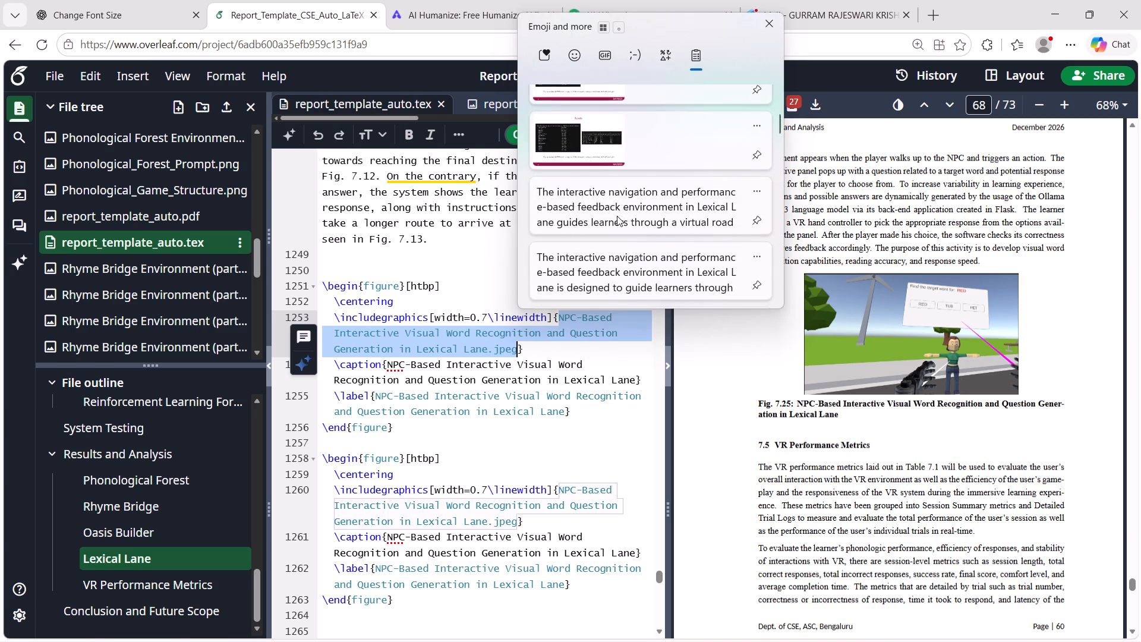
scroll(617, 216, down, 3)
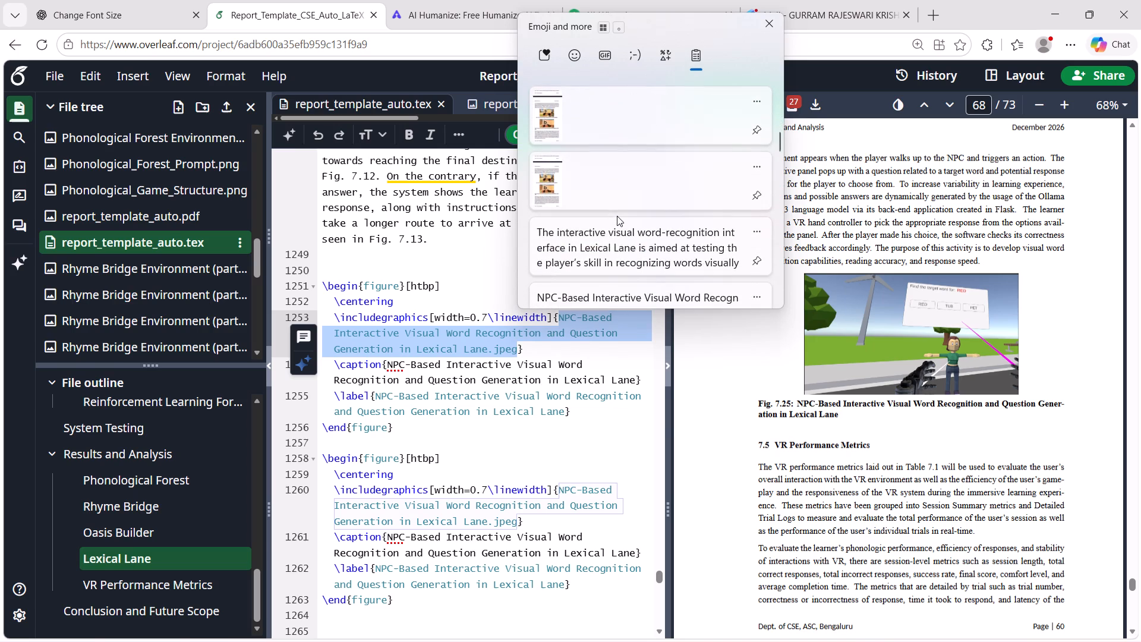
text(succ)
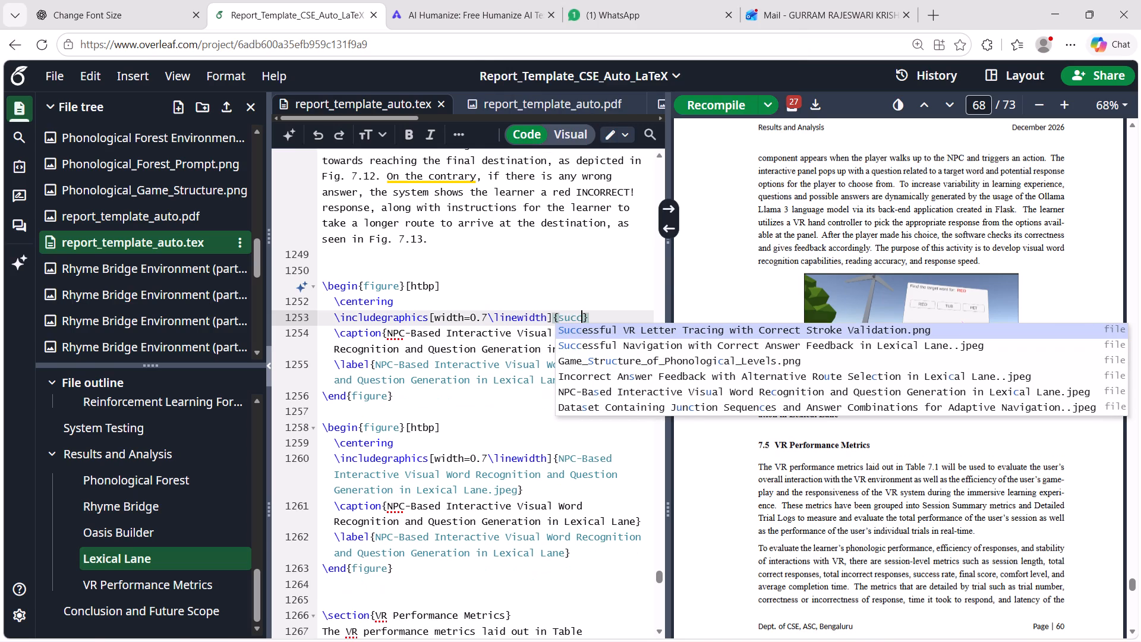
key(Down)
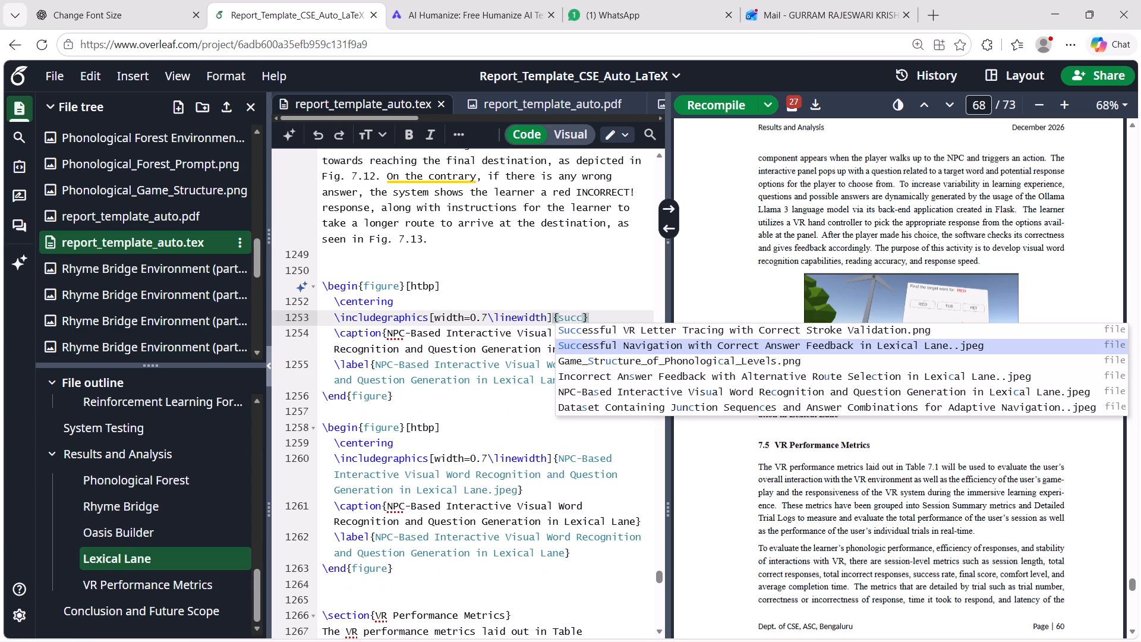
key(Return)
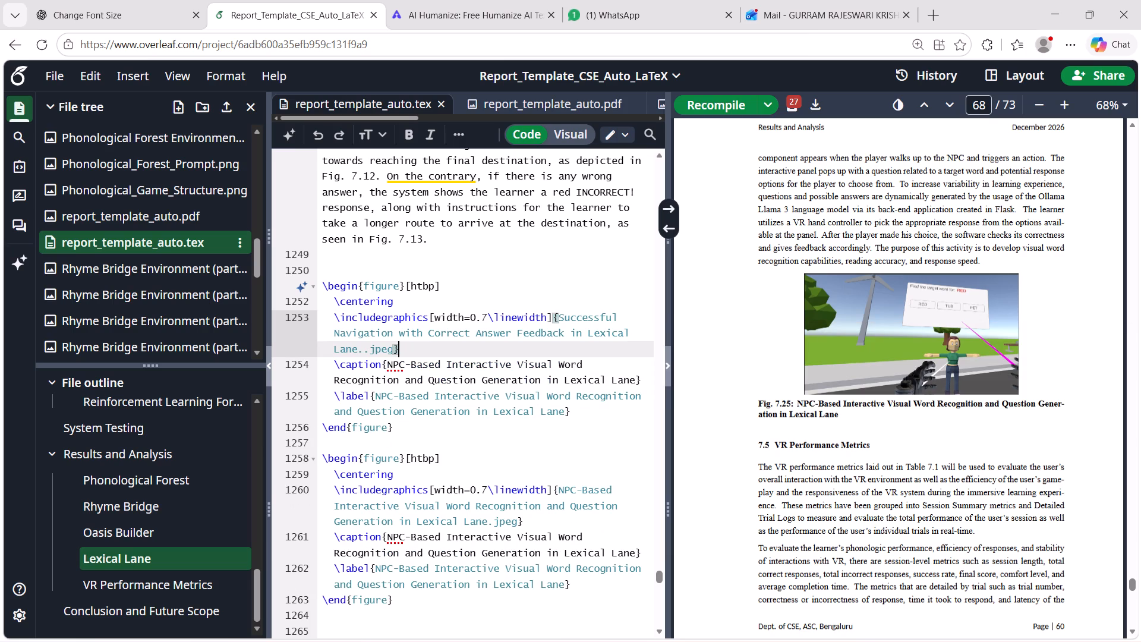
Replace that figure's caption with its image name, "Successful Navigation with Correct Answer Feedback in Lexical Lane".
drag(559, 316, 360, 353)
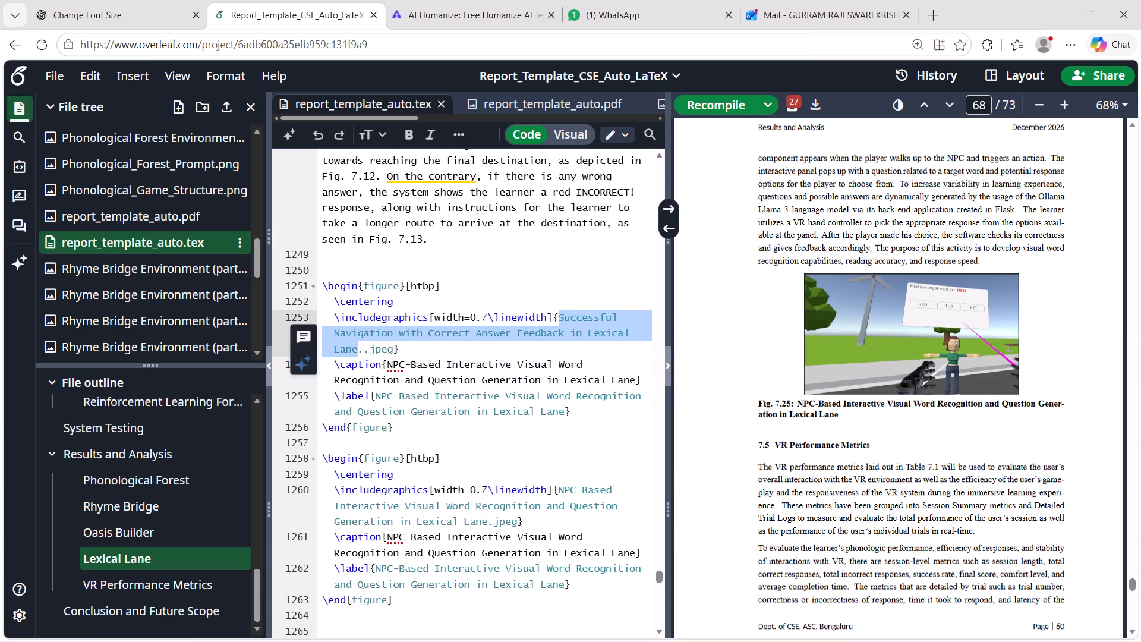
key(ctrl+c)
drag(385, 366, 625, 379)
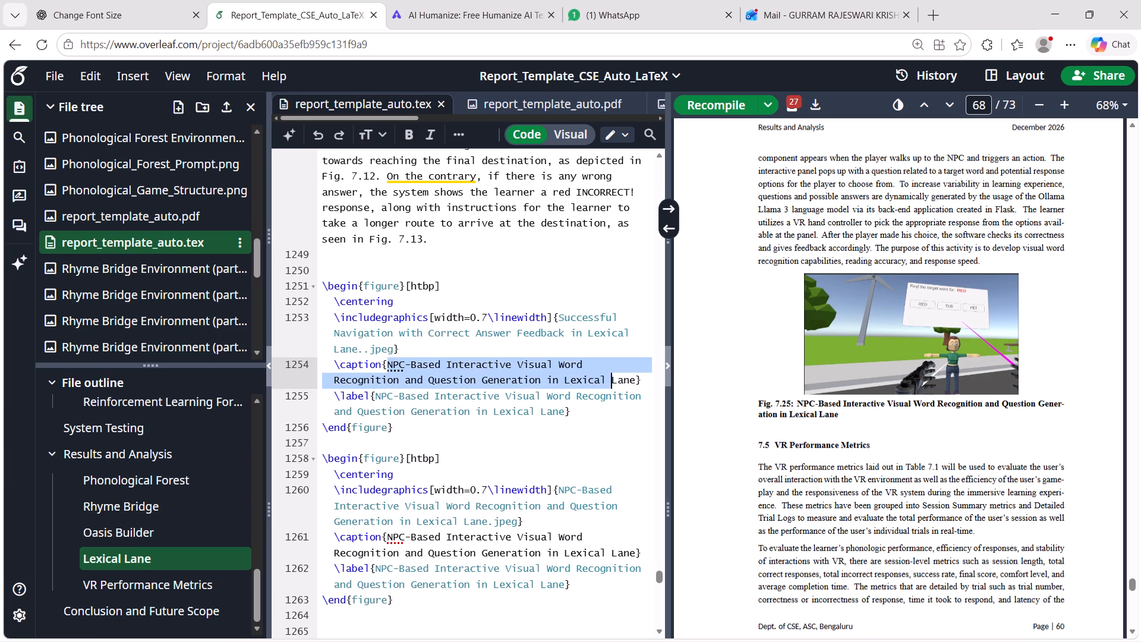
drag(625, 379, 636, 375)
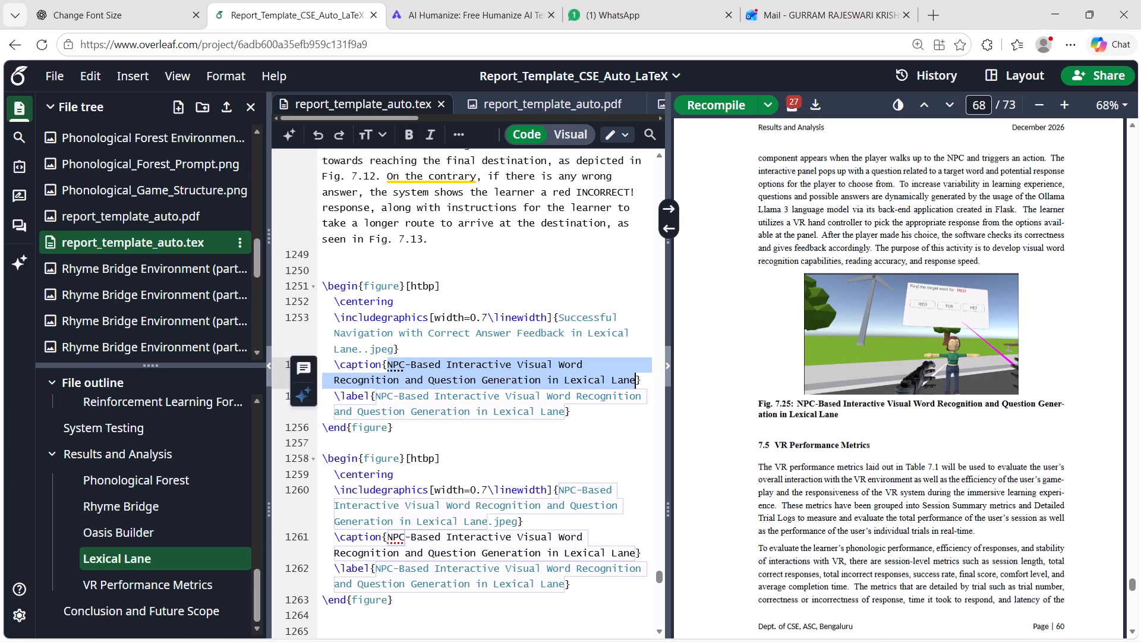
Replace both the caption and label text of the first copied figure block with "Successful Navigation with Correct Answer Feedback in Lexical Lane".
ctrl+drag(374, 393, 568, 409)
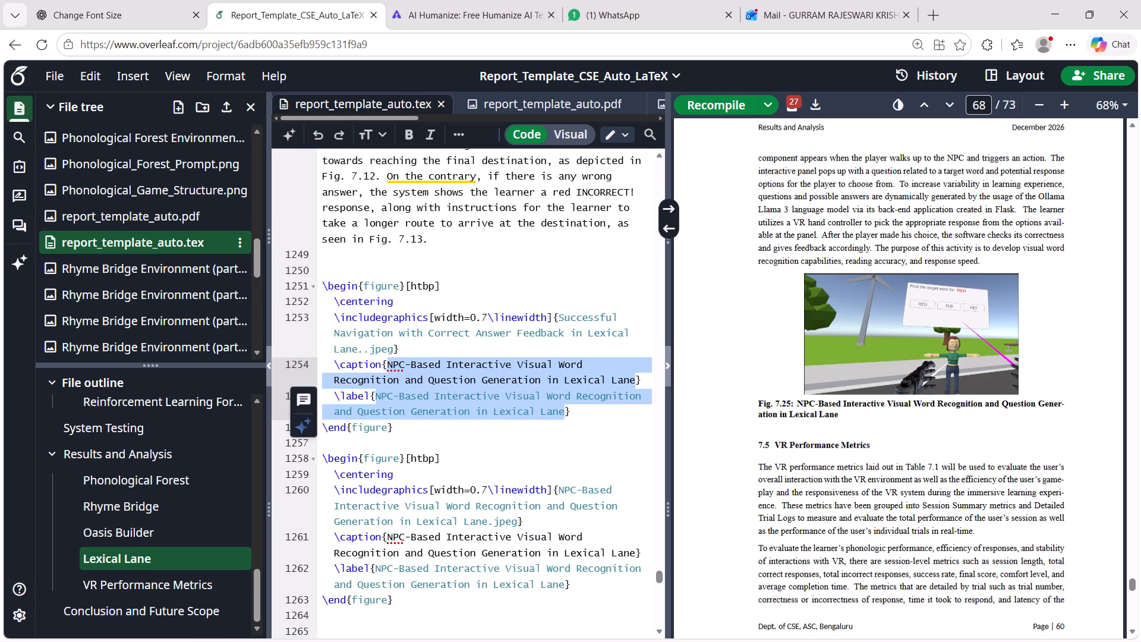
key(ctrl+v)
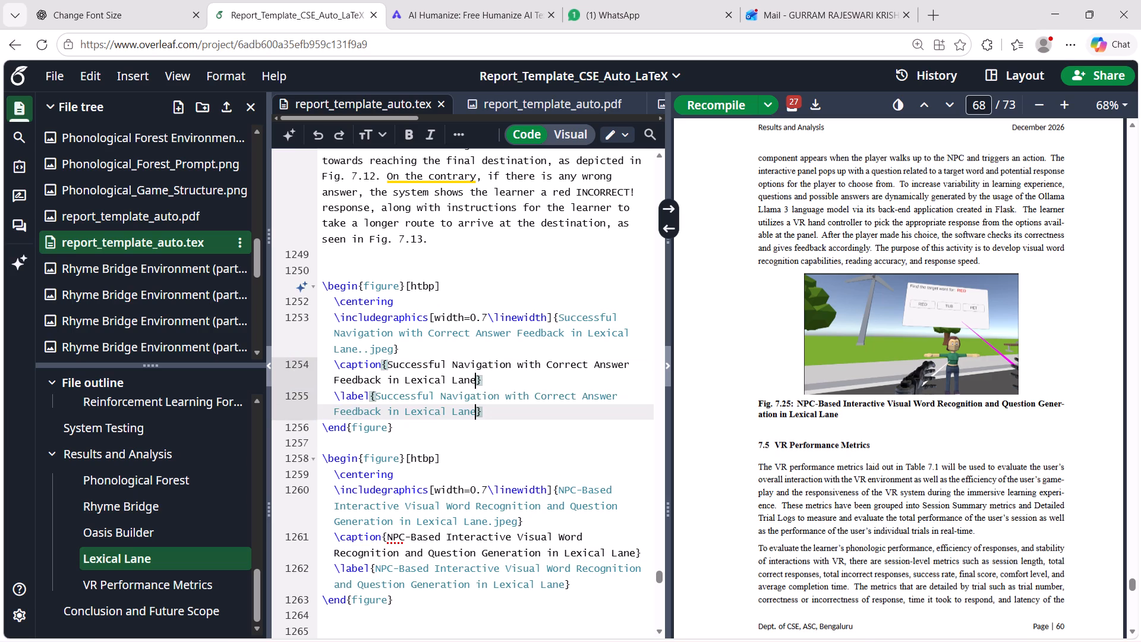
click(484, 427)
Clear the NPC image file name from the second copied figure block, trying the file suggestions for "ins" and "su".
scroll(453, 468, down, 1)
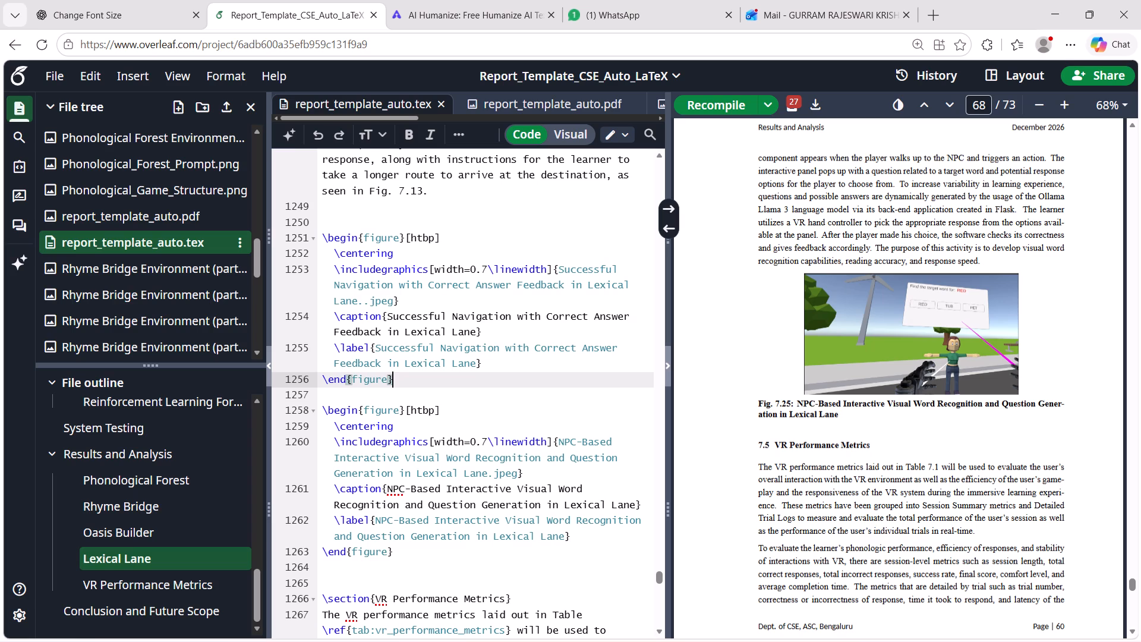
drag(558, 446, 517, 481)
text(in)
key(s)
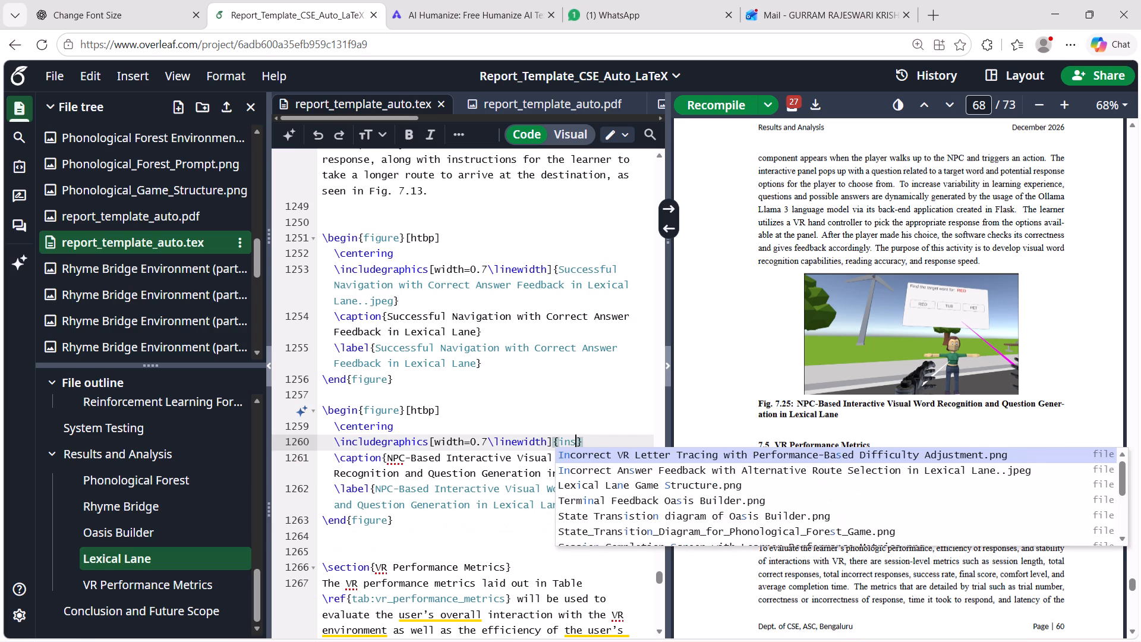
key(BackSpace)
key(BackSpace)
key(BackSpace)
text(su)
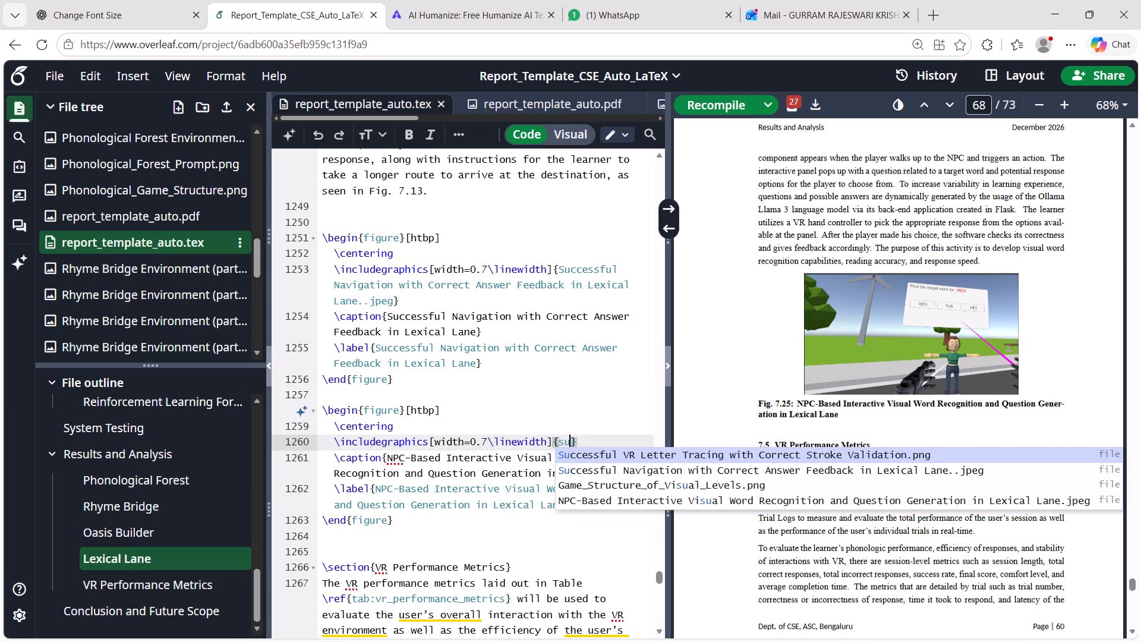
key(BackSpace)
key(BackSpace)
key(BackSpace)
Switch to the Downloads folder to check the name of the renamed Lexical Lane feedback image, and return to the Overleaf report.
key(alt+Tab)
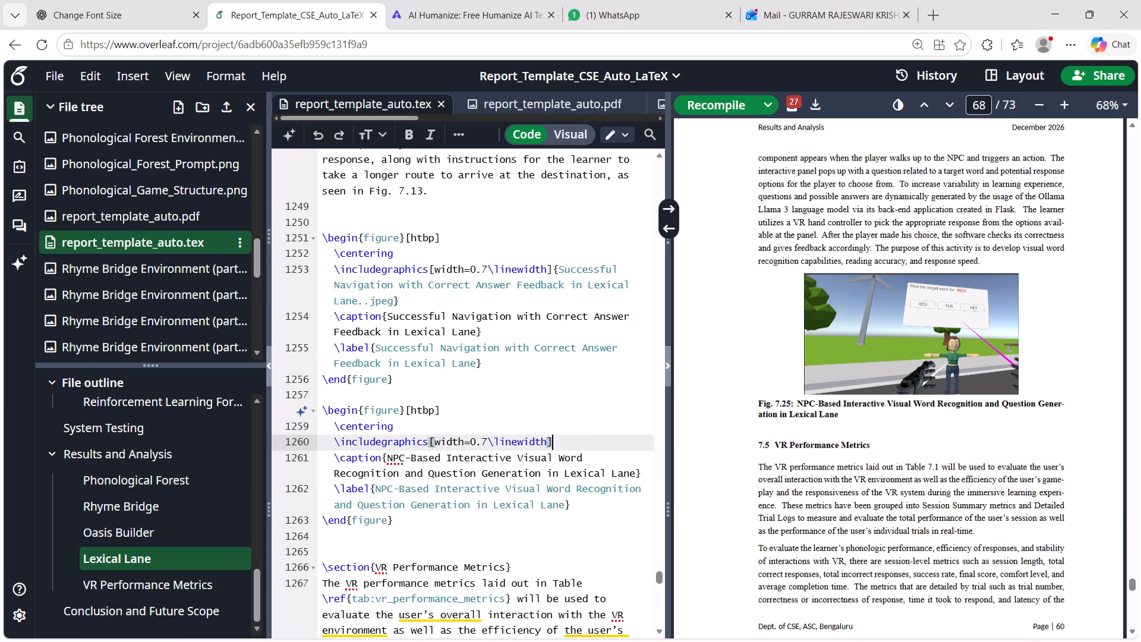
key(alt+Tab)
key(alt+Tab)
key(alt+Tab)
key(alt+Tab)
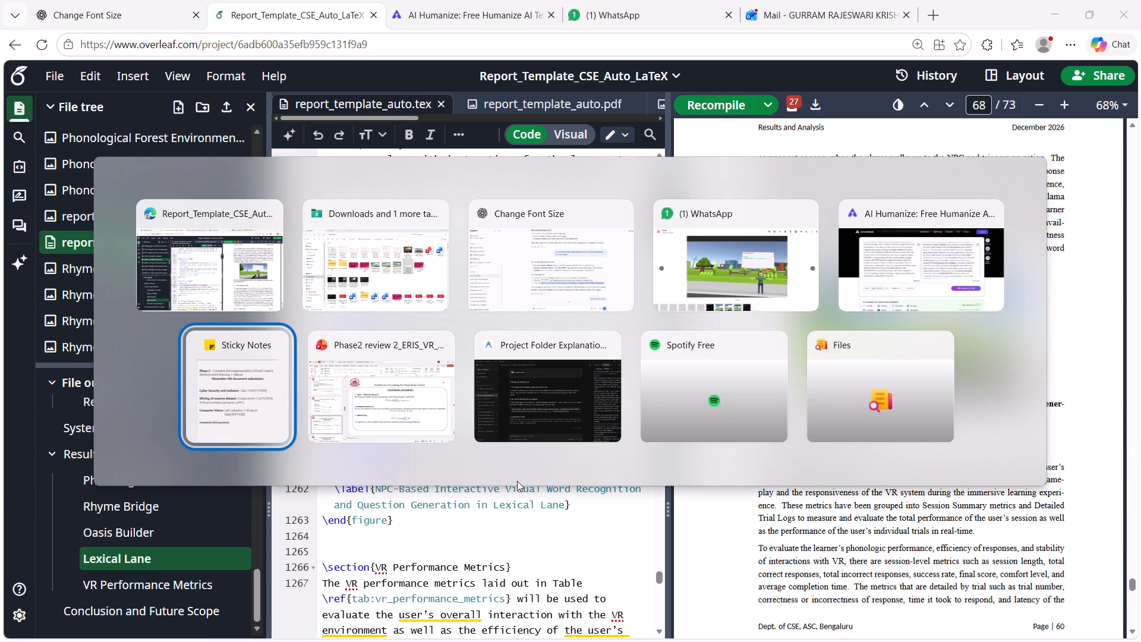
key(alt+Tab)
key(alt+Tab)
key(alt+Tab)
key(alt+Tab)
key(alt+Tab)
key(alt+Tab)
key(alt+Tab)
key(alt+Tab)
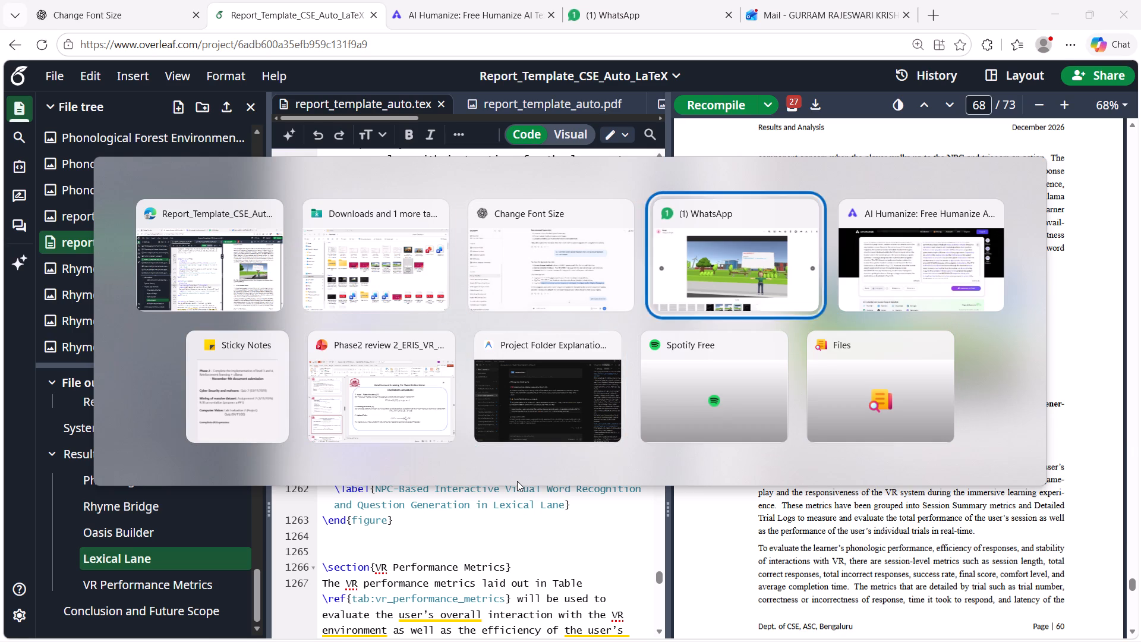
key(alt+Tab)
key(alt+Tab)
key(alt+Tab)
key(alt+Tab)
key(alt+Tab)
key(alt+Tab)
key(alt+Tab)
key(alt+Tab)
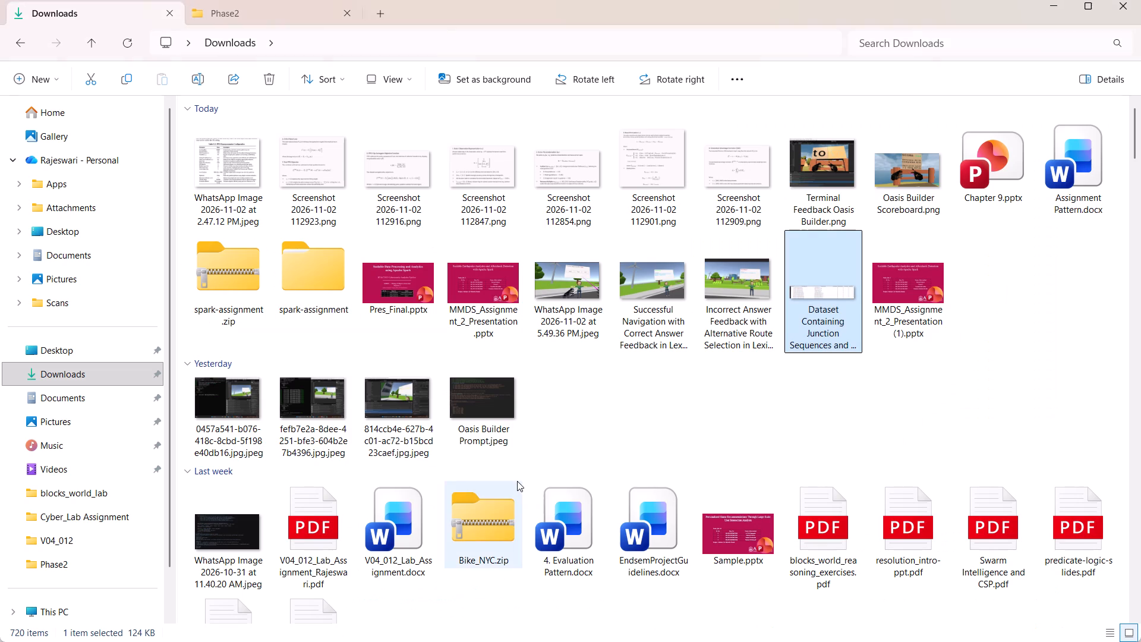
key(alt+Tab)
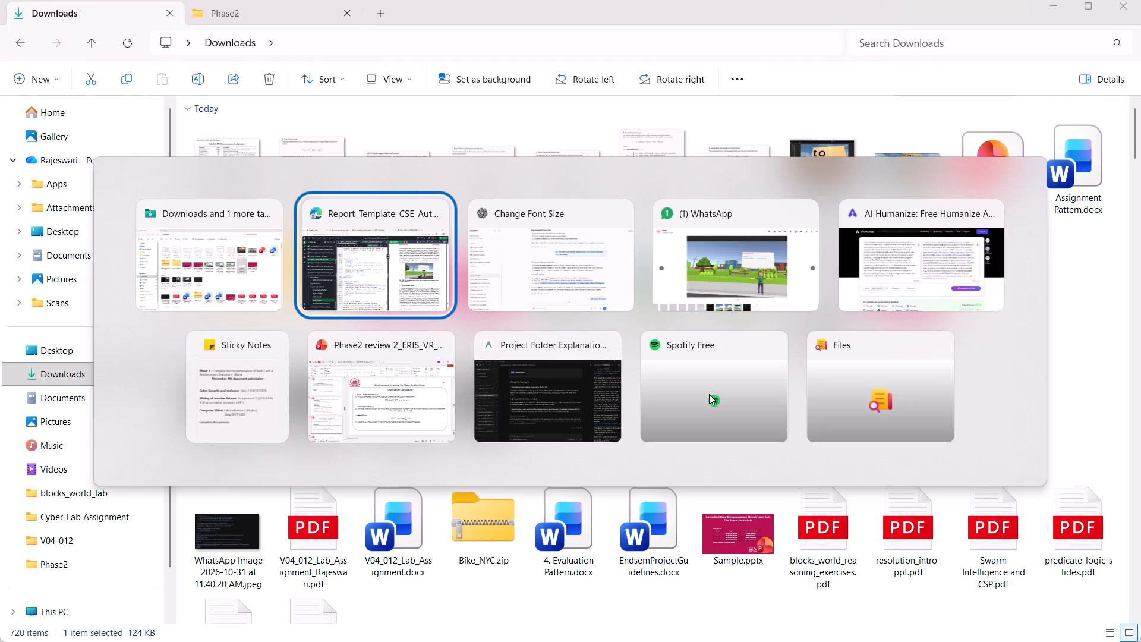
Set the second copied figure block's image file to "Incorrect Answer Feedback with Alternative Route Selection in Lexical Lane..jpeg".
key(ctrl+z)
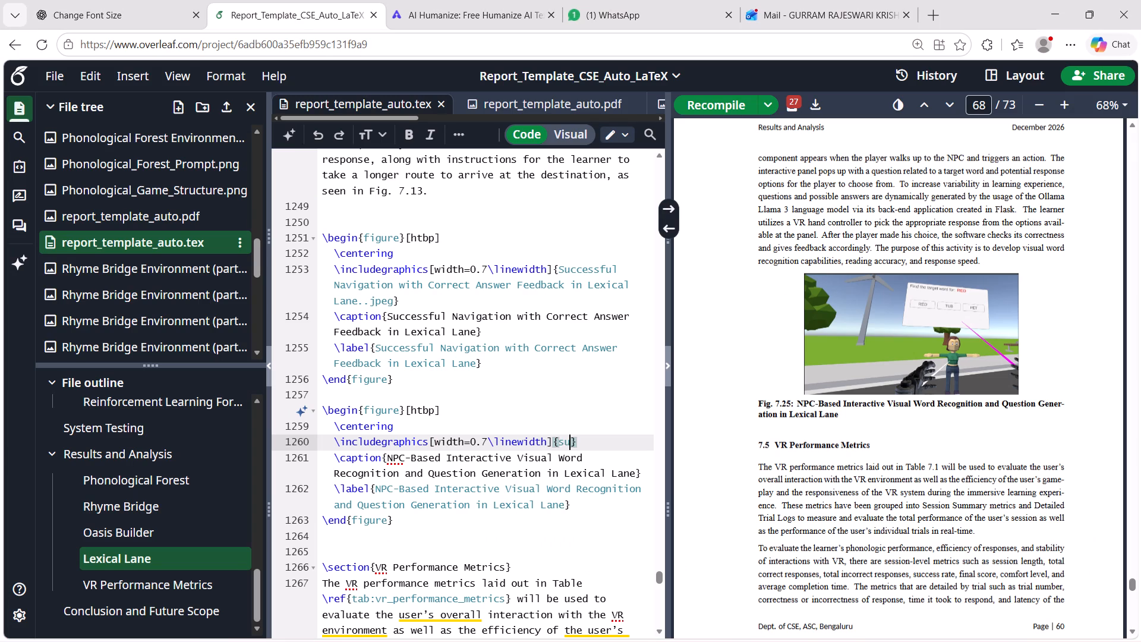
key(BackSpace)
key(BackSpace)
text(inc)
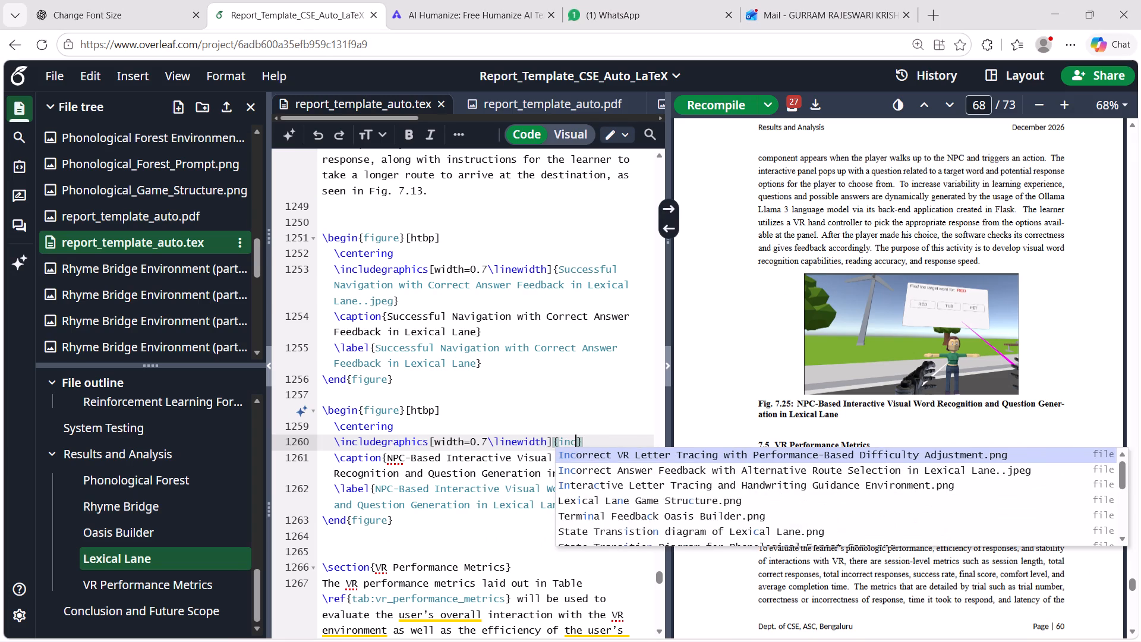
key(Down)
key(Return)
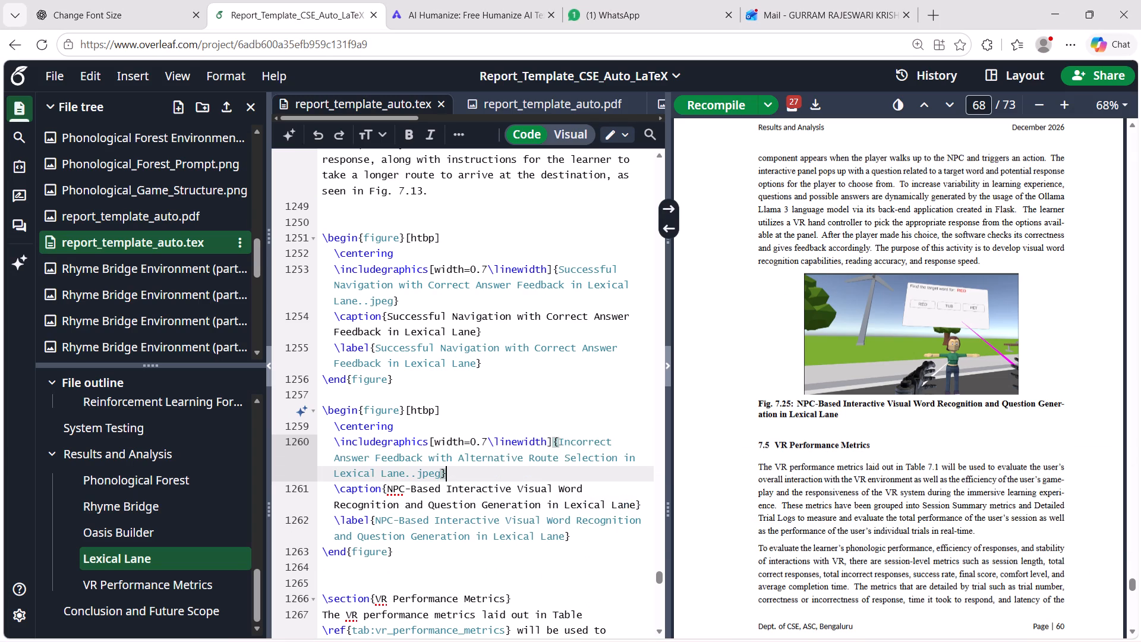
Copy "Incorrect Answer Feedback with Alternative Route Selection in Lexical Lane" from the second copied figure block's image file name.
drag(557, 443, 575, 446)
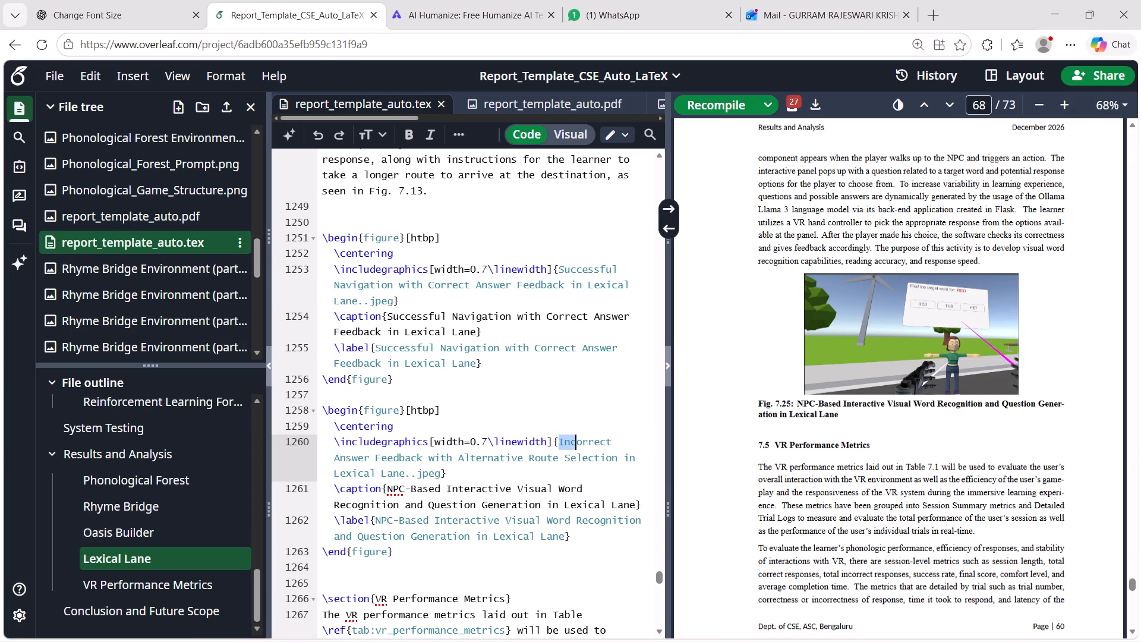
drag(575, 446, 404, 471)
key(ctrl+c)
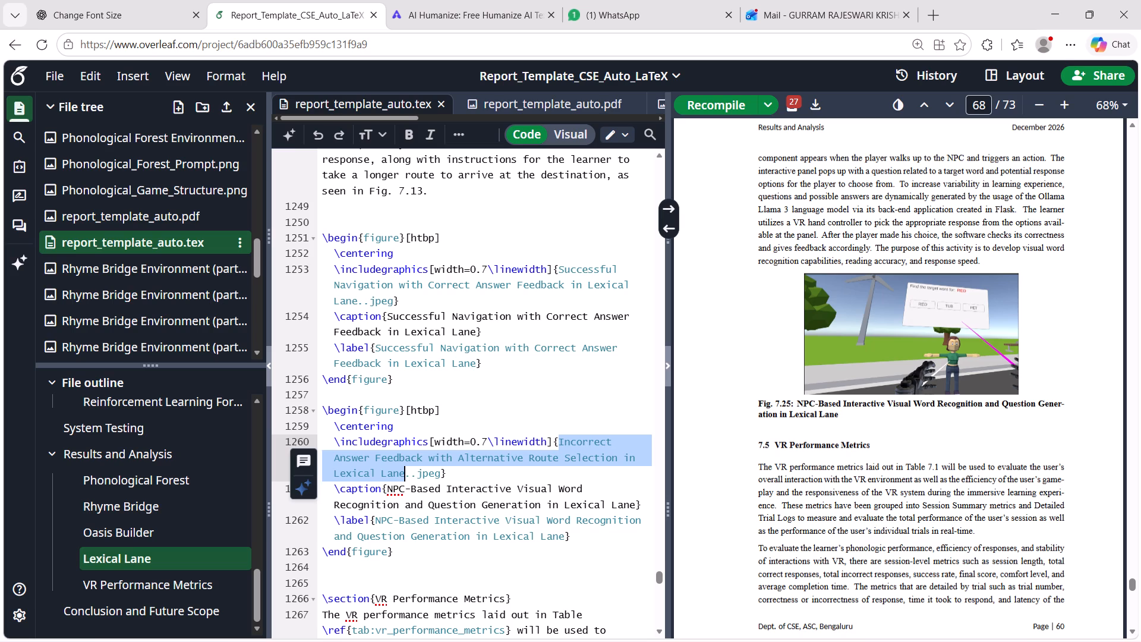
Replace the second copied figure's caption and label with "Incorrect Answer Feedback with Alternative Route Selection in Lexical Lane".
drag(387, 489, 629, 506)
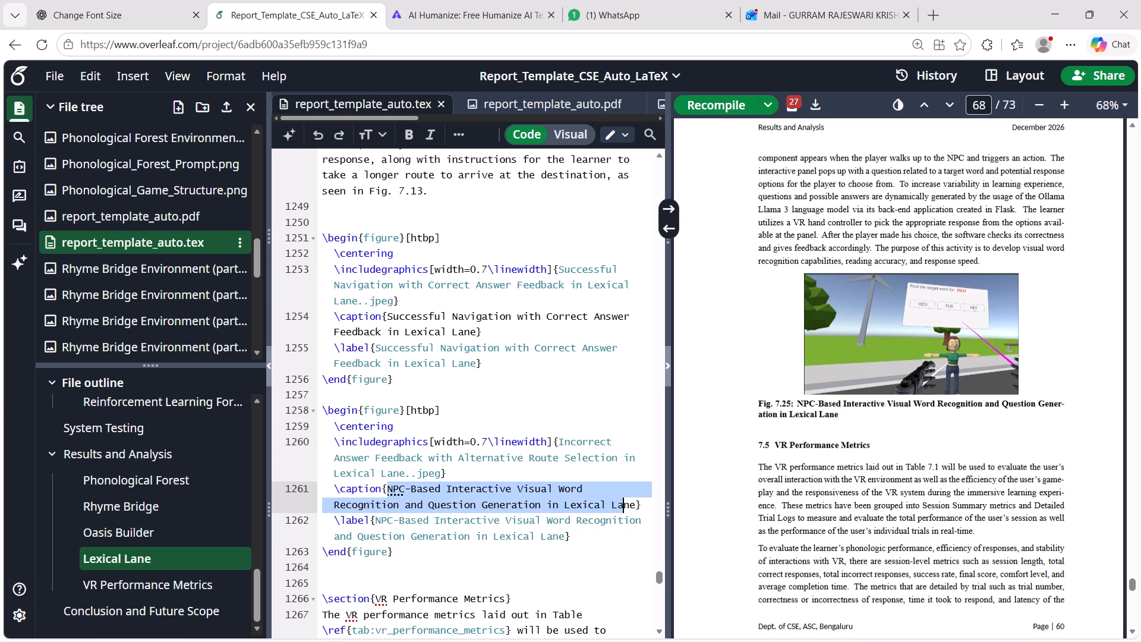
drag(629, 506, 635, 506)
key(ctrl+v)
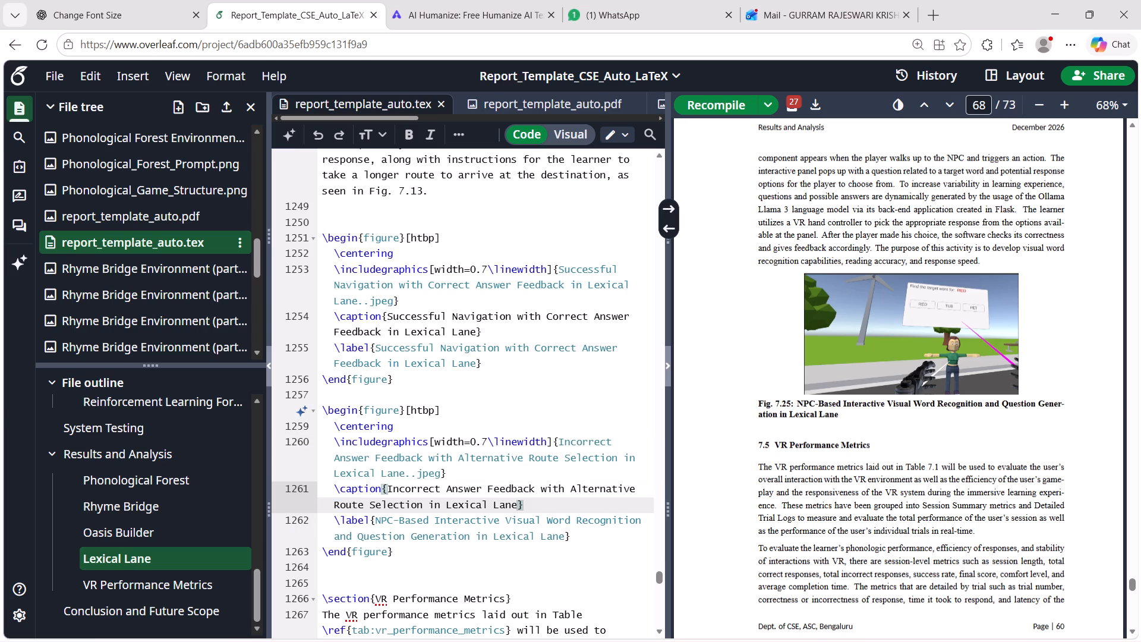
drag(376, 521, 557, 532)
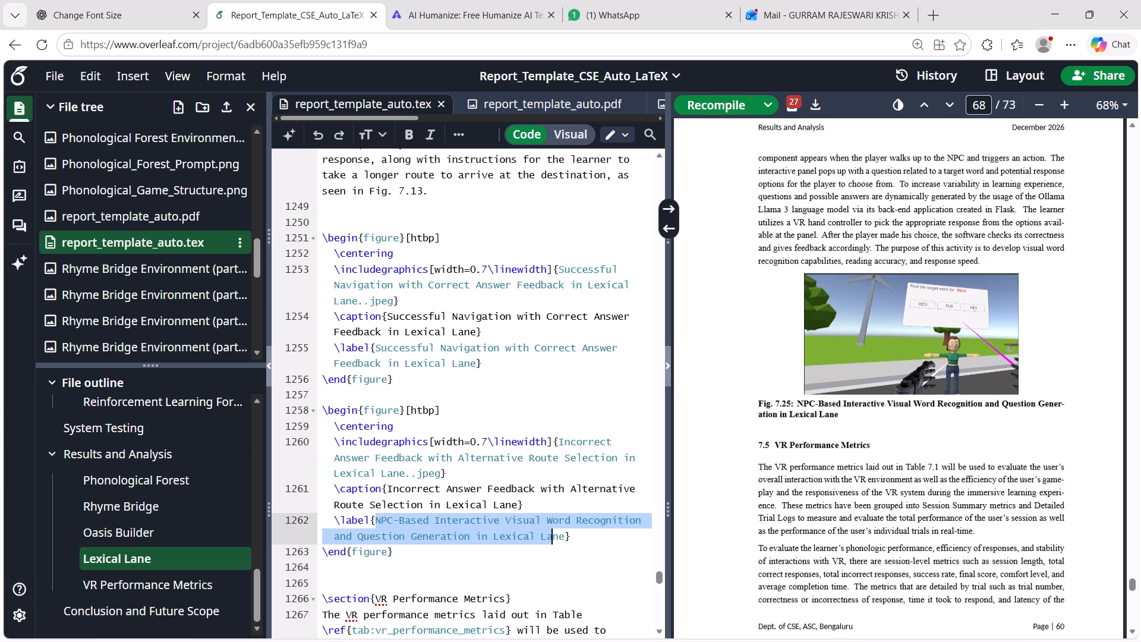
drag(557, 532, 566, 537)
key(ctrl+v)
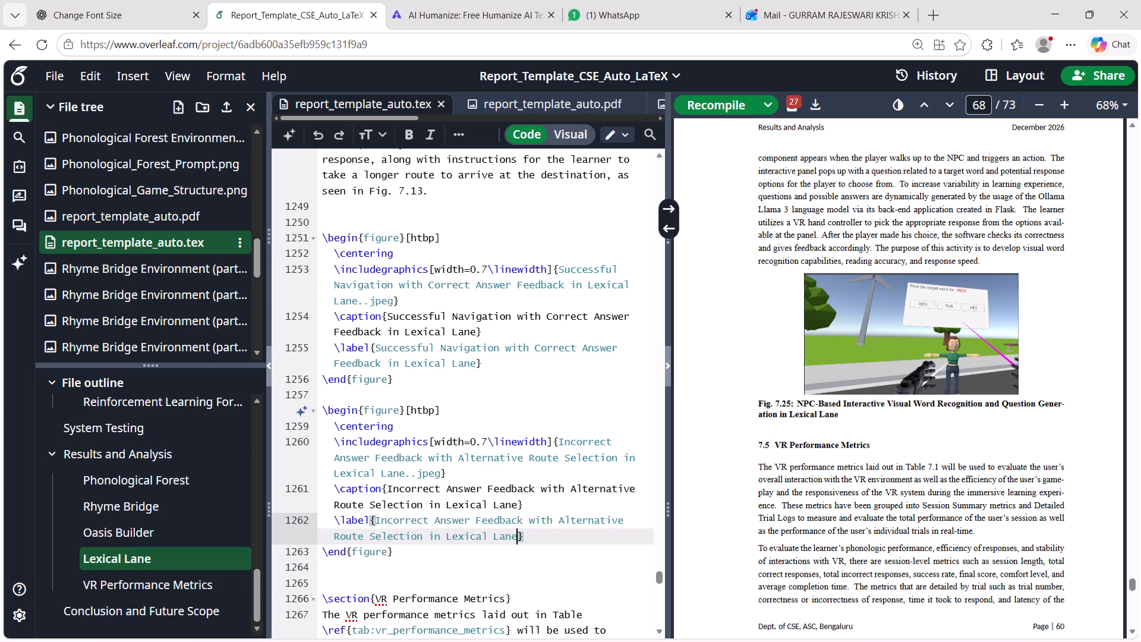
Save and recompile the report.
click(572, 433)
key(ctrl+s)
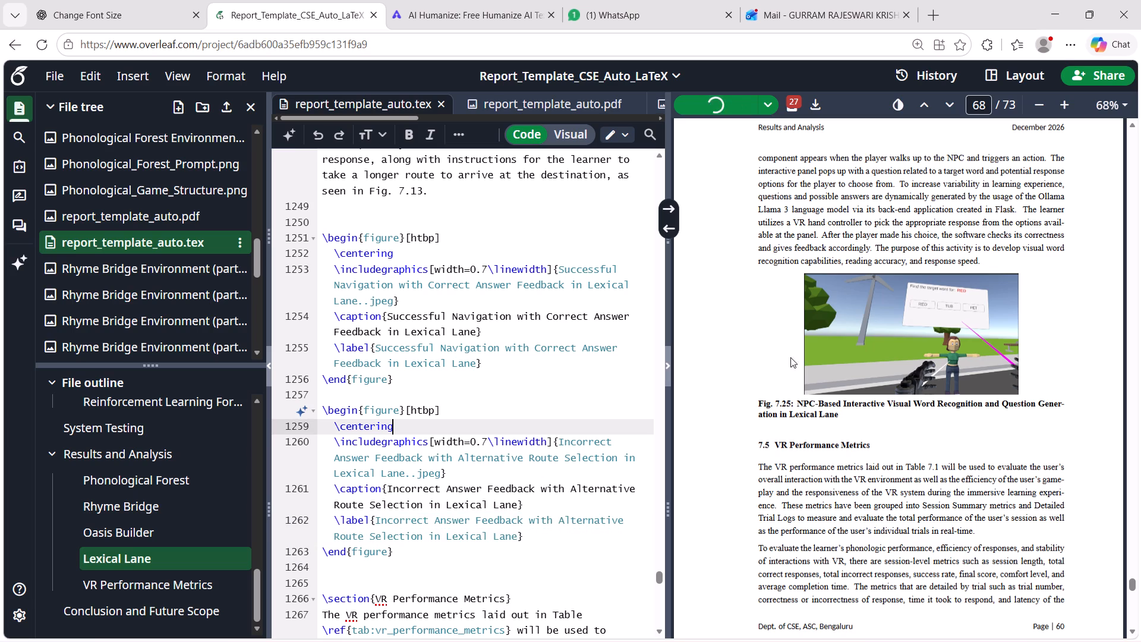
Examine the new Lexical Lane paragraph and the correct- and incorrect-answer figures in the compiled PDF, including their numbering and placement.
scroll(992, 371, down, 5)
scroll(992, 371, up, 2)
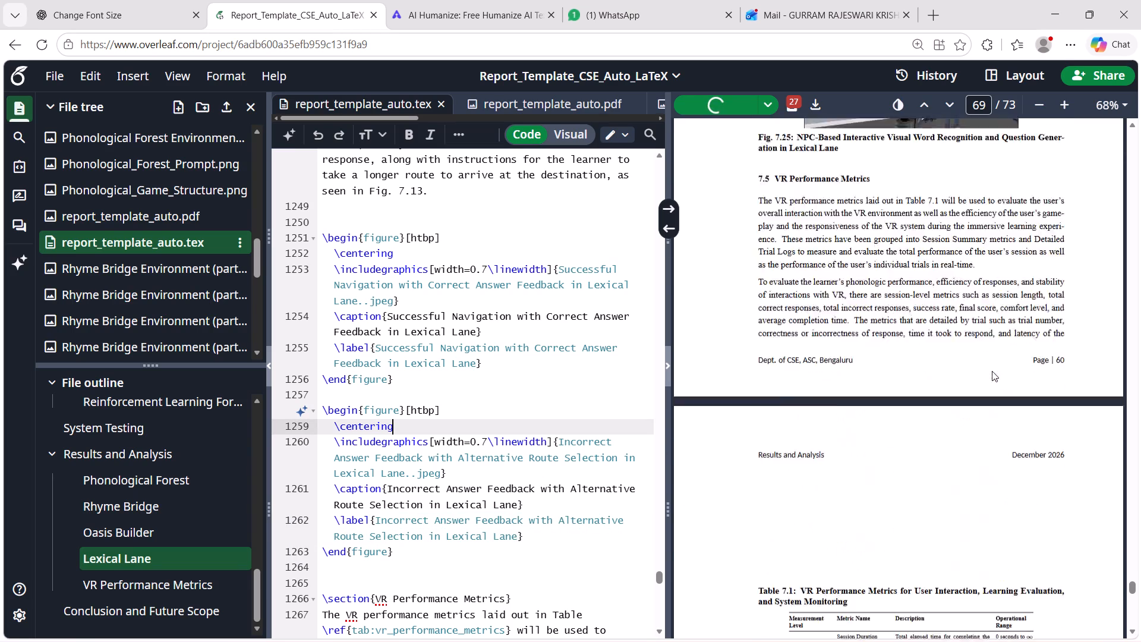
scroll(992, 371, up, 1)
scroll(992, 371, down, 1)
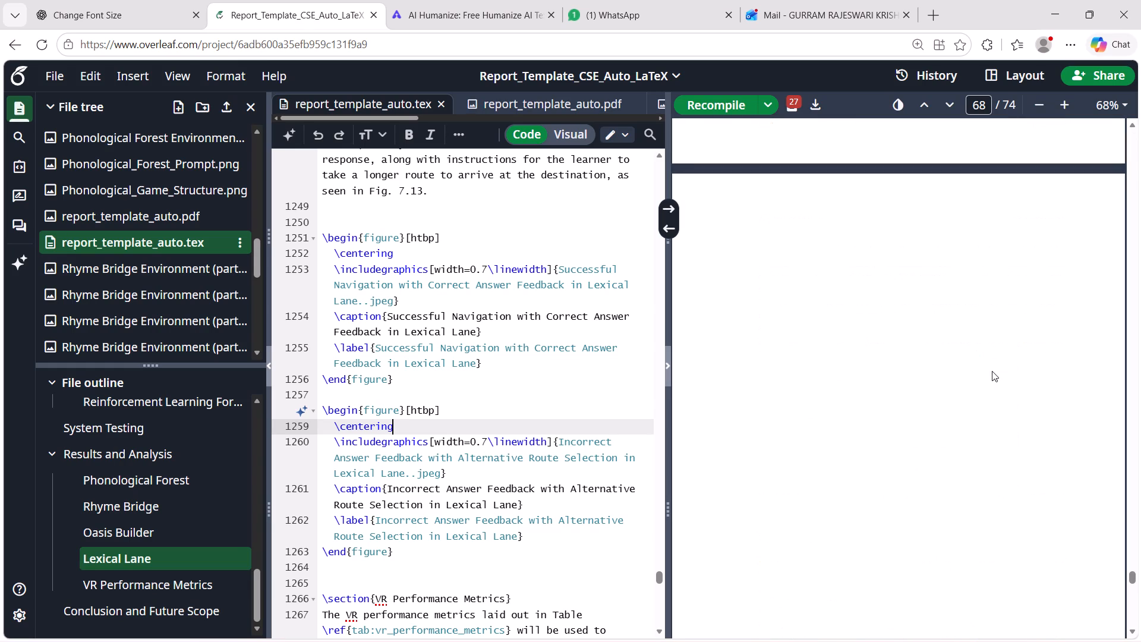
scroll(923, 360, down, 1)
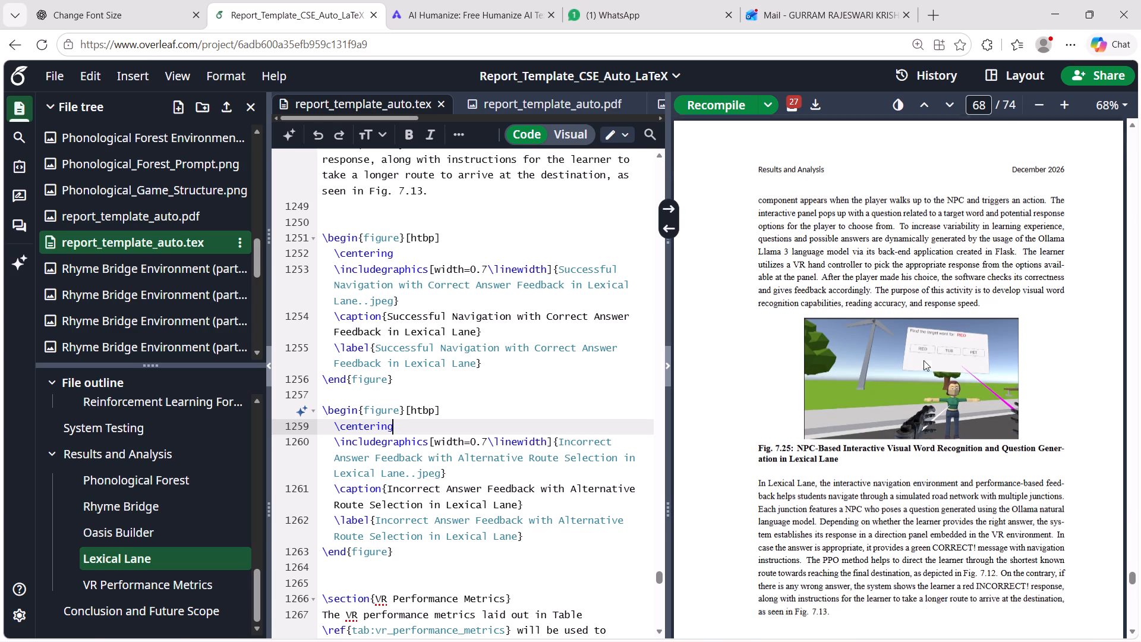
scroll(923, 360, down, 4)
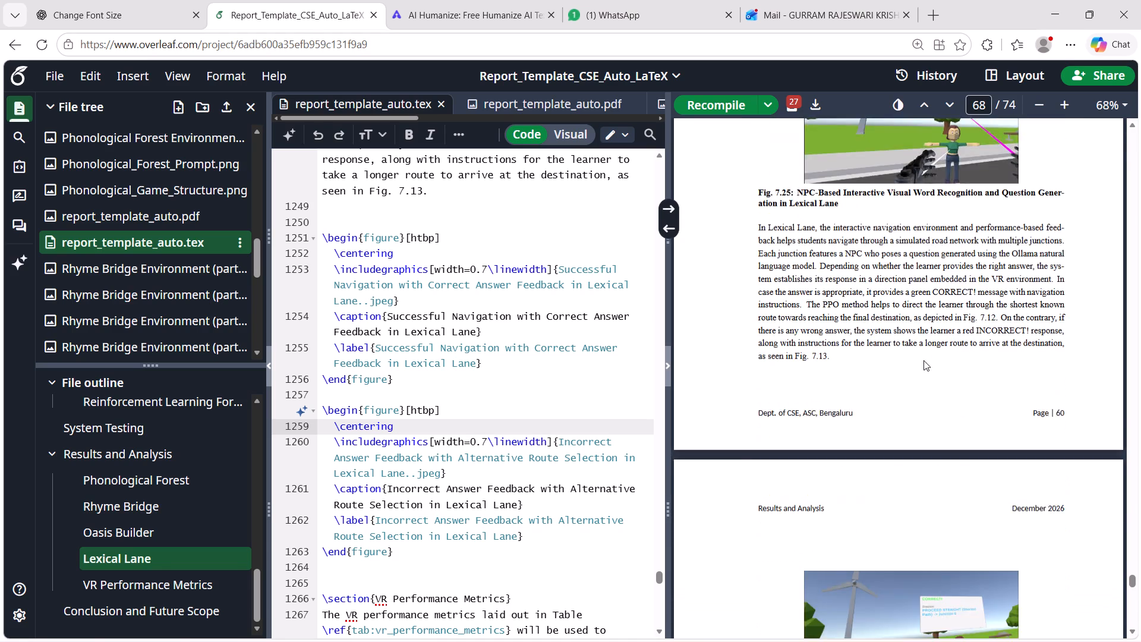
scroll(923, 360, down, 4)
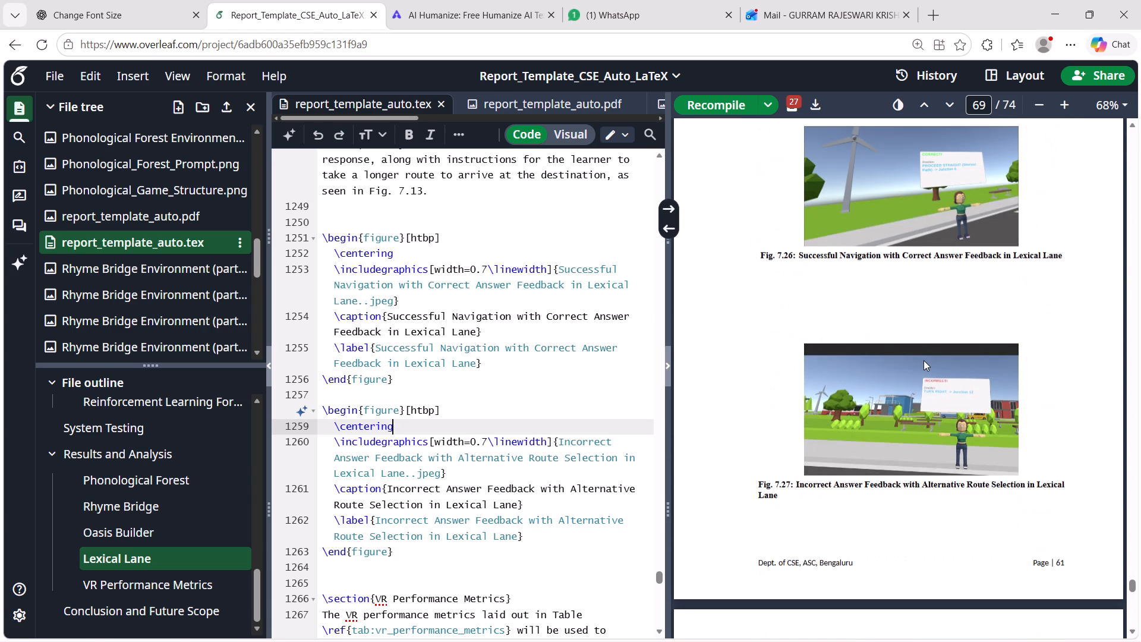
scroll(923, 360, down, 2)
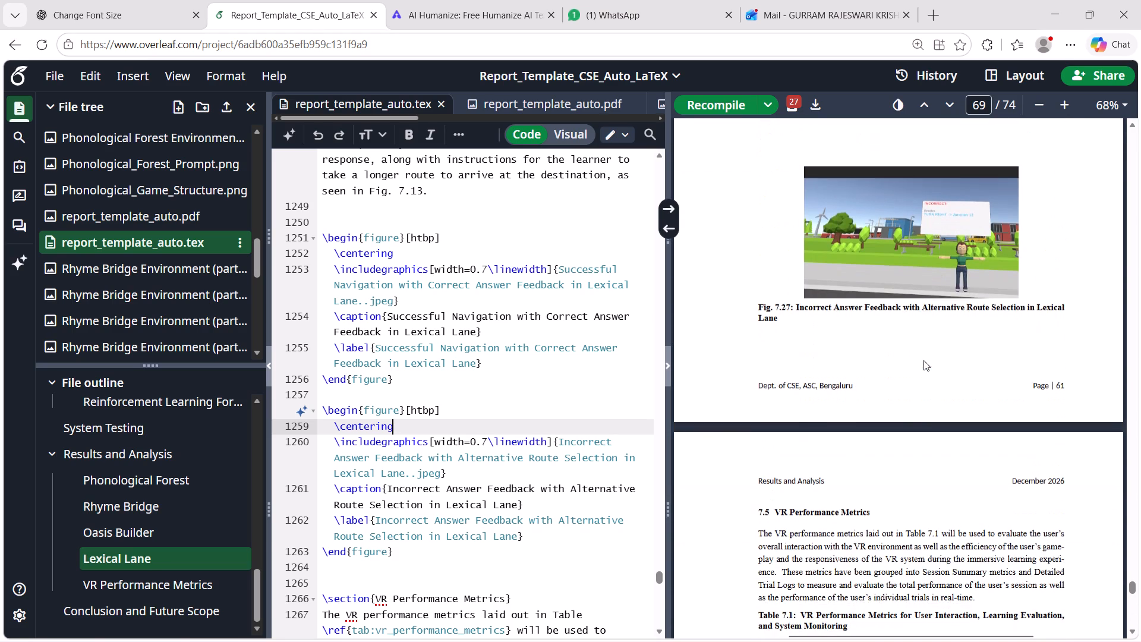
scroll(923, 360, up, 7)
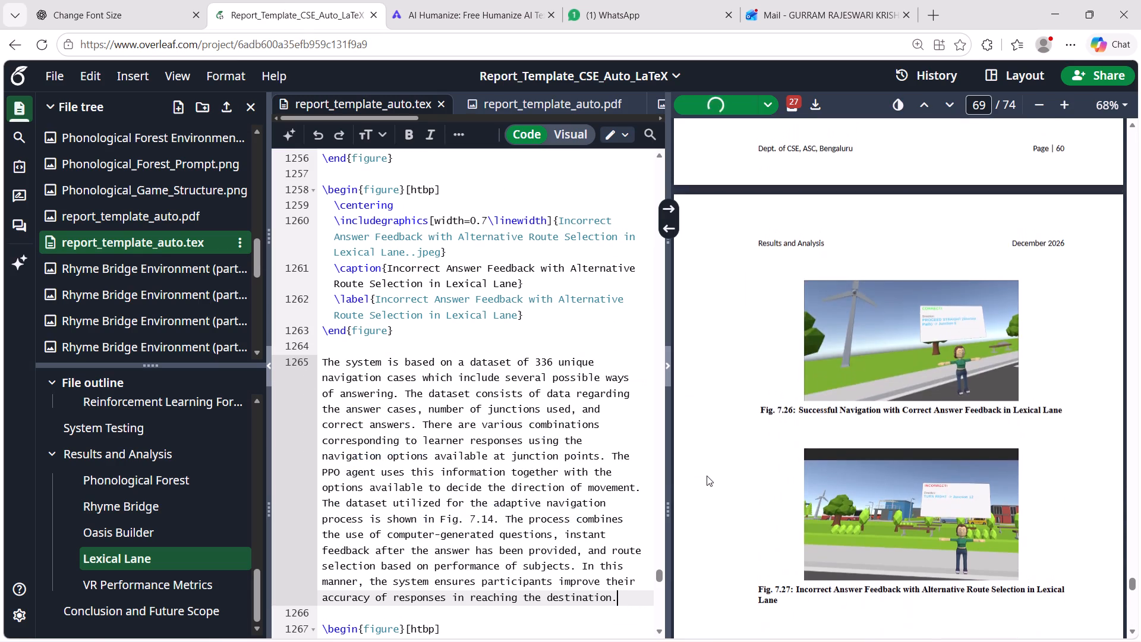
Review the Lexical Lane text and the correct- and incorrect-answer feedback figures in the compiled PDF alongside their LaTeX source.
scroll(707, 476, up, 3)
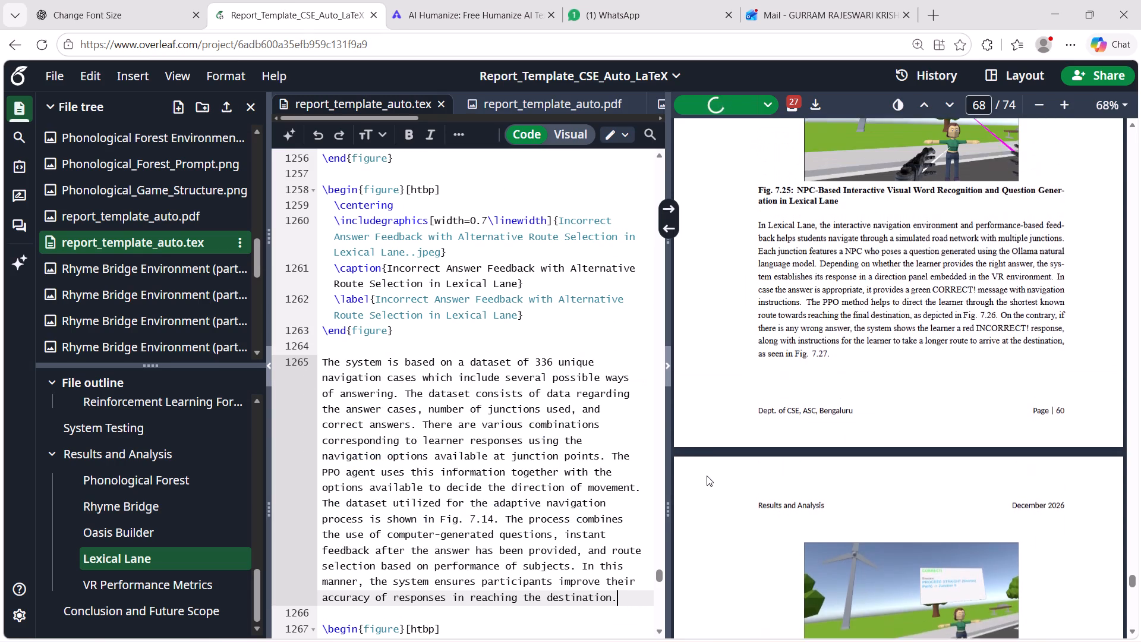
scroll(707, 476, up, 1)
scroll(465, 407, up, 5)
scroll(465, 407, down, 2)
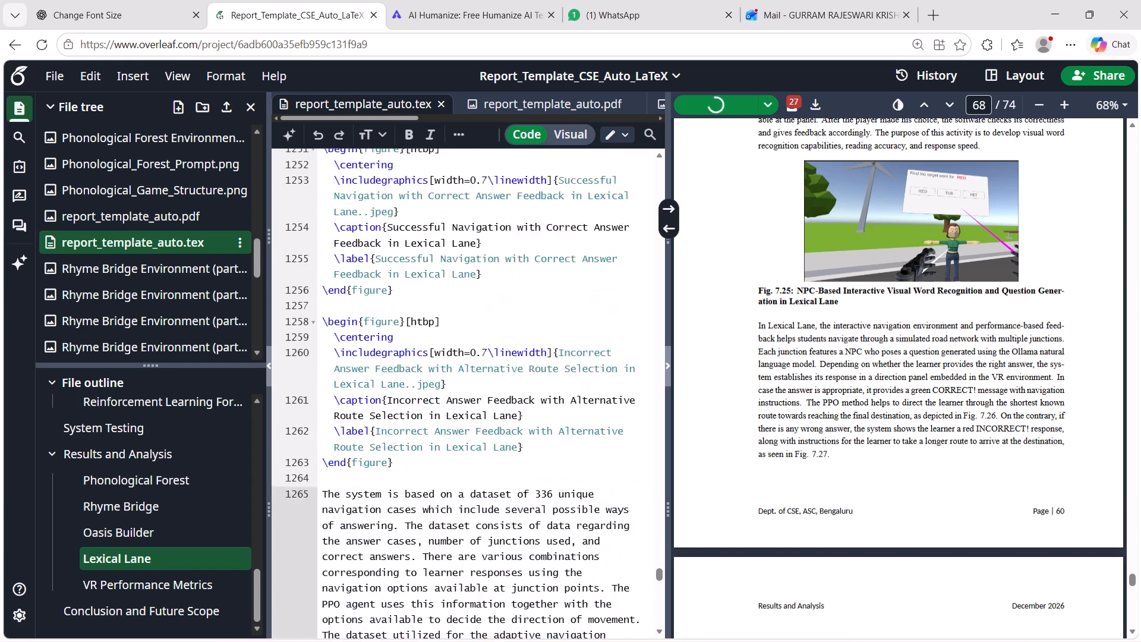
scroll(465, 407, down, 4)
scroll(802, 350, down, 2)
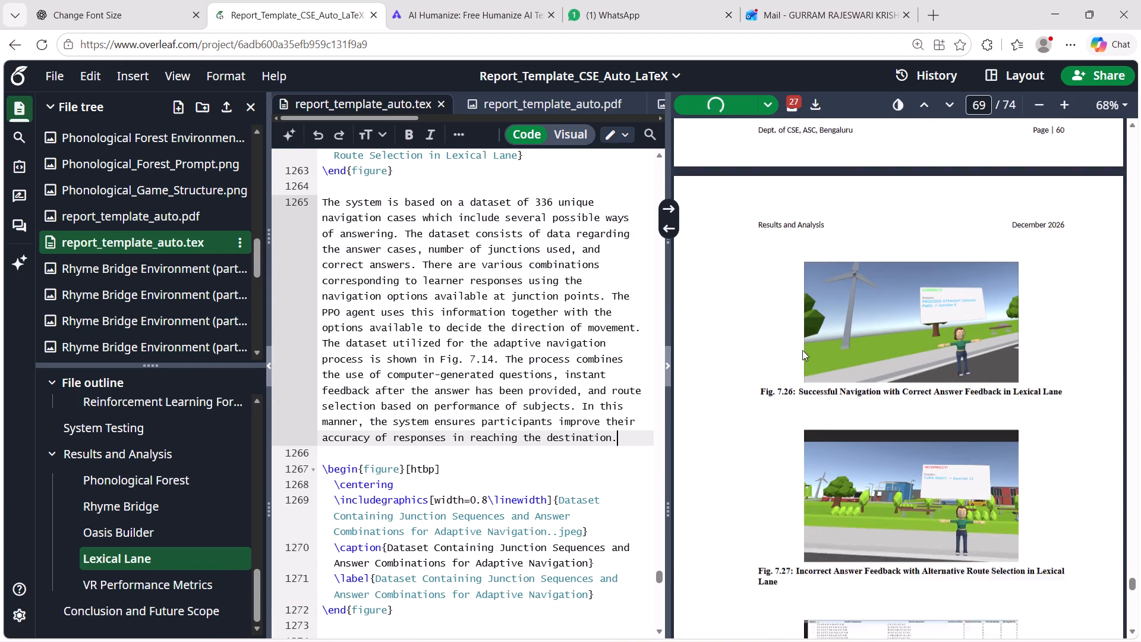
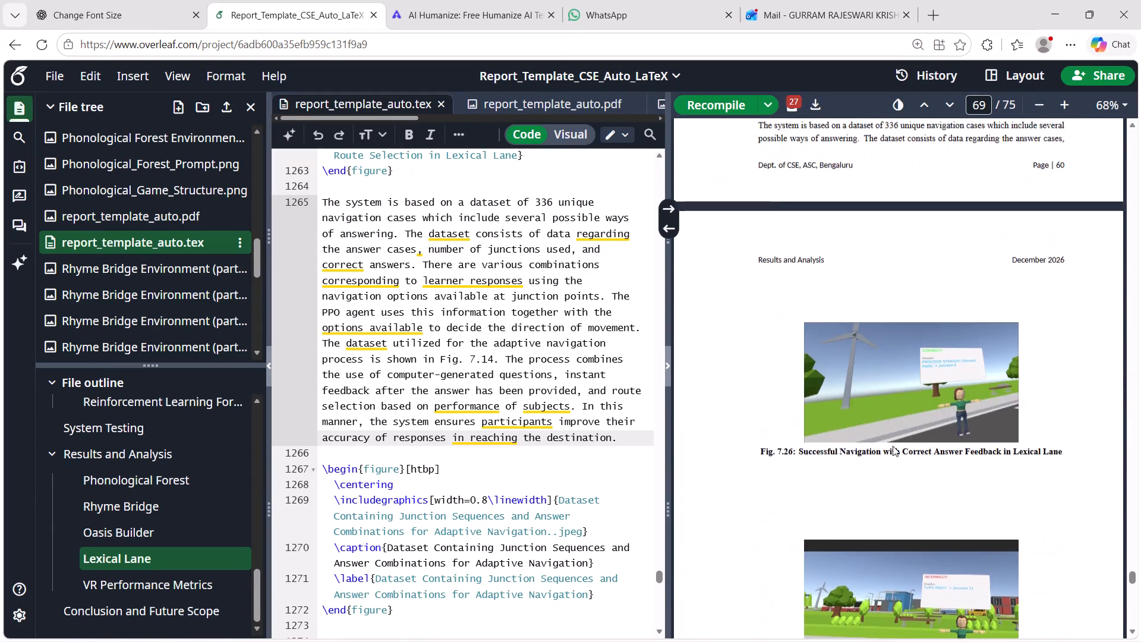
Cut the whole dataset figure block from between the 336-case dataset paragraph and the VR Performance Metrics section.
scroll(893, 446, up, 3)
scroll(533, 393, down, 2)
scroll(533, 393, up, 1)
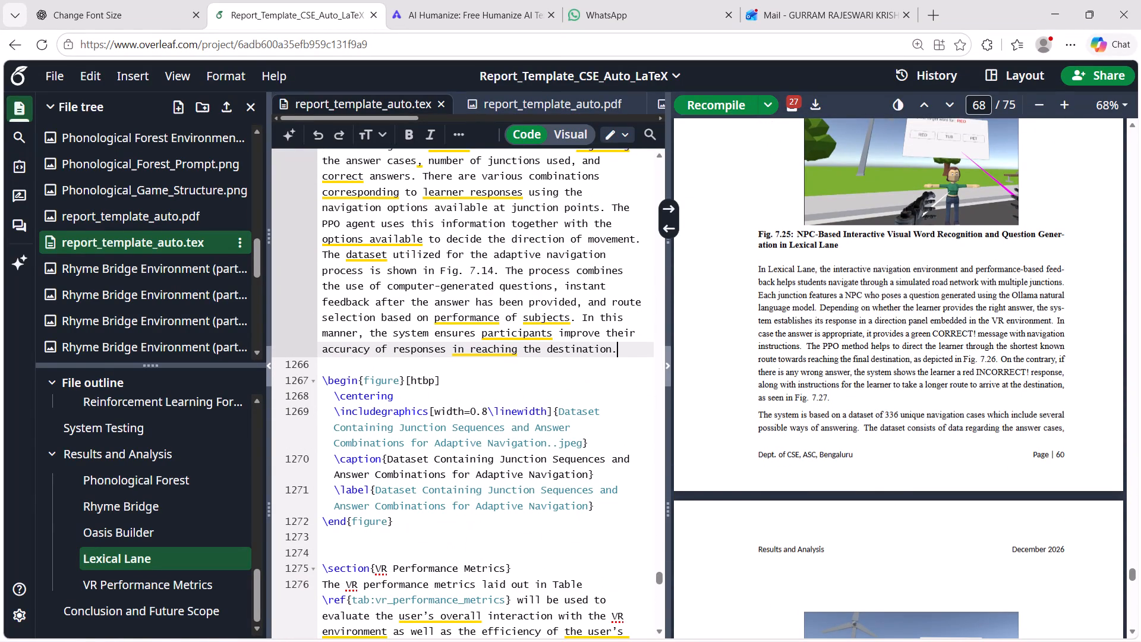
drag(322, 385, 432, 520)
key(ctrl+x)
scroll(500, 331, up, 1)
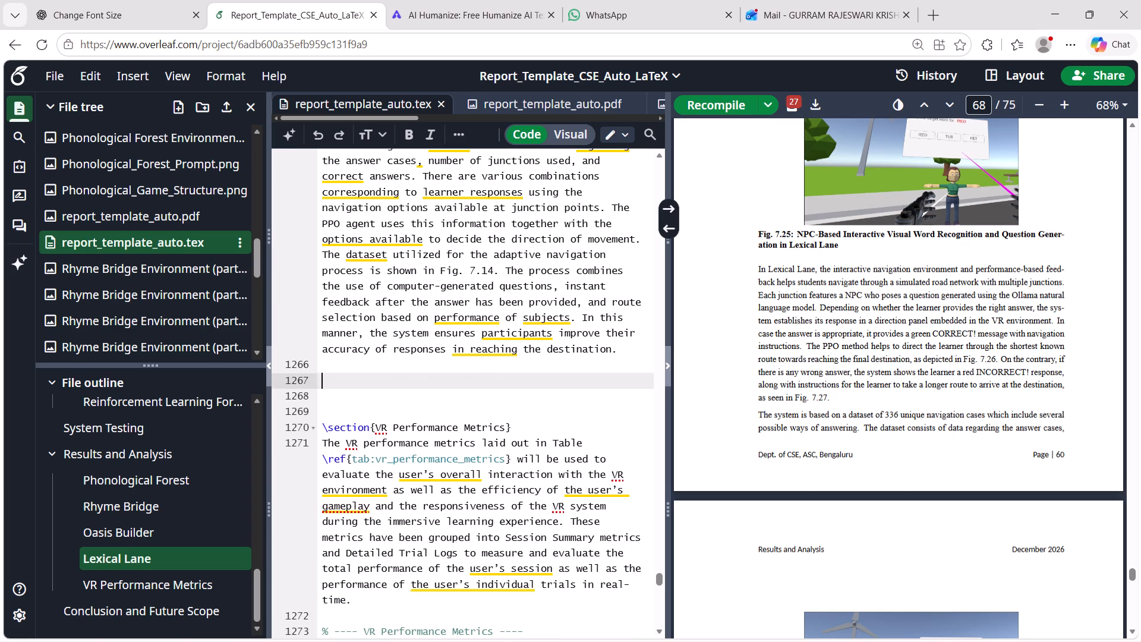
Undo the last removal to restore the dataset figure block before the VR Performance Metrics section.
scroll(500, 331, up, 1)
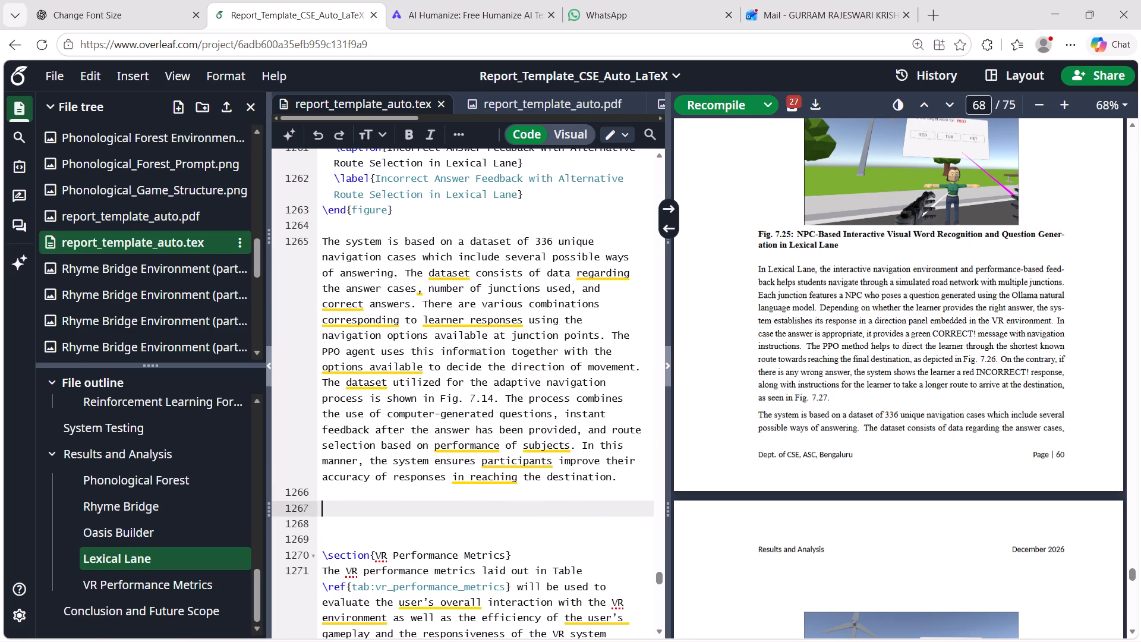
key(ctrl+z)
Split the Lexical Lane paragraph before "In case the answer is appropriate" and move the correct-answer figure block into the gap.
click(510, 314)
scroll(510, 314, up, 3)
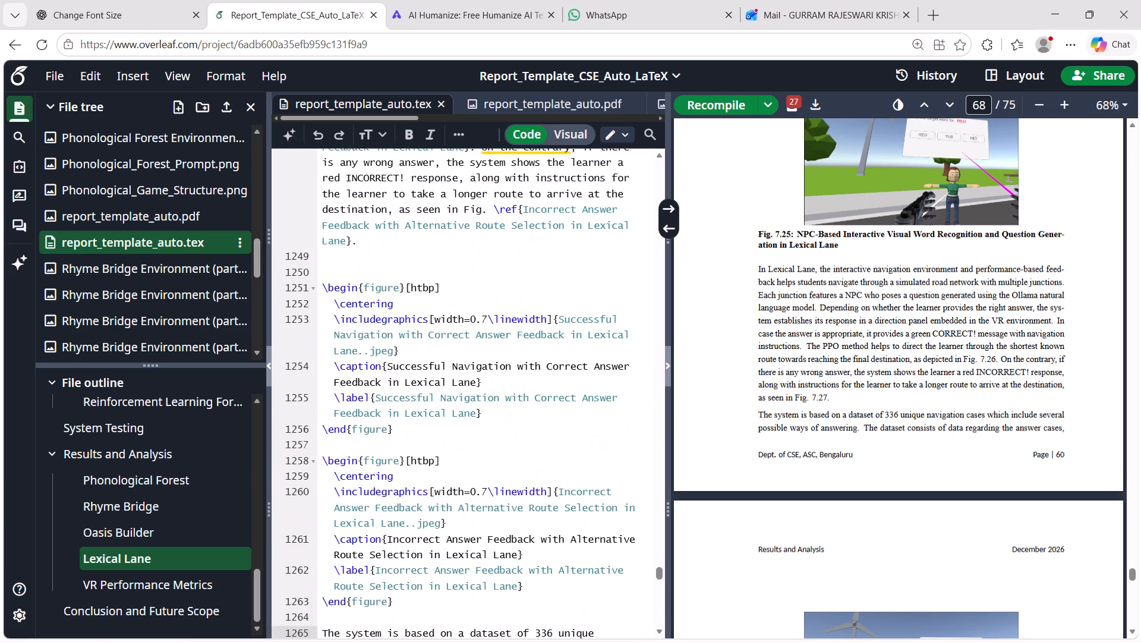
scroll(510, 314, up, 3)
drag(320, 358, 326, 368)
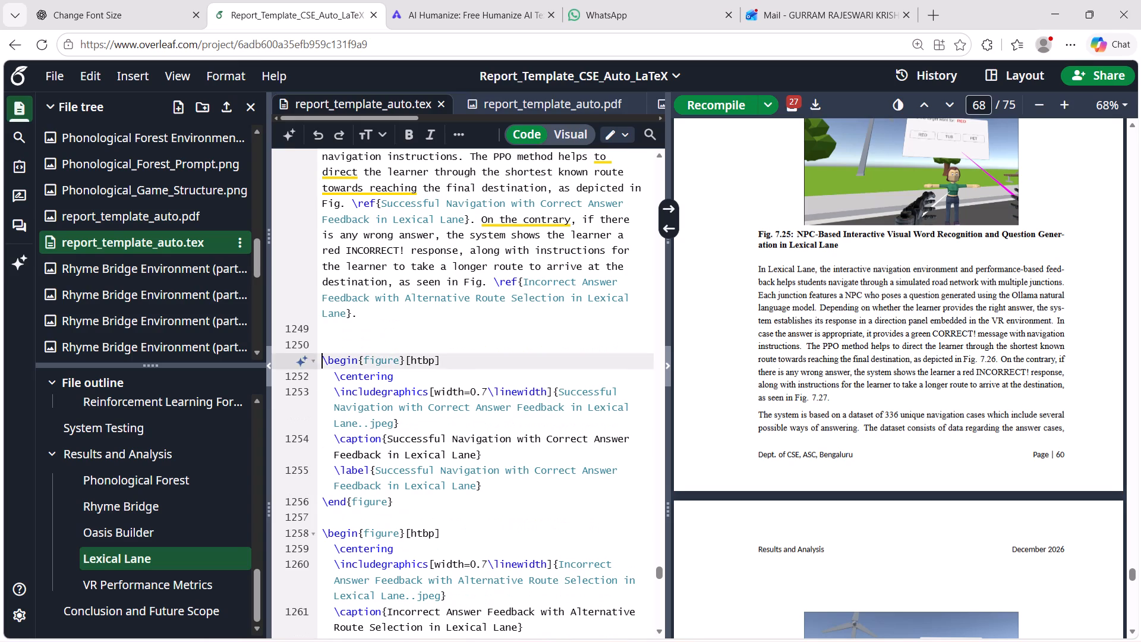
drag(326, 368, 413, 501)
key(ctrl+x)
scroll(481, 329, up, 2)
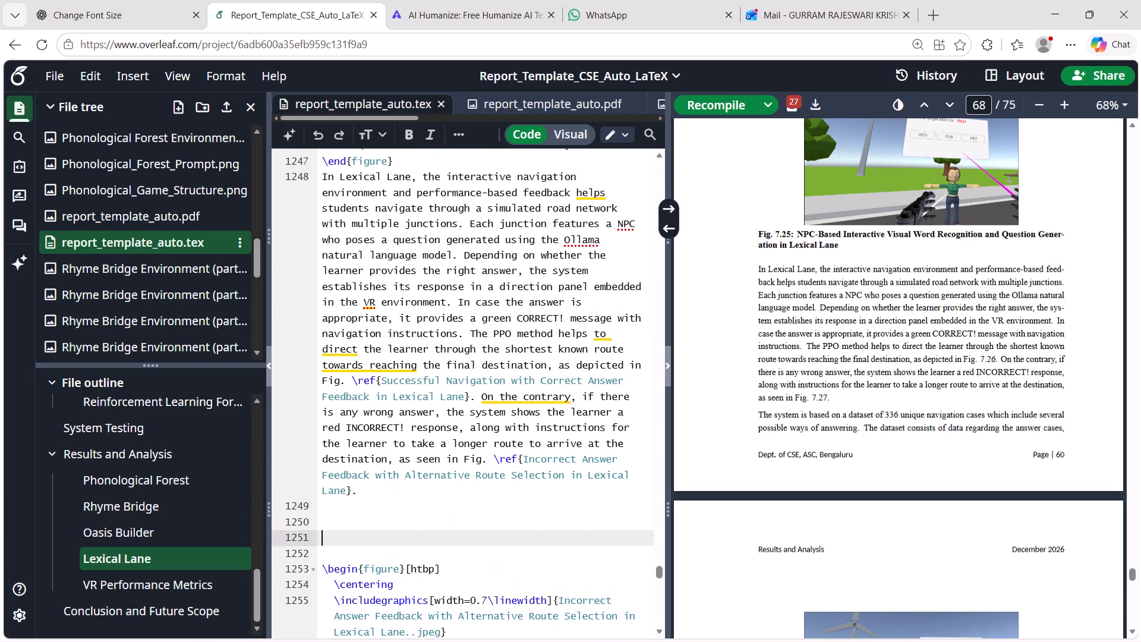
click(461, 300)
key(Return)
key(Return)
key(Return)
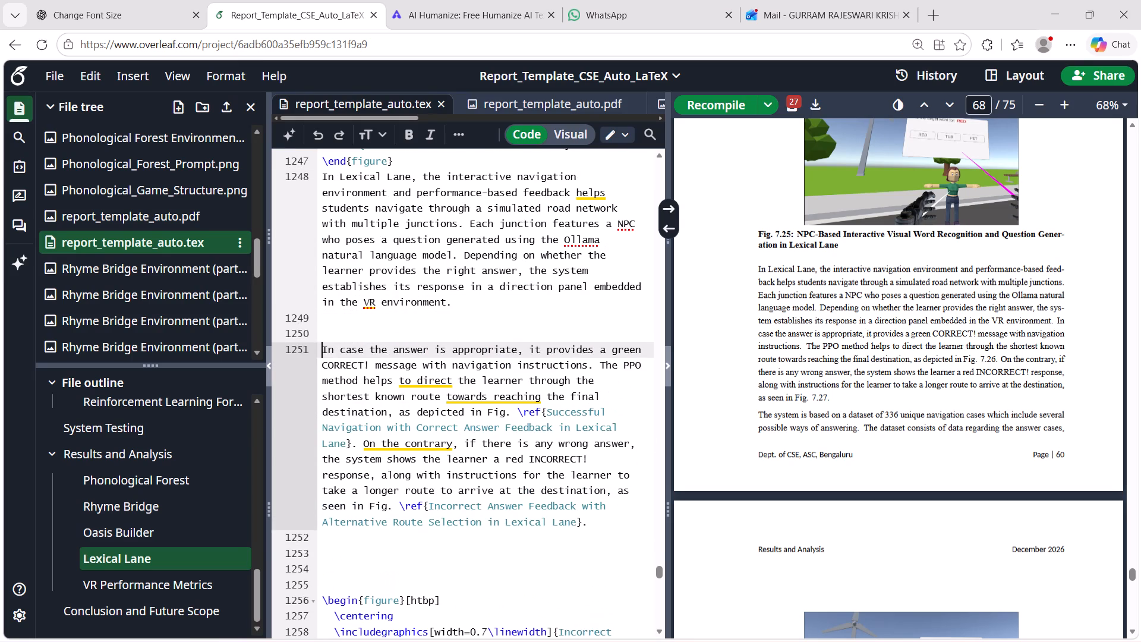
key(Up)
key(Up)
key(ctrl+v)
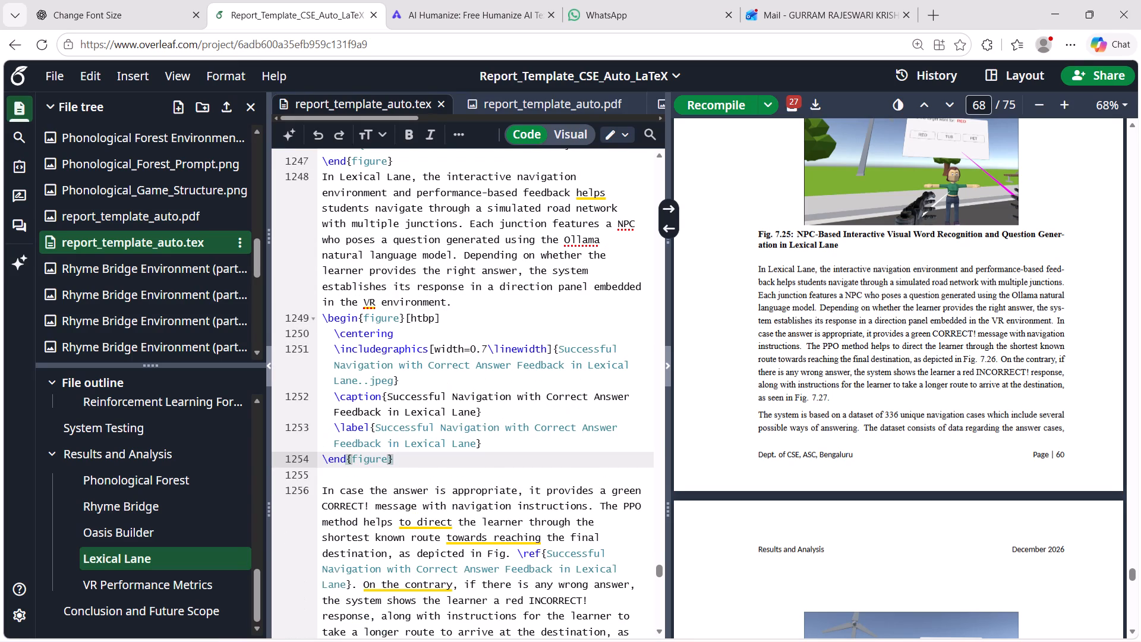
Reduce the gap between the feedback paragraph and the incorrect-answer figure block to one blank line.
scroll(494, 455, down, 4)
click(344, 520)
key(backslash)
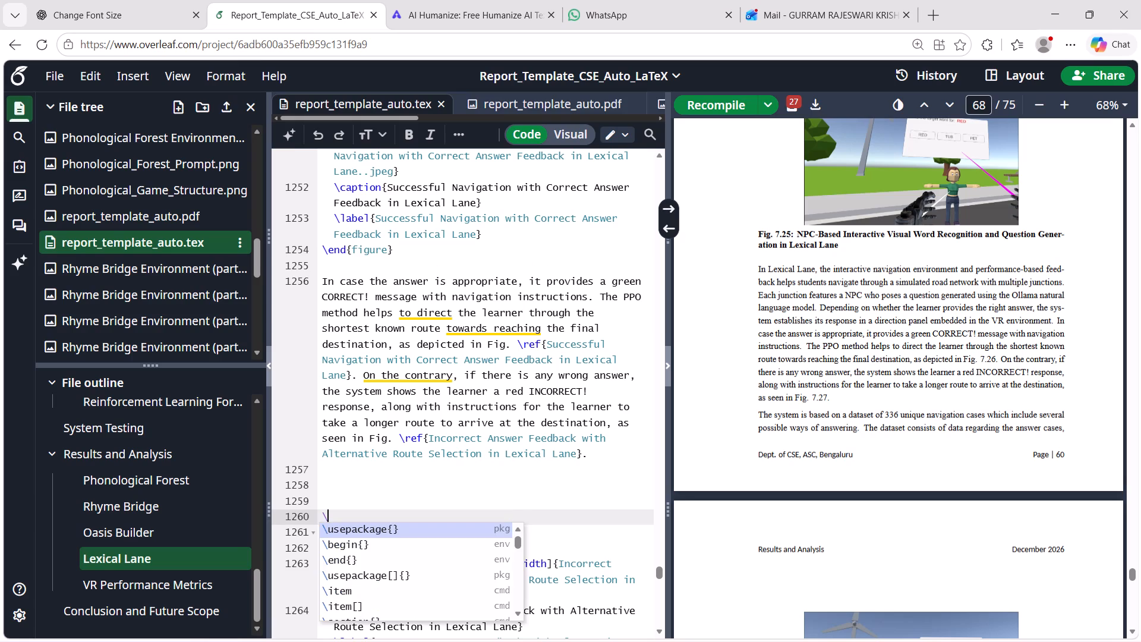
key(BackSpace)
key(BackSpace)
key(BackSpace)
key(BackSpace)
key(BackSpace)
scroll(451, 534, down, 1)
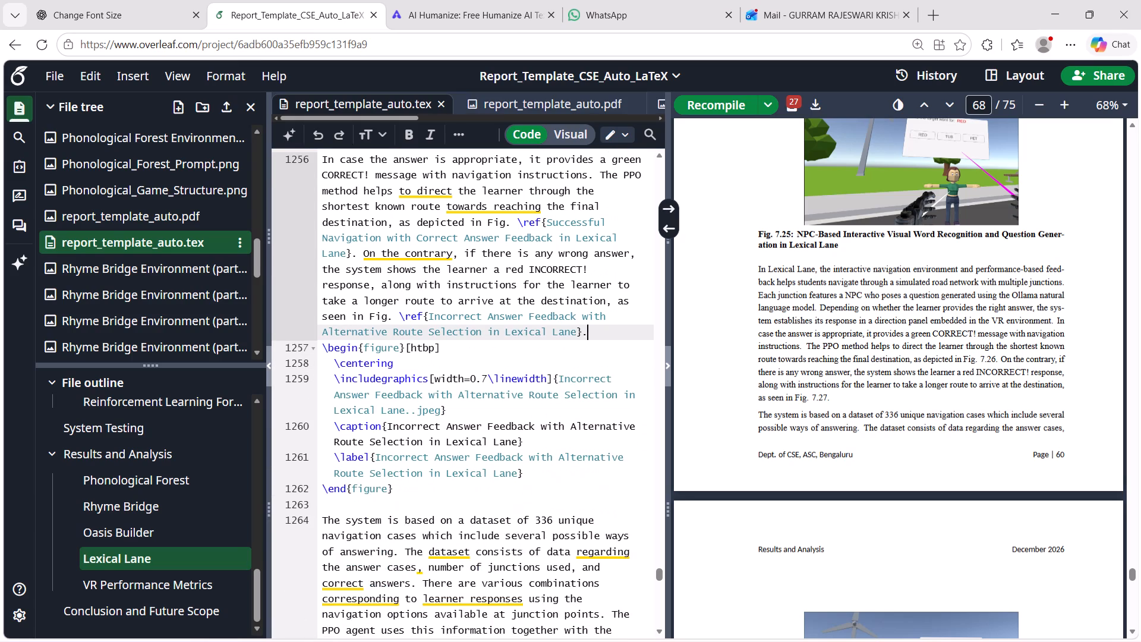
key(Return)
Replace the hard-coded figure number 7.14 in the dataset paragraph with an empty \ref{} command.
scroll(451, 534, down, 3)
scroll(510, 476, up, 1)
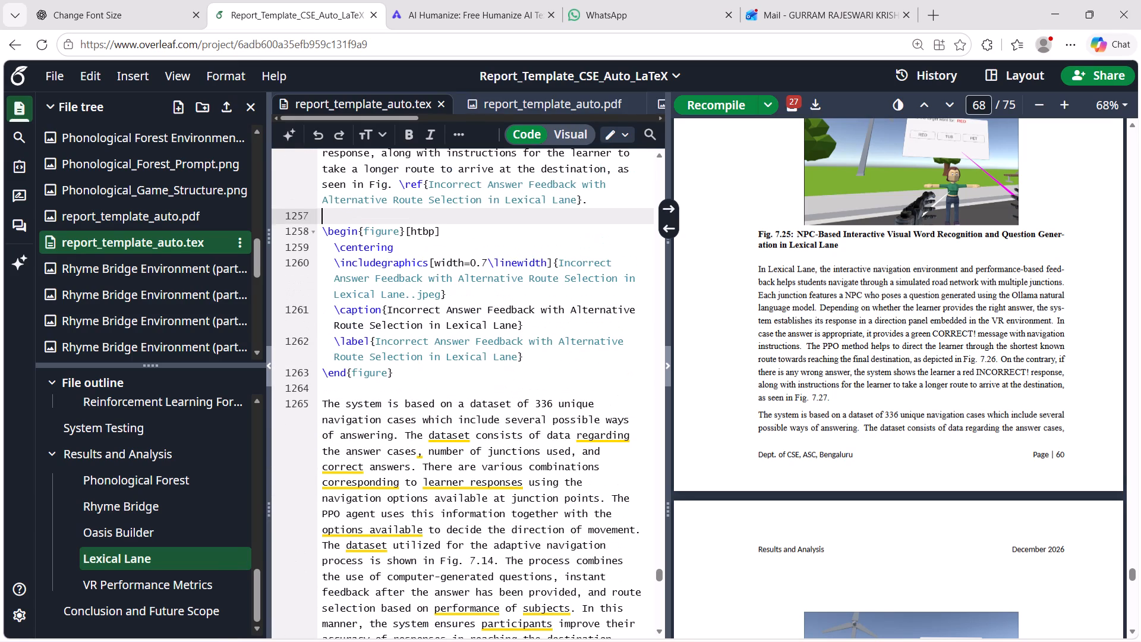
click(493, 557)
key(BackSpace)
key(BackSpace)
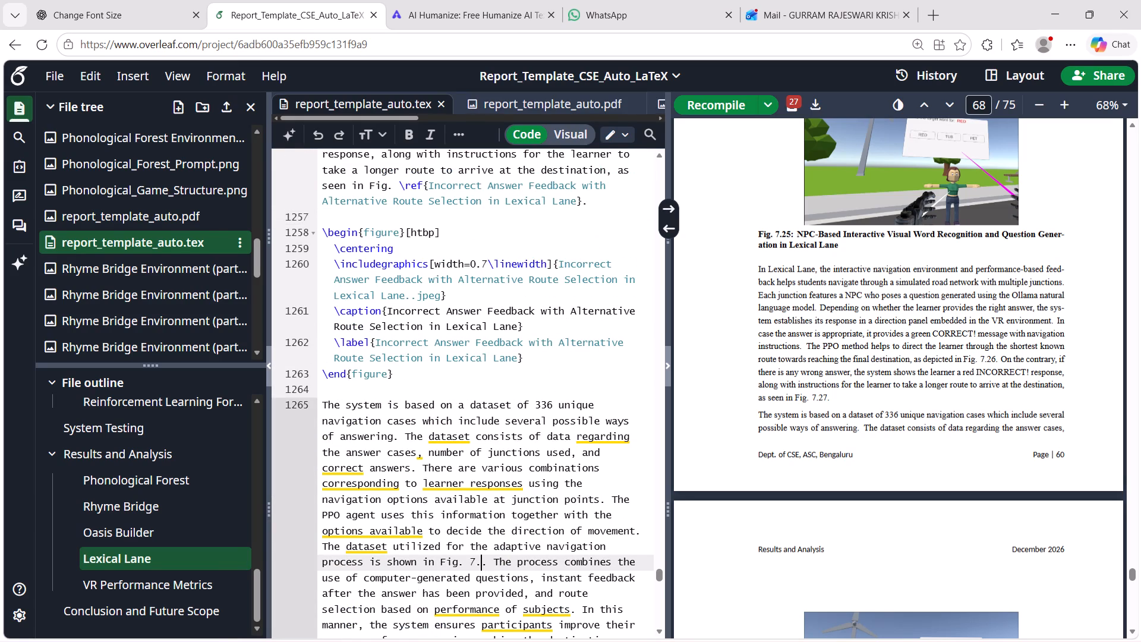
key(BackSpace)
key(BackSpace)
text(\ref)
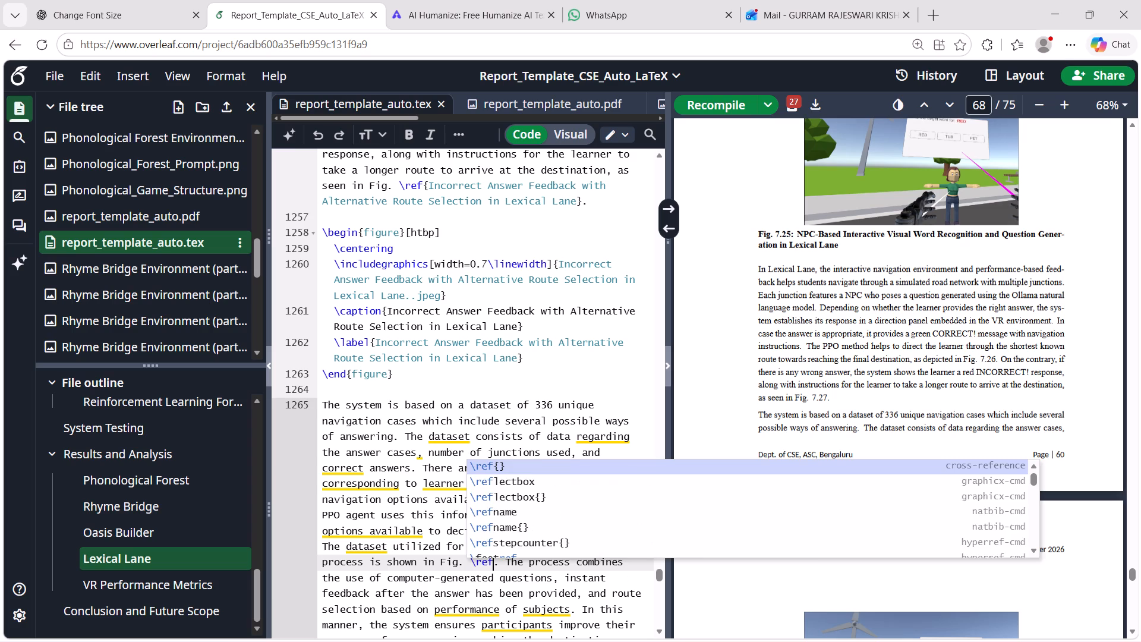
key(Return)
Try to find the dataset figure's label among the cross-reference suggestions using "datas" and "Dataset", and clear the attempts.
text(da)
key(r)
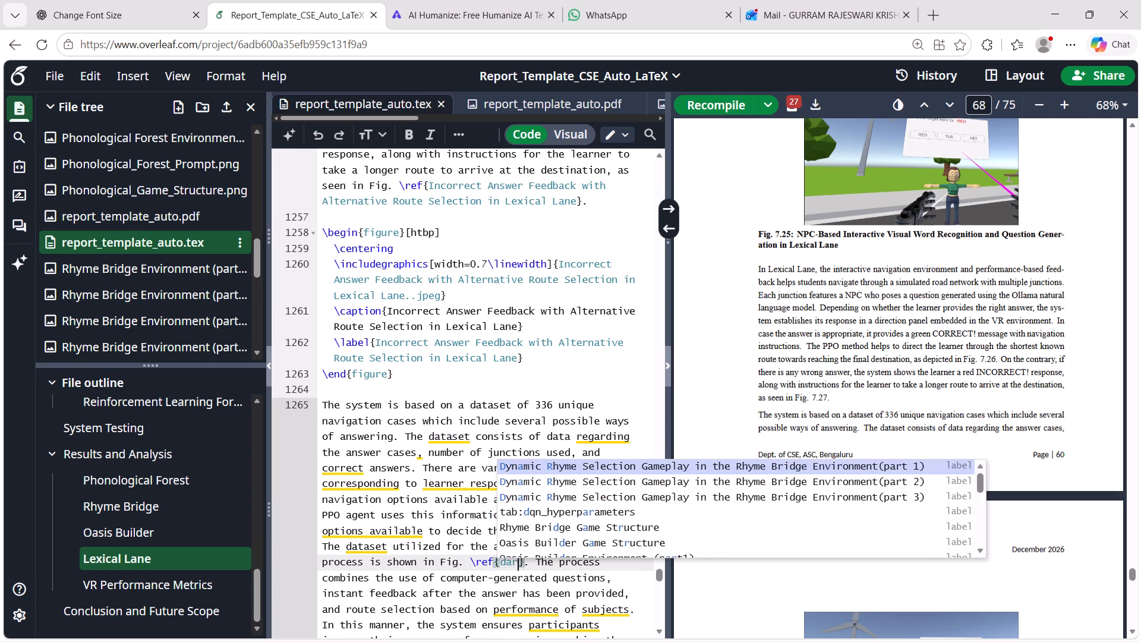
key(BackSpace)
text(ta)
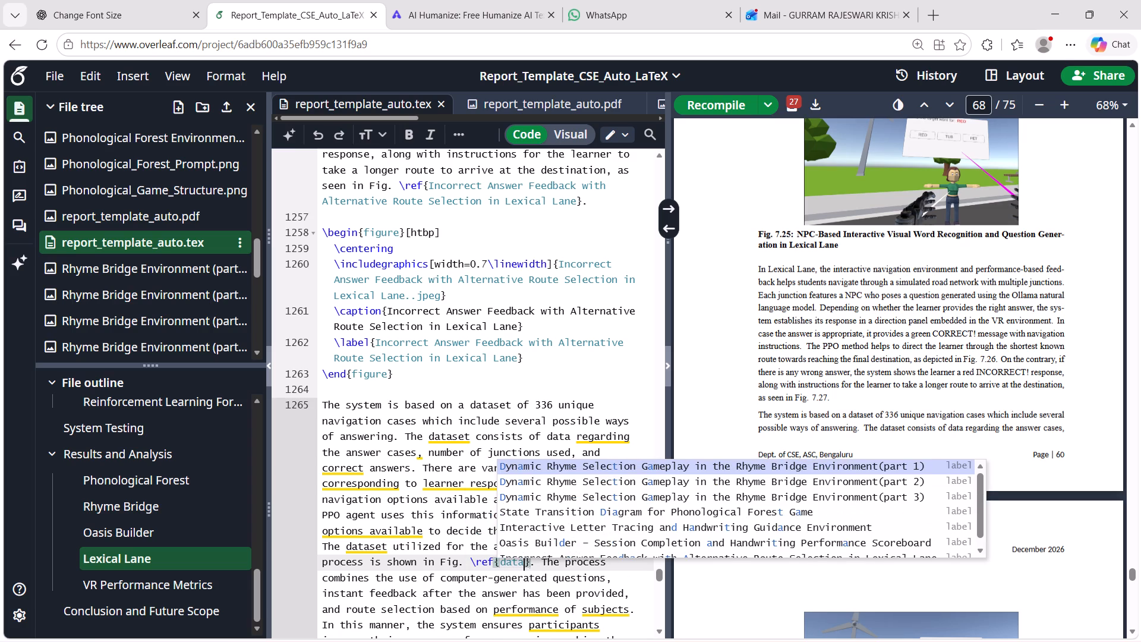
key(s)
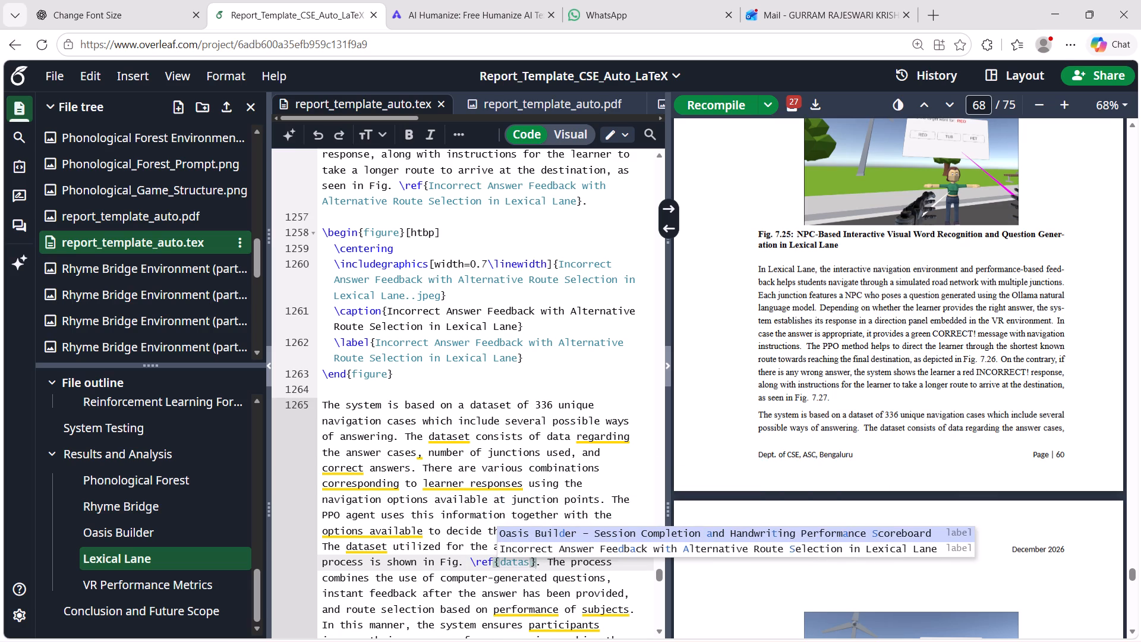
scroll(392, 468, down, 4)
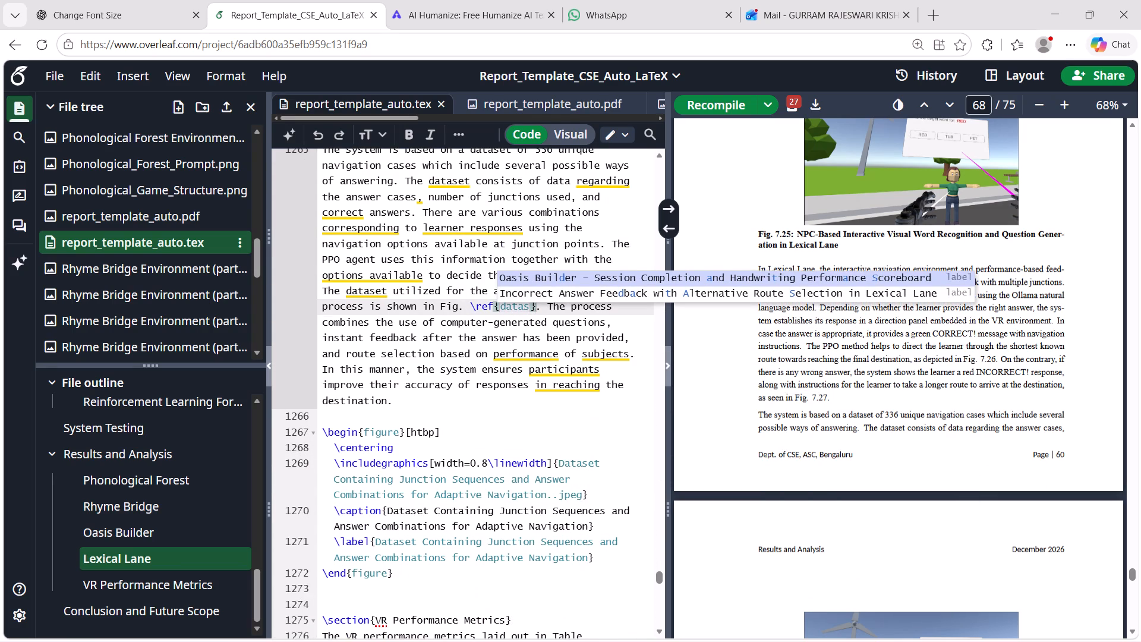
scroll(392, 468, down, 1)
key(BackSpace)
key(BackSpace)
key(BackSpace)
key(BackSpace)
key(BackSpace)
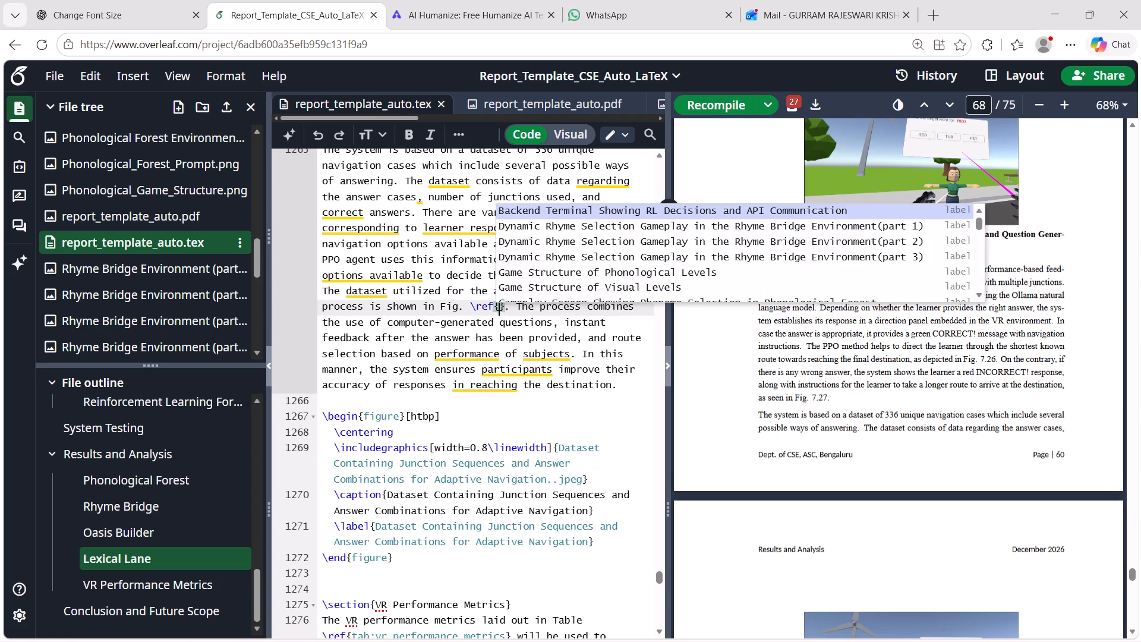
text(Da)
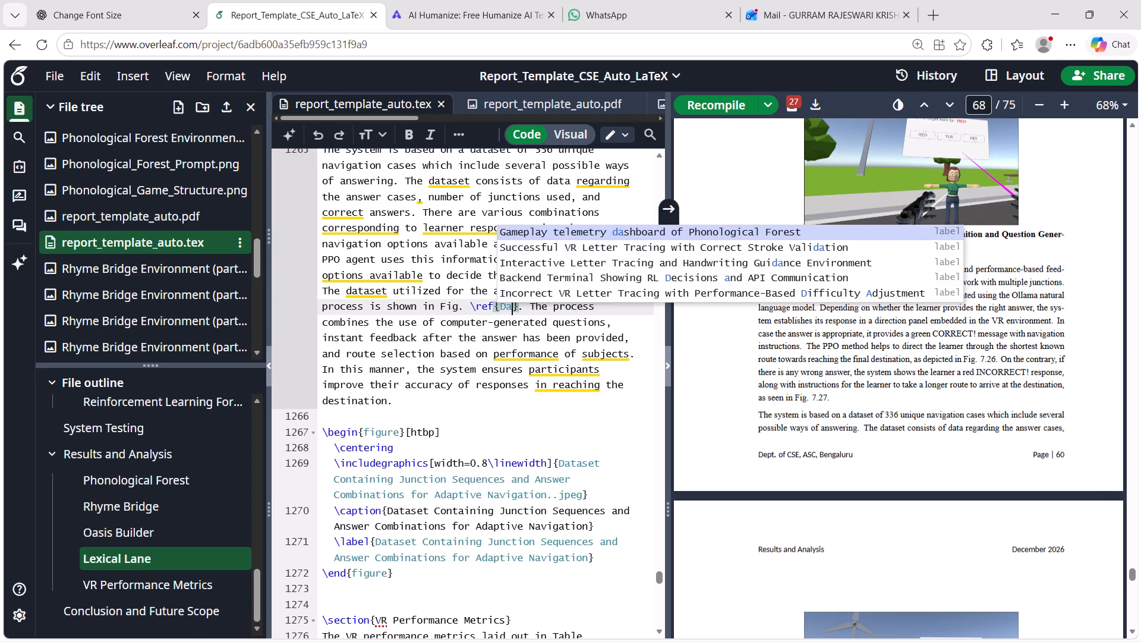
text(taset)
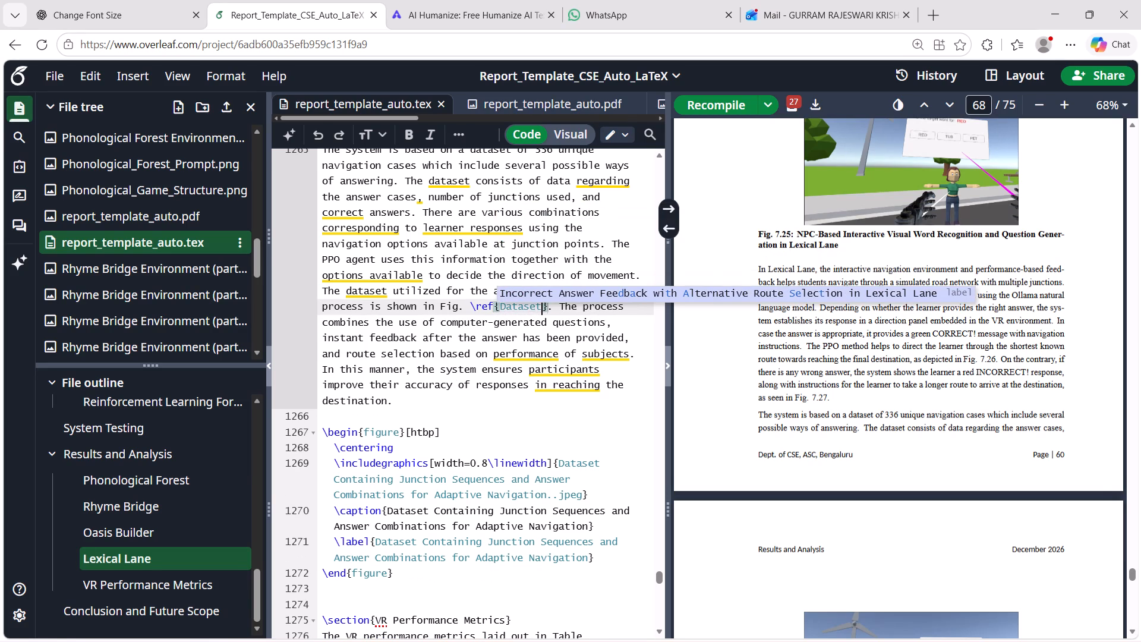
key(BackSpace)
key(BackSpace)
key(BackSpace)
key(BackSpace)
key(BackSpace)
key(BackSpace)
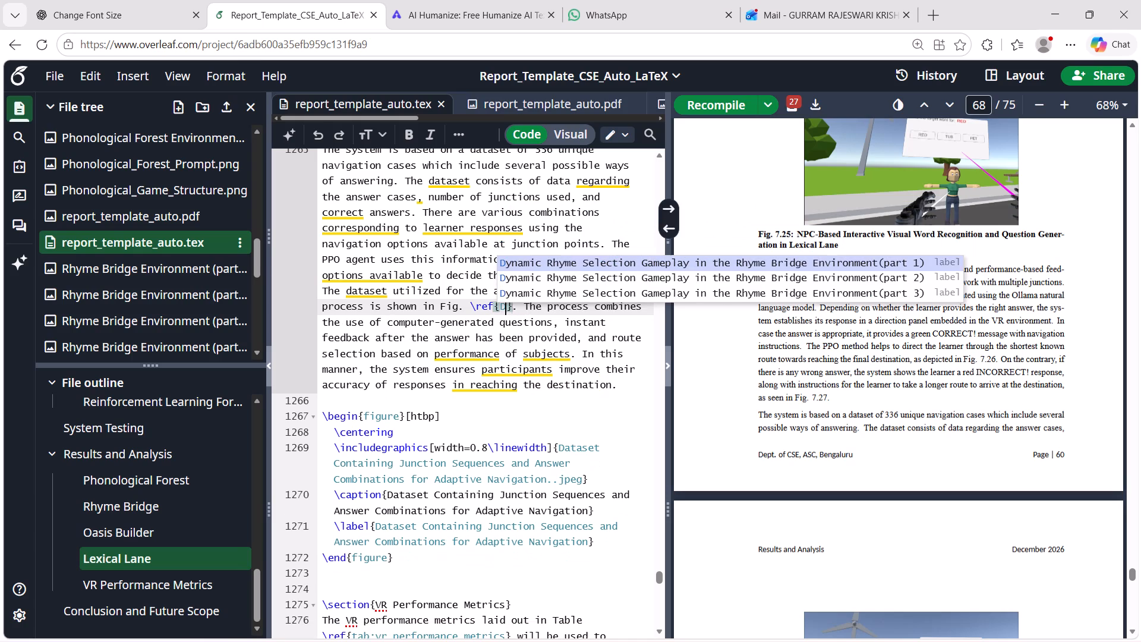
Copy the dataset figure's label, "Dataset Containing Junction Sequences and Answer Combinations for Adaptive Navigation", into the \ref{} in the dataset paragraph.
click(382, 528)
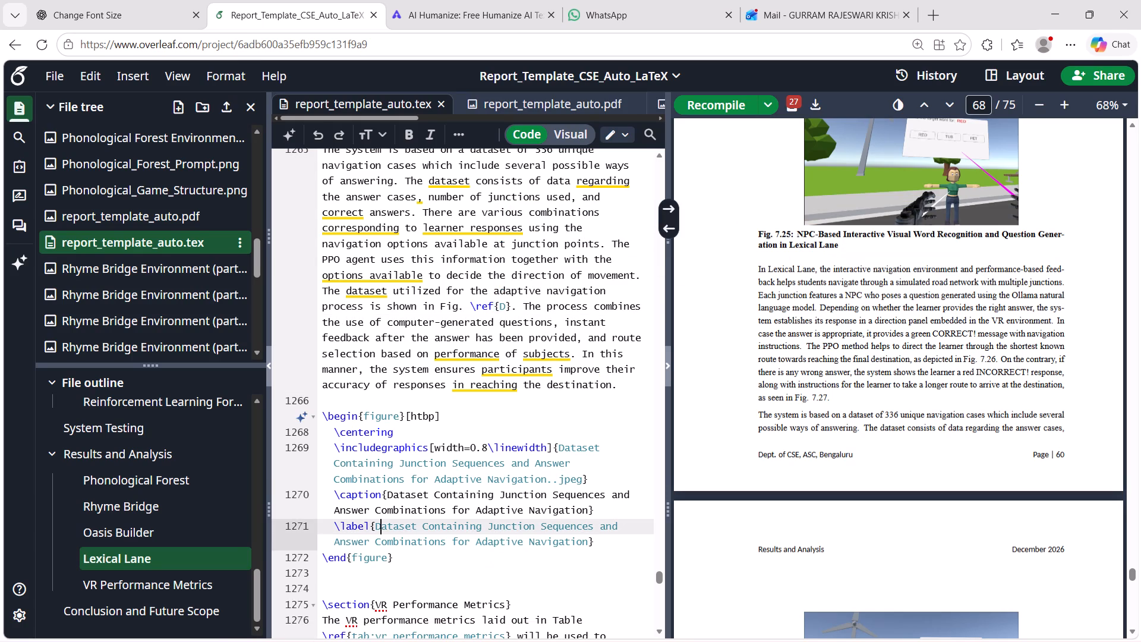
drag(376, 525, 562, 533)
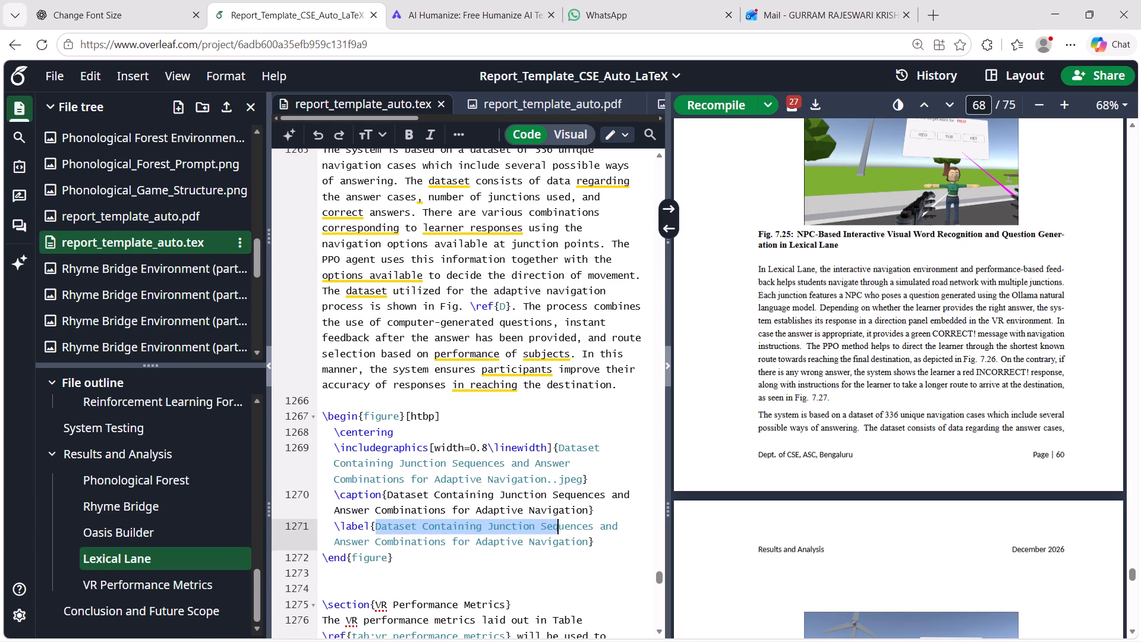
drag(562, 533, 587, 544)
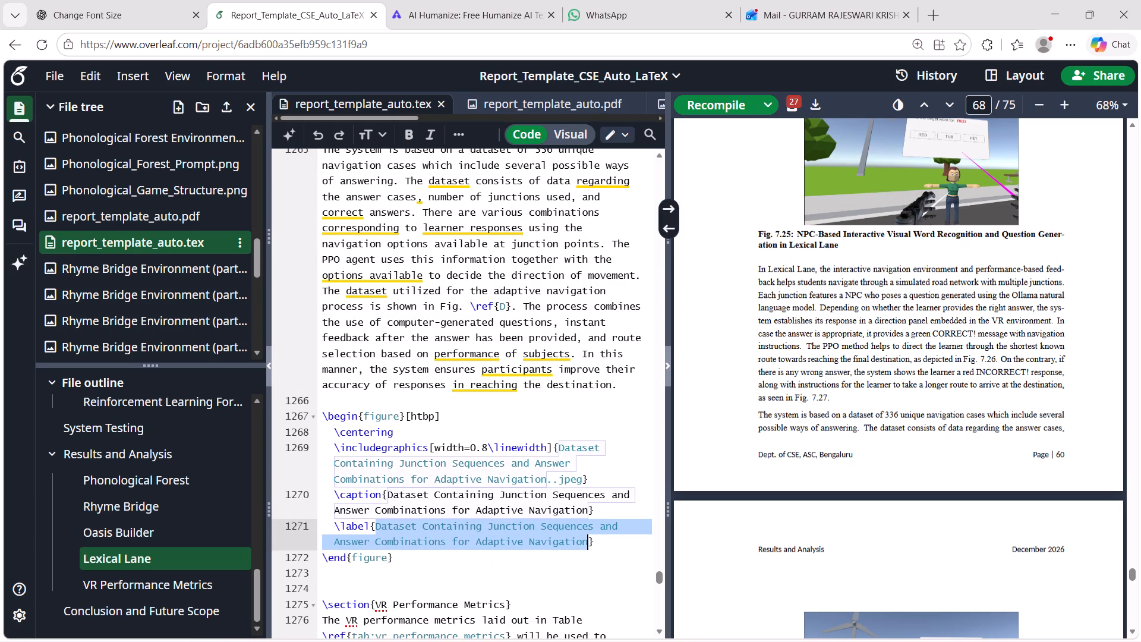
key(ctrl+c)
click(507, 307)
key(BackSpace)
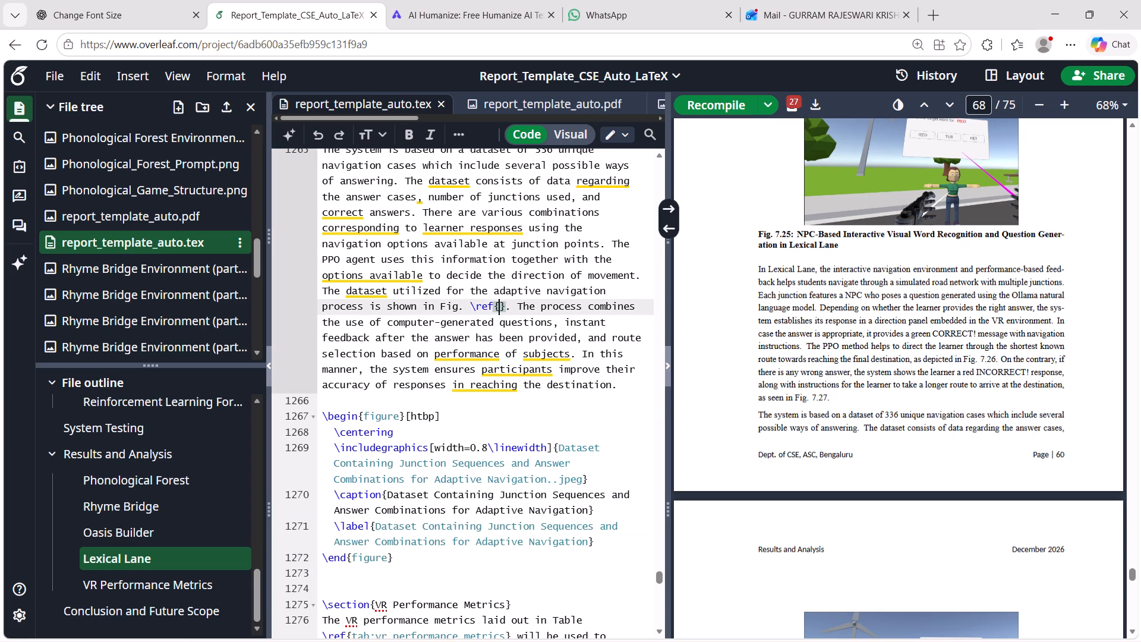
key(ctrl+v)
Save and recompile the report, and check the Lexical Lane paragraphs, figure placement and dataset reference in the compiled PDF.
key(ctrl+s)
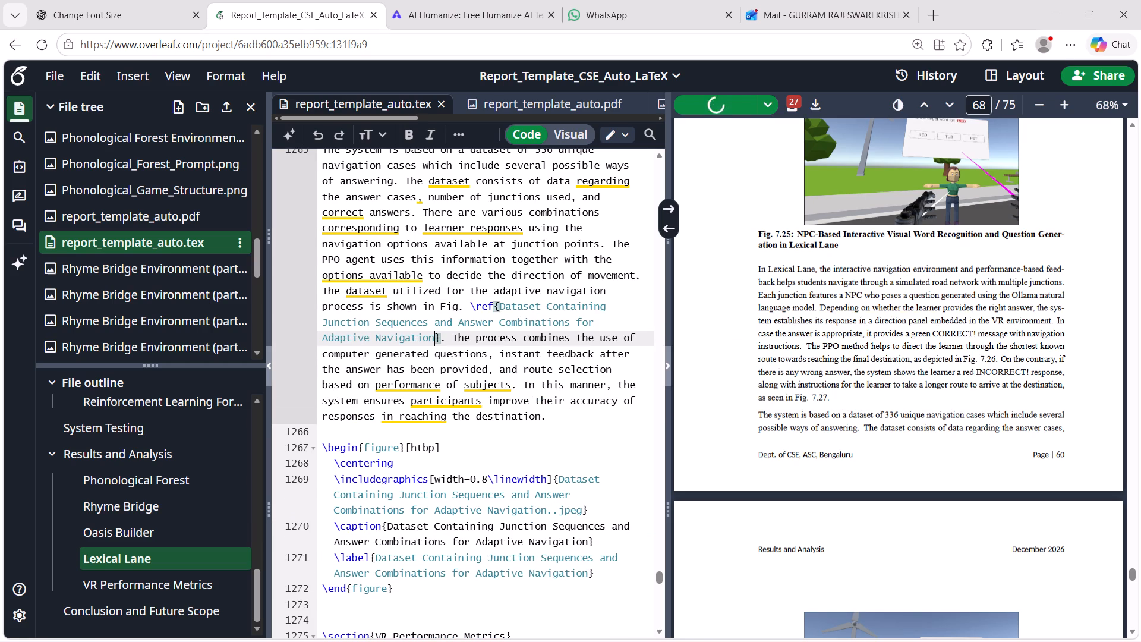
scroll(830, 452, down, 2)
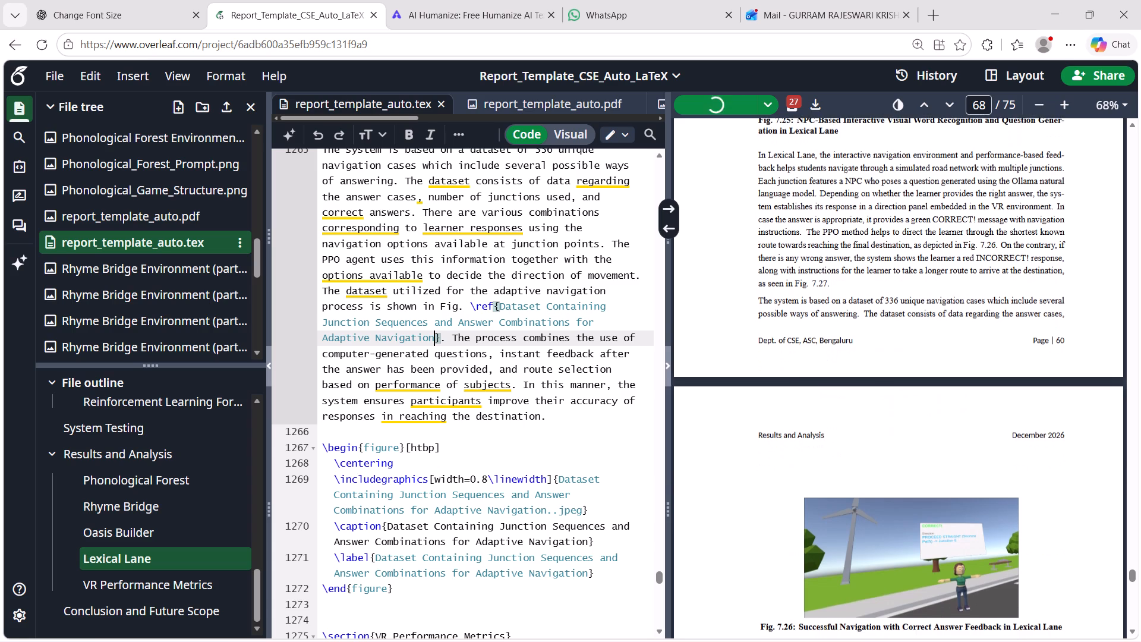
scroll(830, 452, down, 5)
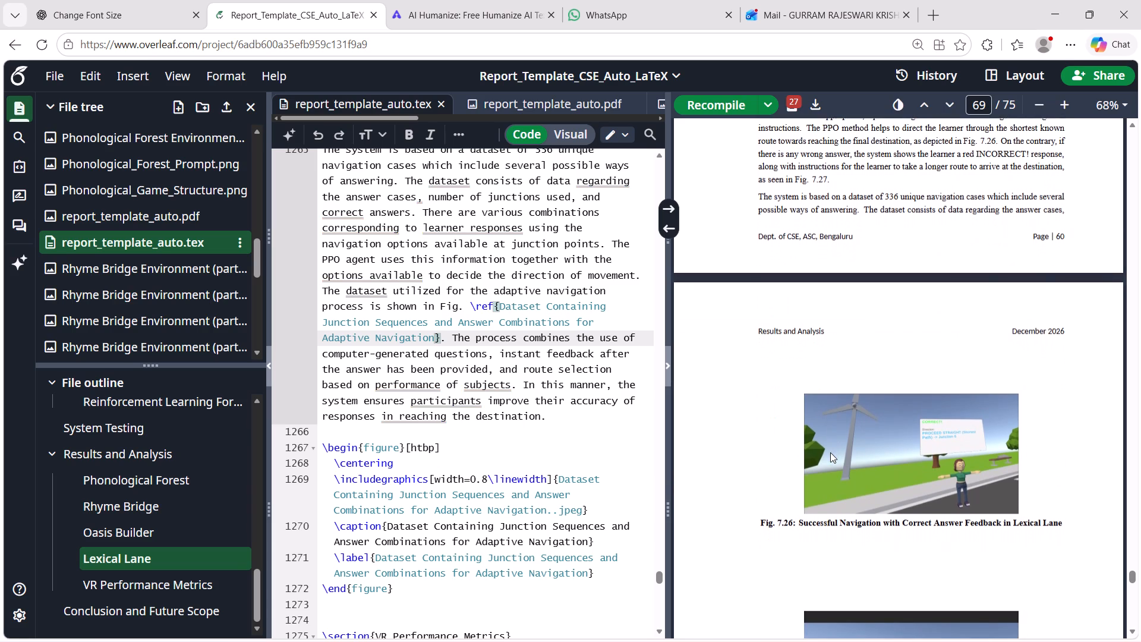
scroll(830, 452, down, 5)
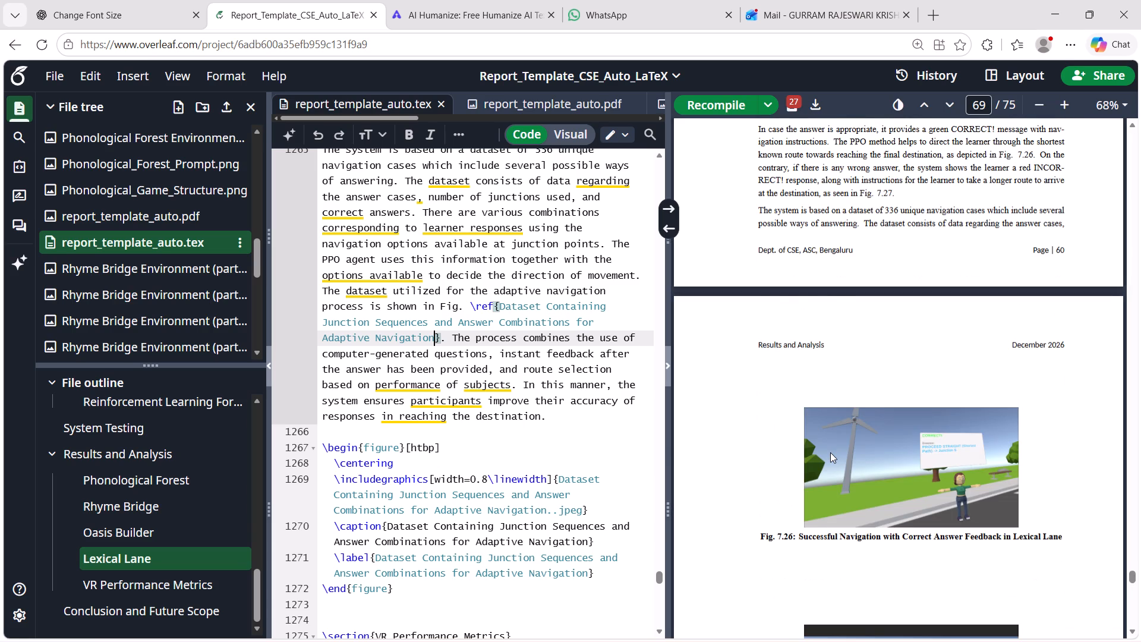
scroll(830, 452, up, 2)
scroll(841, 396, down, 4)
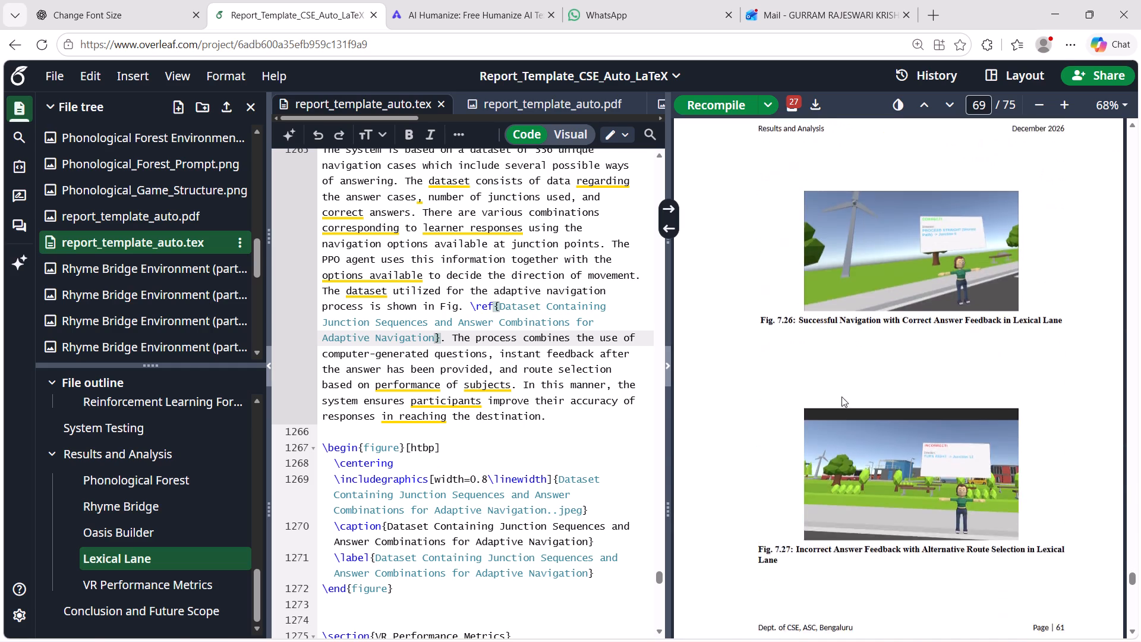
scroll(841, 396, down, 5)
scroll(841, 396, up, 4)
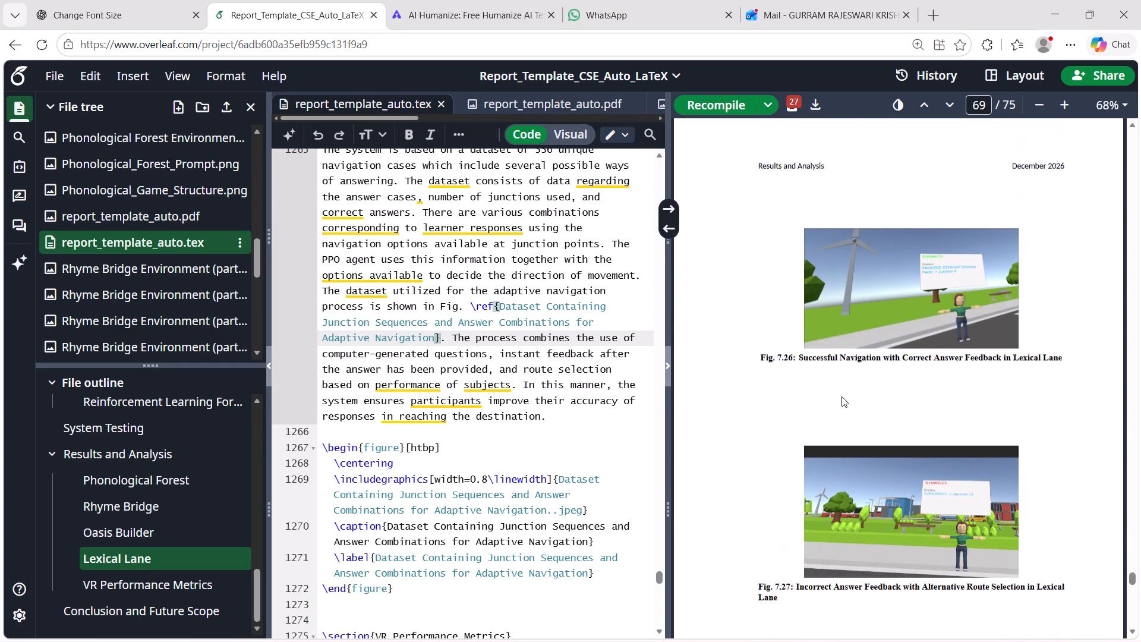
scroll(841, 396, down, 3)
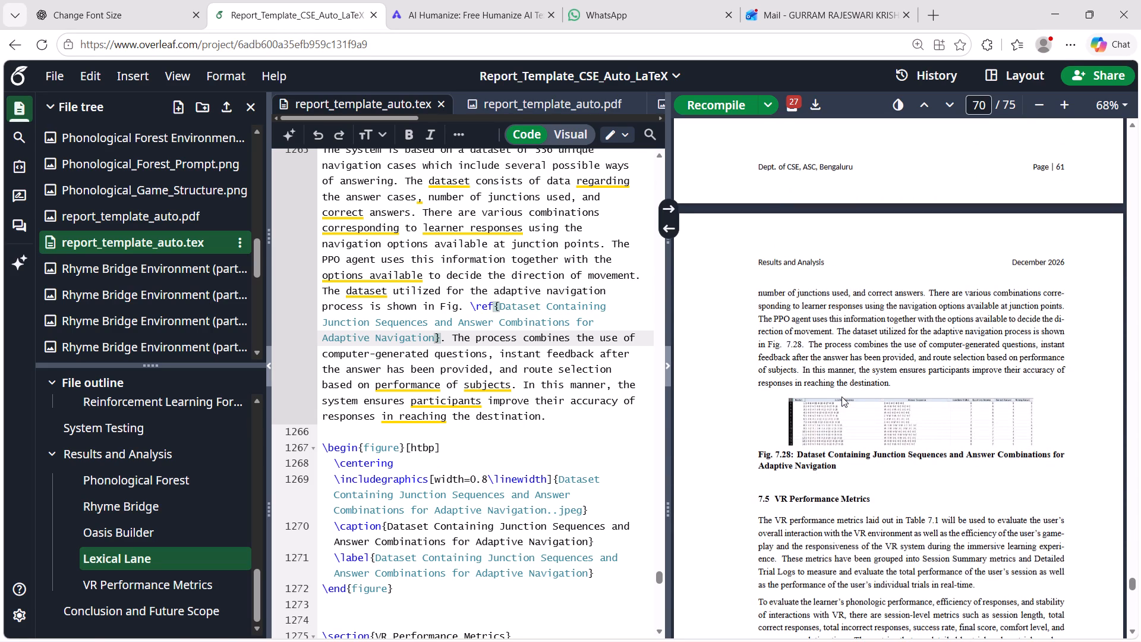
scroll(580, 291, up, 6)
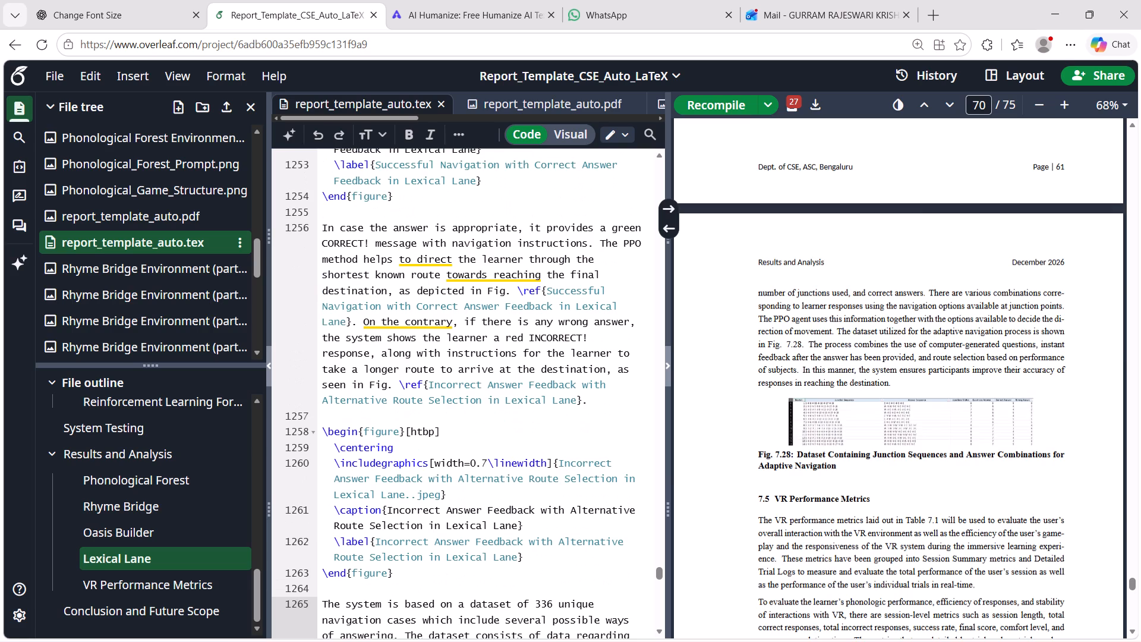
scroll(861, 288, up, 9)
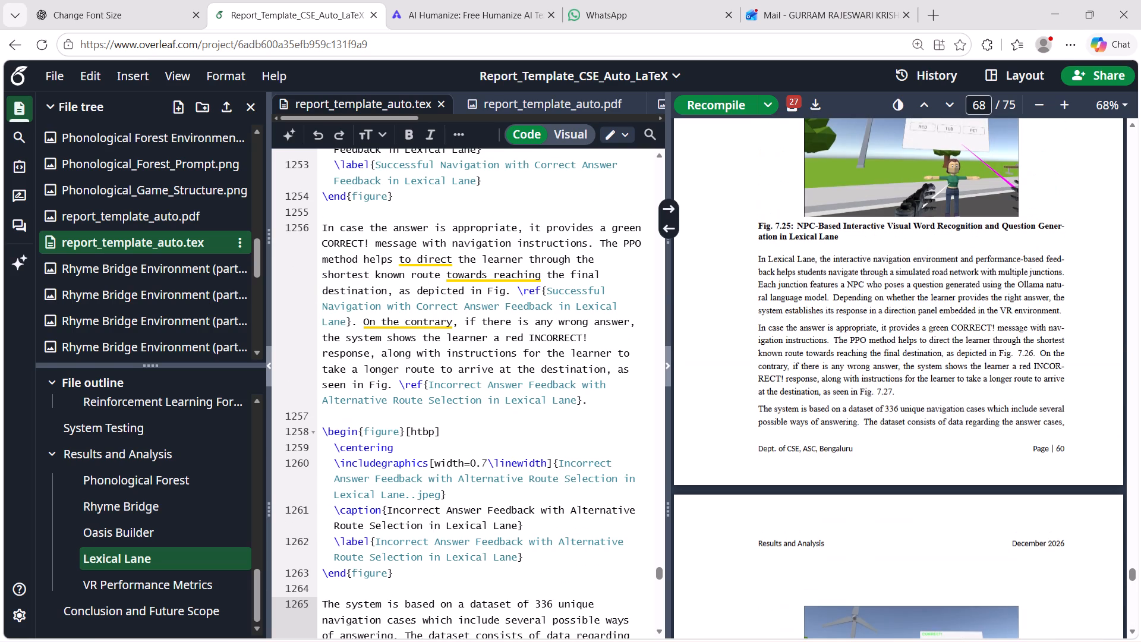
Cut the incorrect-answer feedback figure block from between the answer-feedback paragraph and the dataset paragraph.
scroll(563, 366, down, 1)
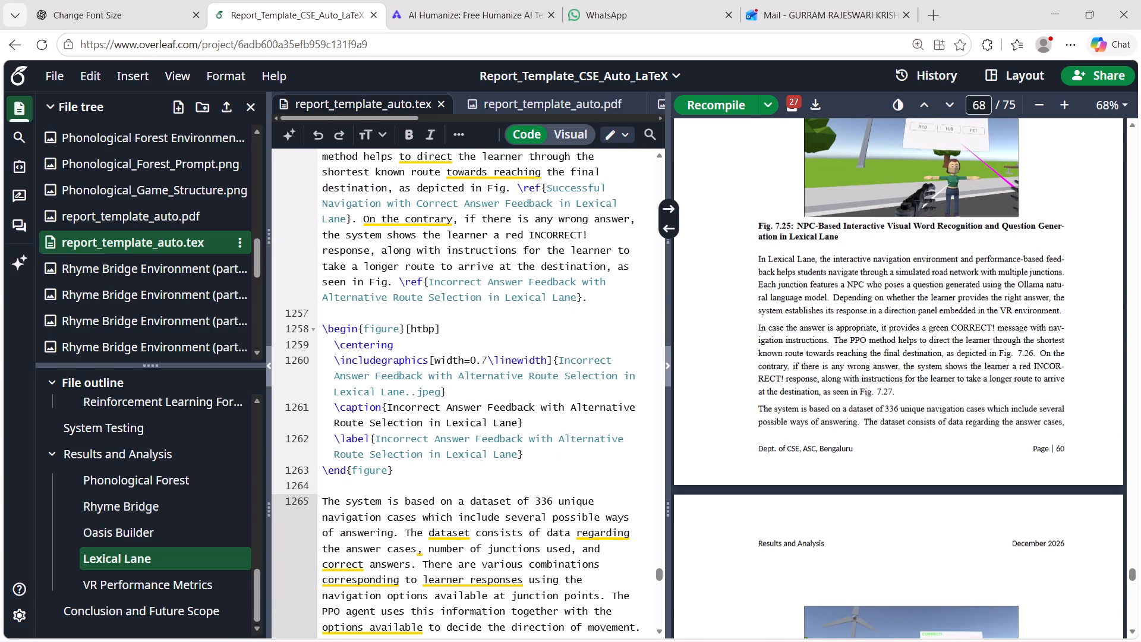
drag(322, 327, 415, 473)
key(ctrl+x)
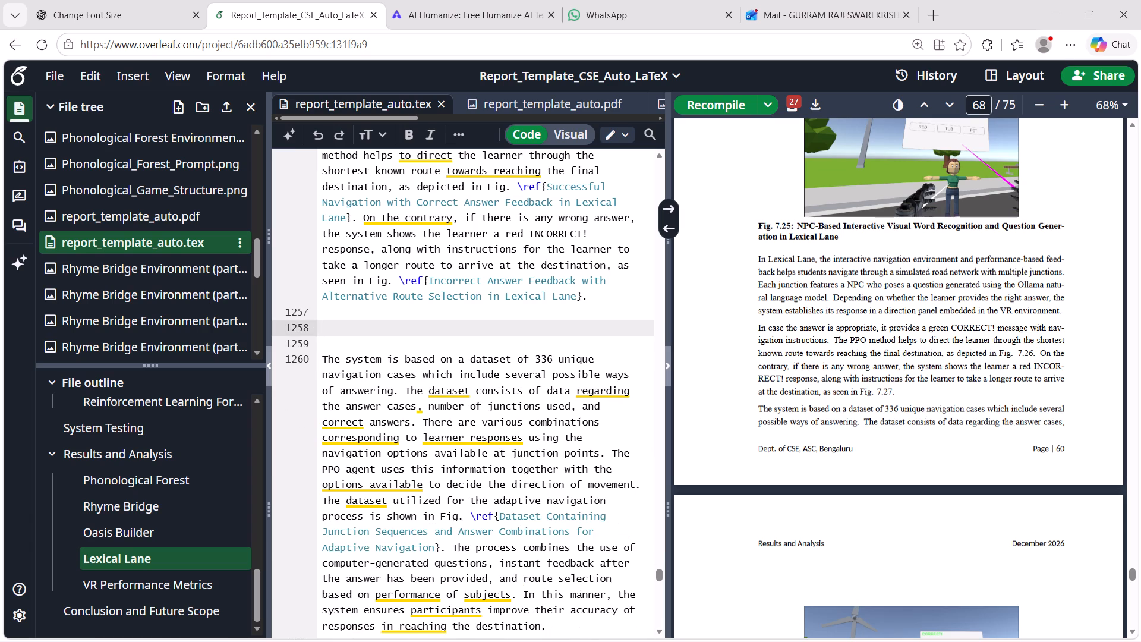
Join the dataset paragraph onto the end of the answer-feedback paragraph, removing the empty lines and leaving one space between the sentences.
key(BackSpace)
key(Down)
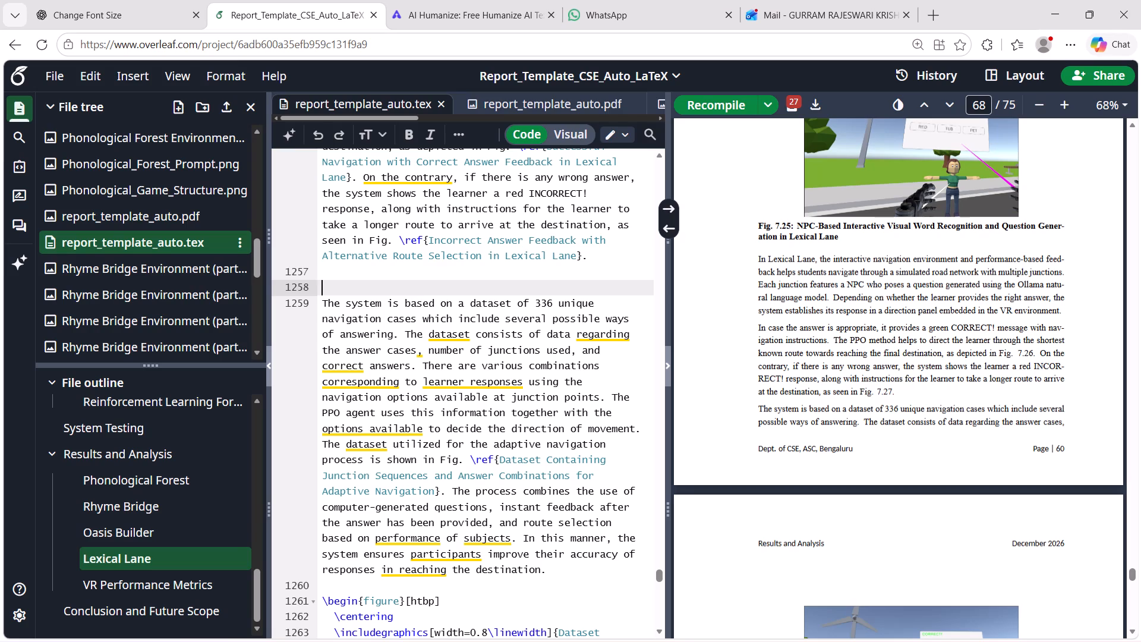
key(Down)
key(Down)
key(Right)
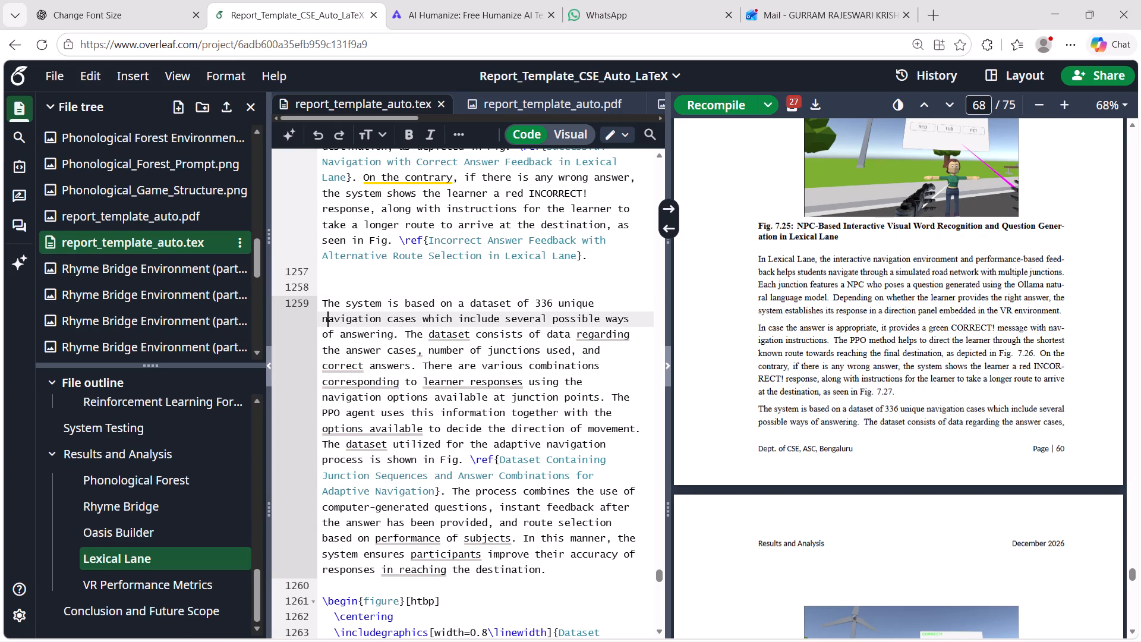
click(361, 291)
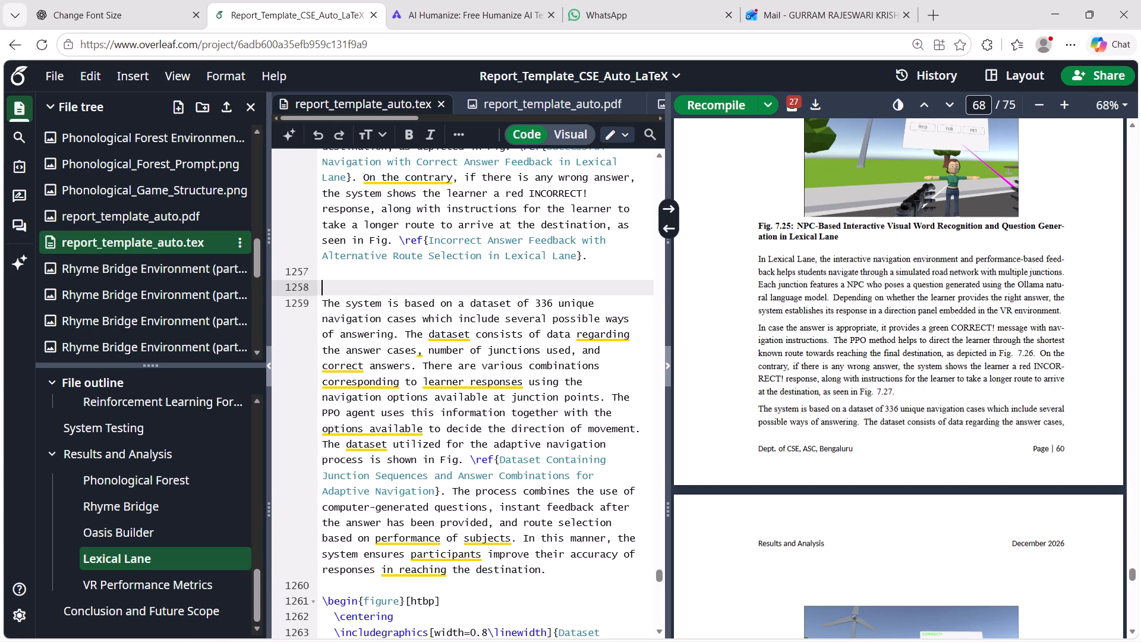
click(323, 301)
key(BackSpace)
key(BackSpace)
key(BackSpace)
key(space)
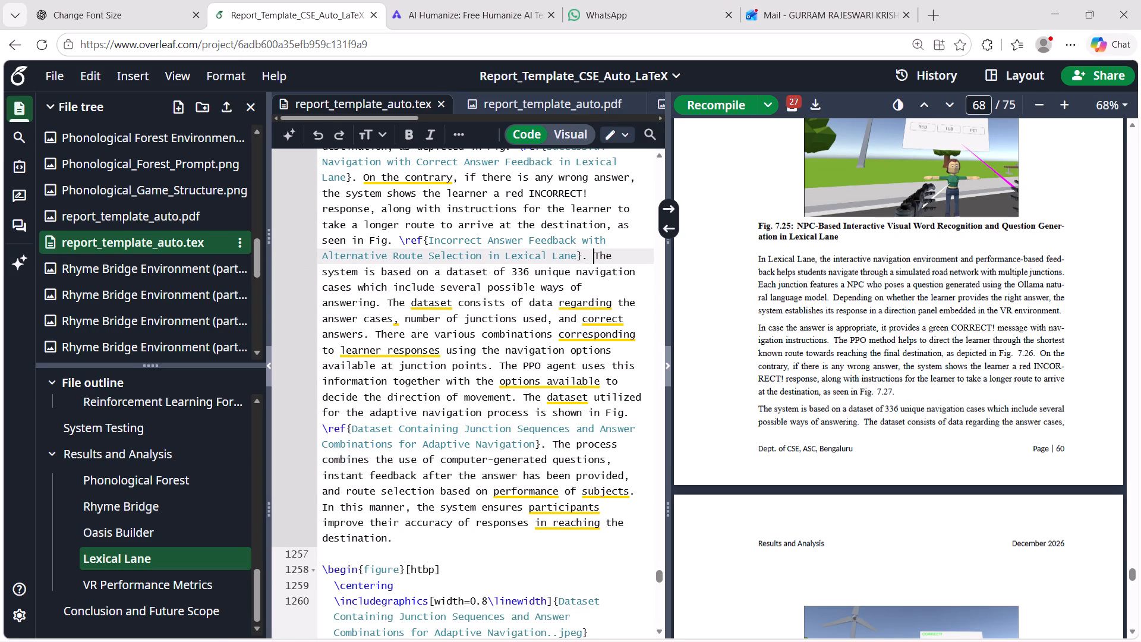
Review the Lexical Lane source, examining the order of the merged paragraph and the surrounding figure blocks against the compiled pages.
scroll(540, 384, up, 1)
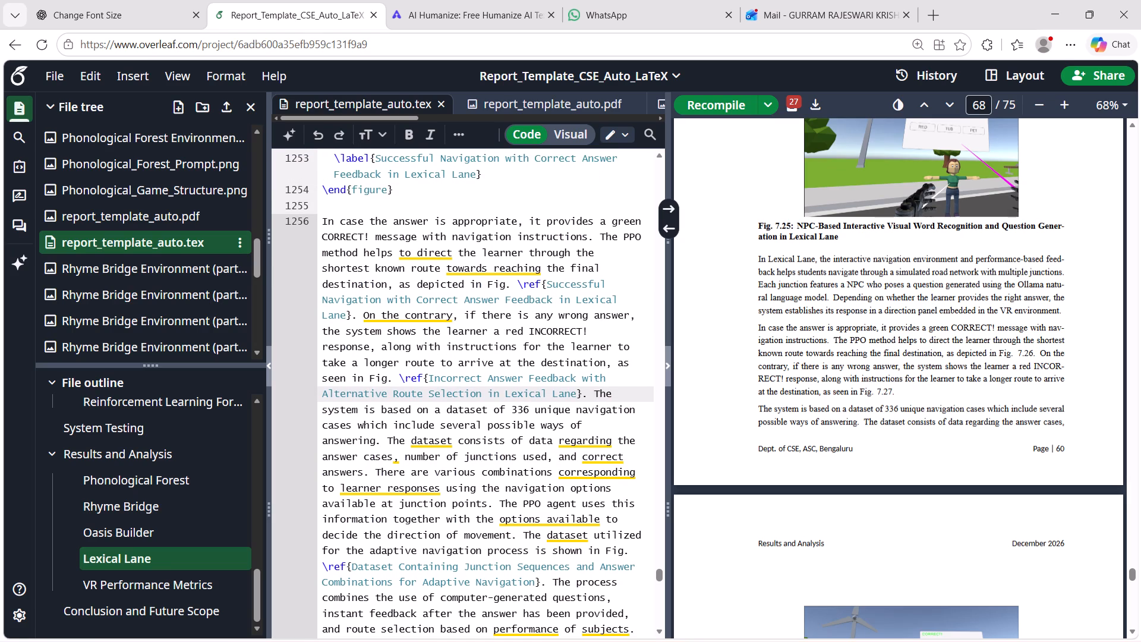
scroll(540, 384, up, 4)
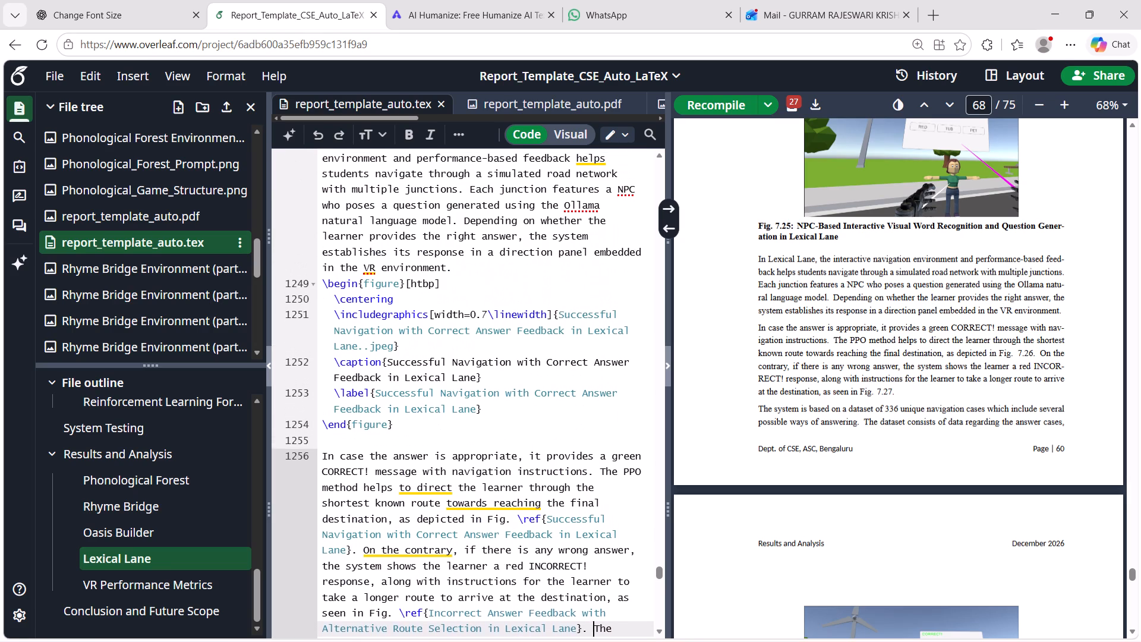
scroll(540, 384, up, 2)
scroll(540, 384, down, 3)
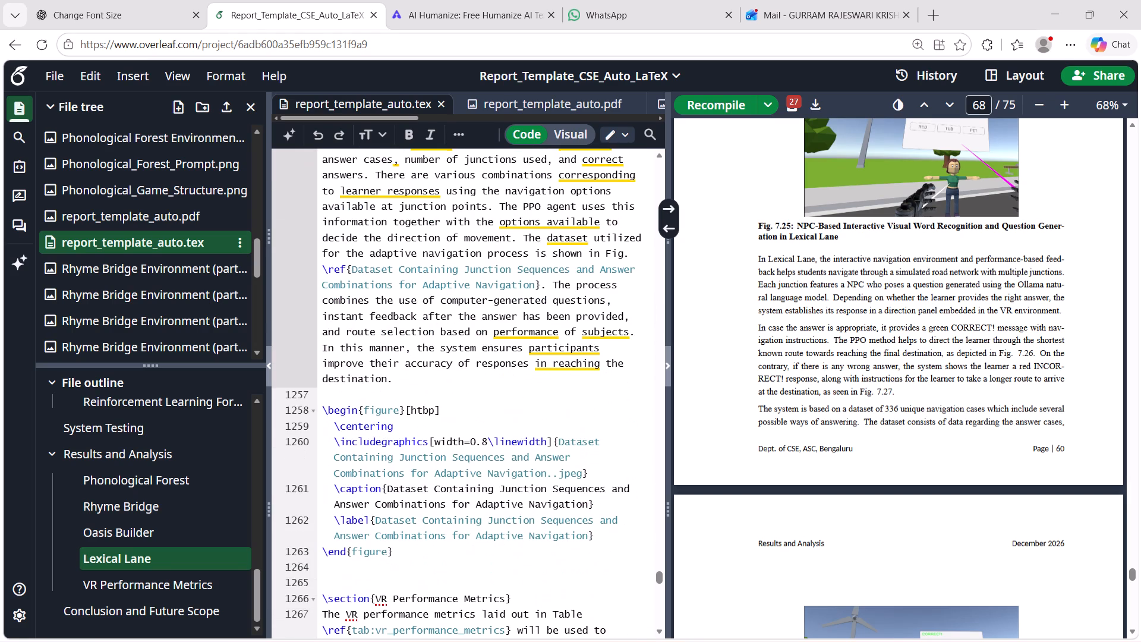
scroll(540, 384, down, 2)
scroll(540, 384, up, 1)
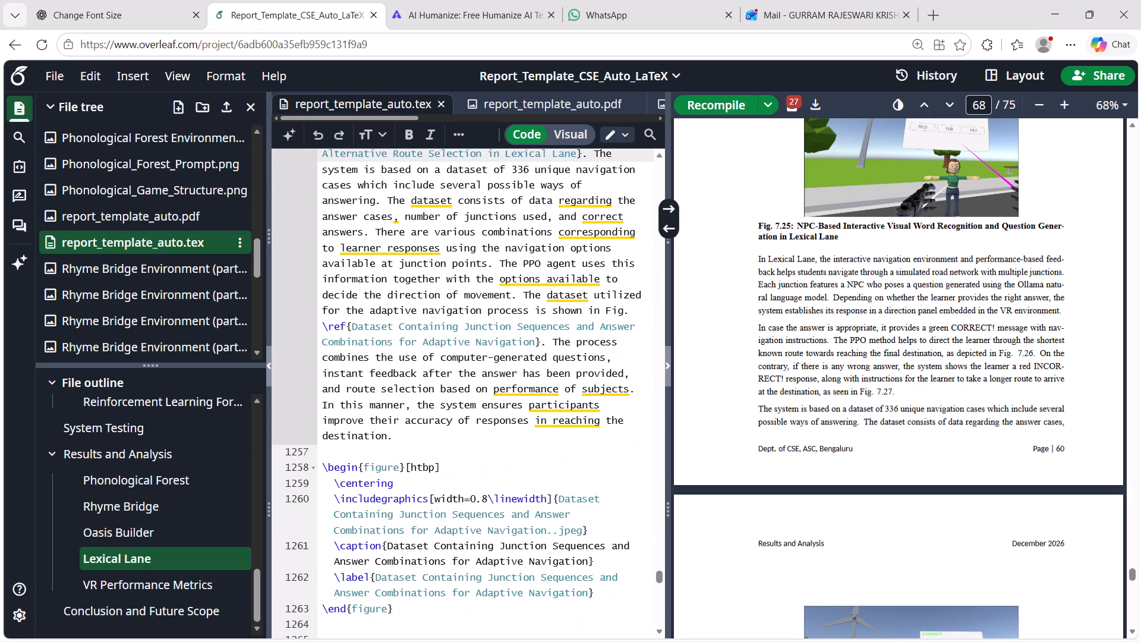
scroll(540, 384, up, 7)
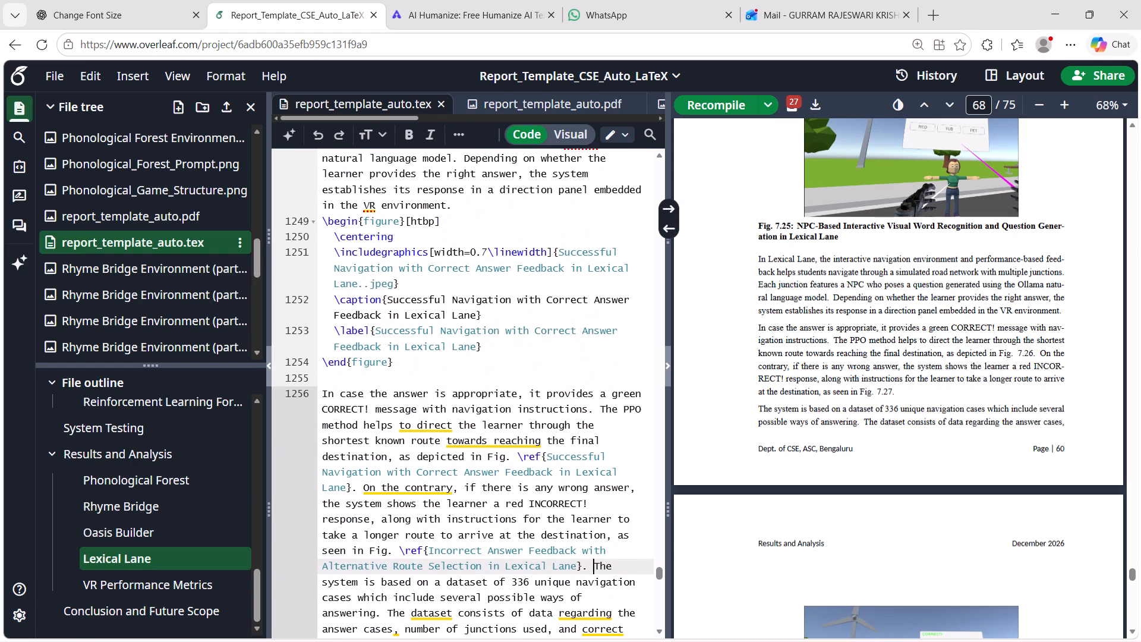
scroll(540, 384, up, 1)
scroll(474, 271, up, 2)
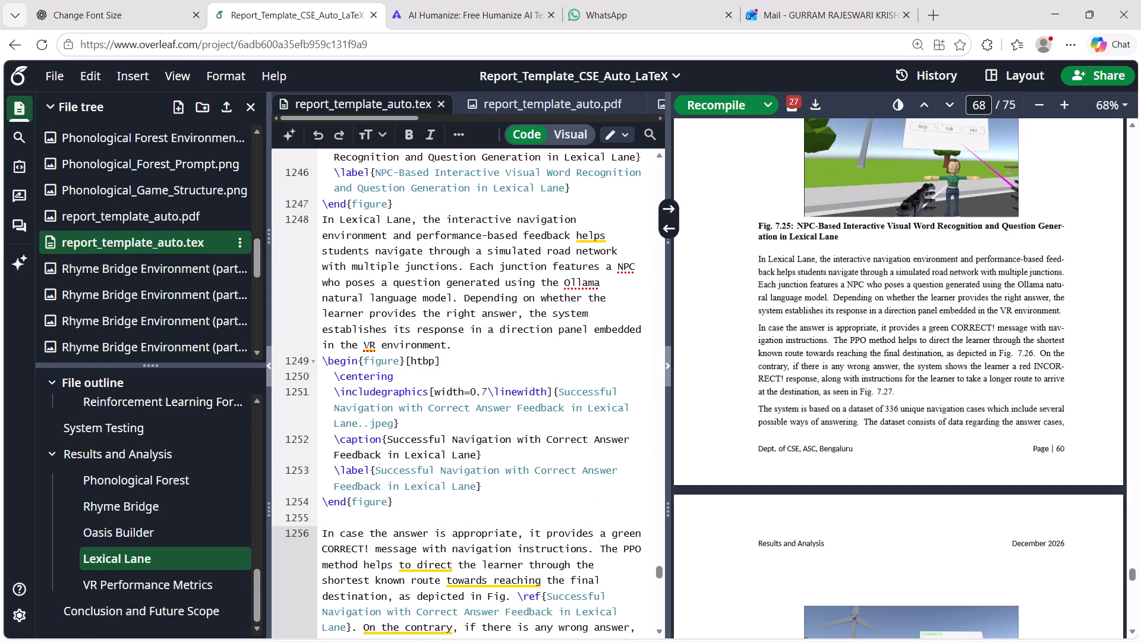
scroll(587, 295, up, 1)
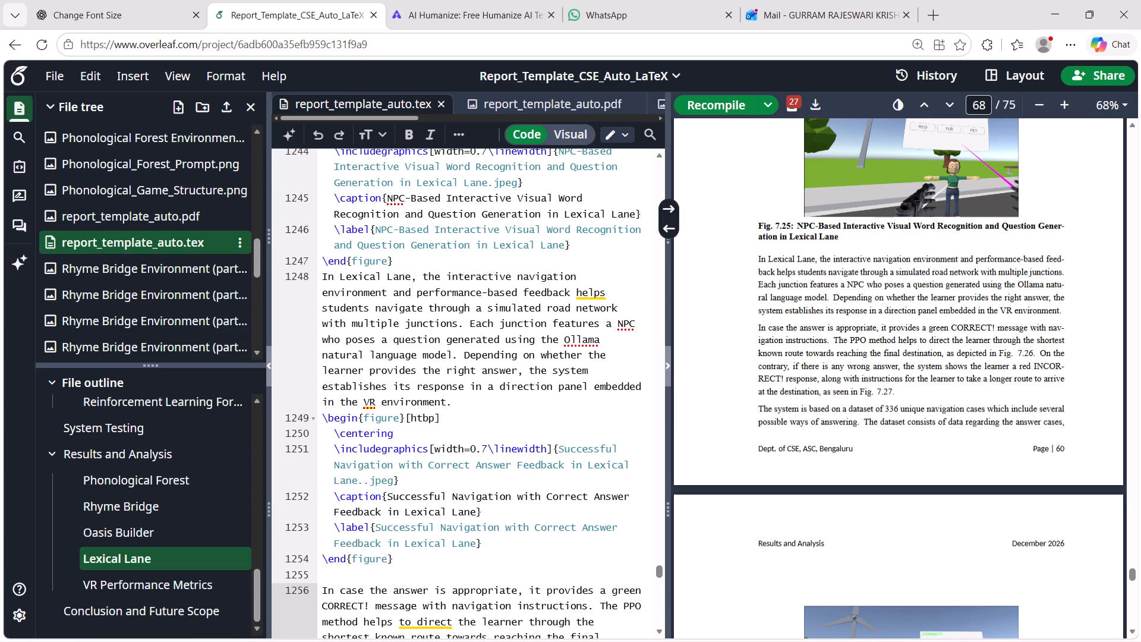
scroll(919, 421, down, 3)
scroll(515, 496, down, 1)
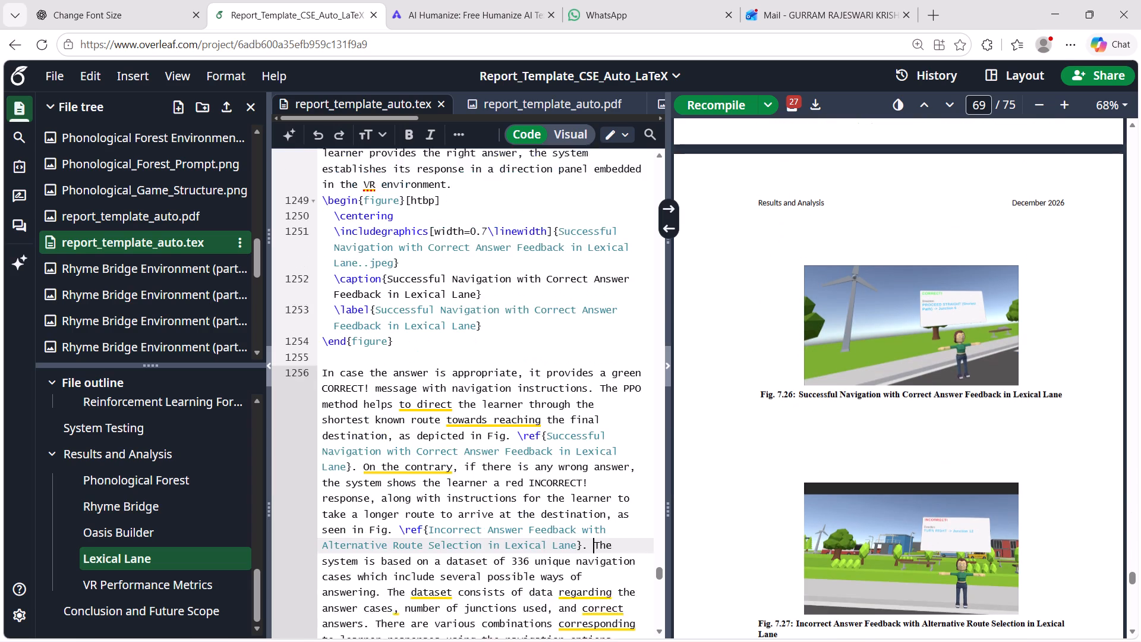
scroll(515, 496, down, 3)
scroll(515, 496, up, 2)
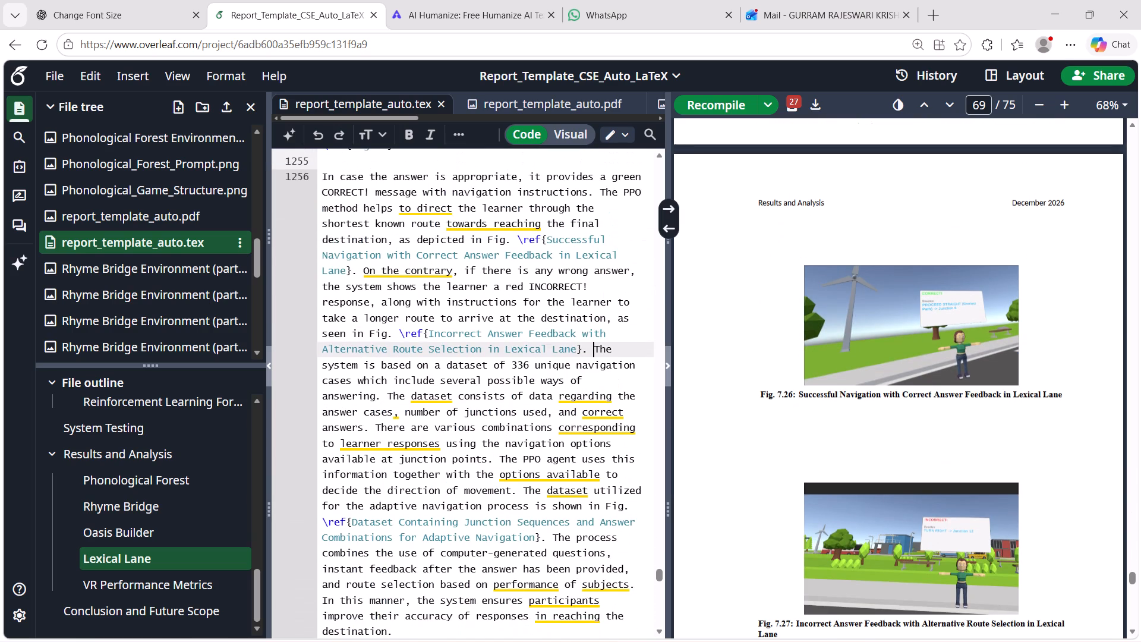
Save and recompile the report, and check the merged paragraph and its figure references in the PDF.
key(ctrl+s)
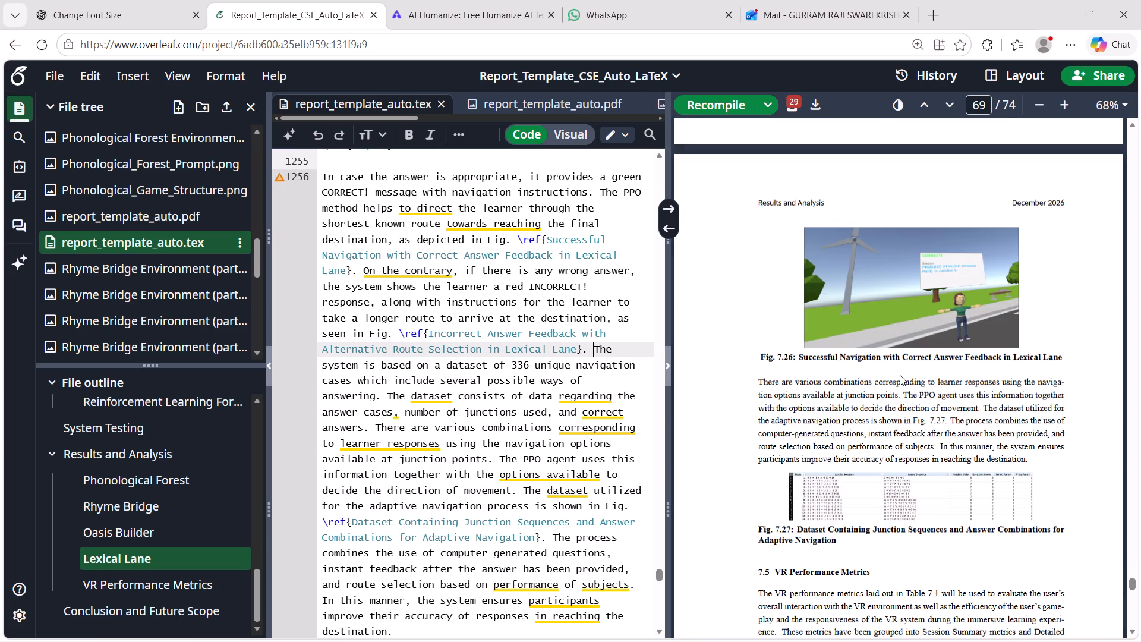
scroll(900, 375, up, 1)
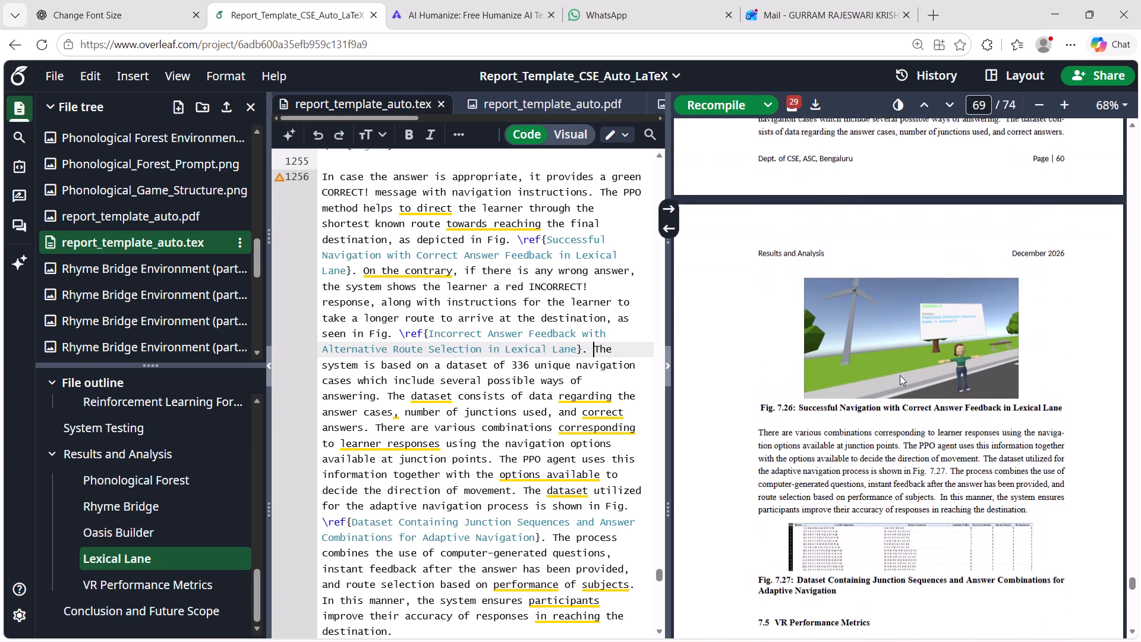
scroll(900, 375, up, 1)
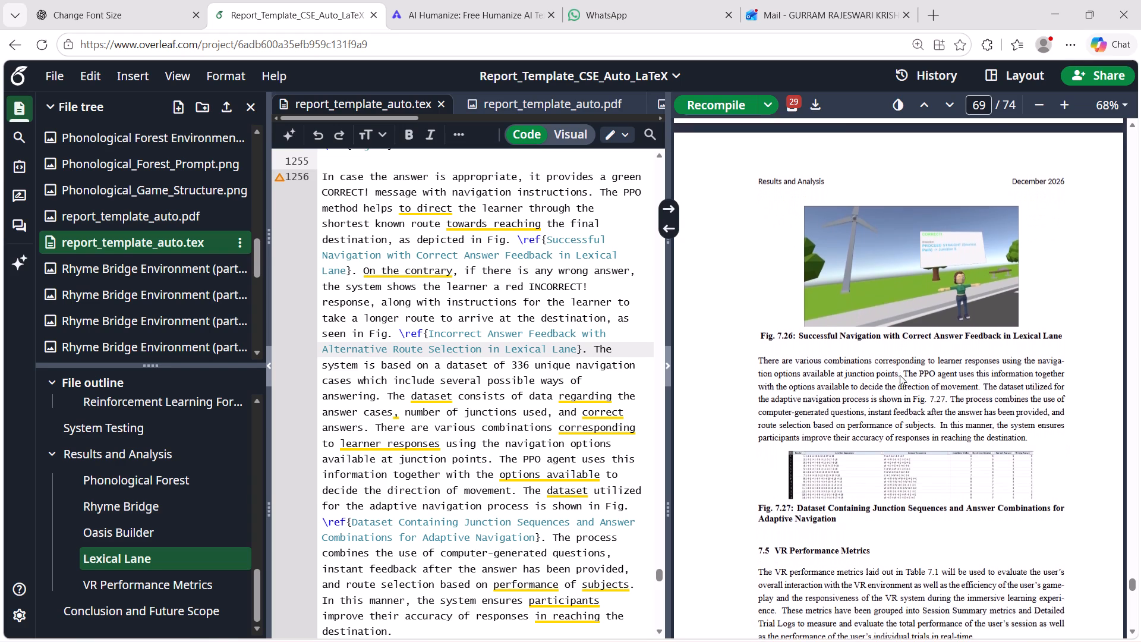
scroll(900, 375, up, 1)
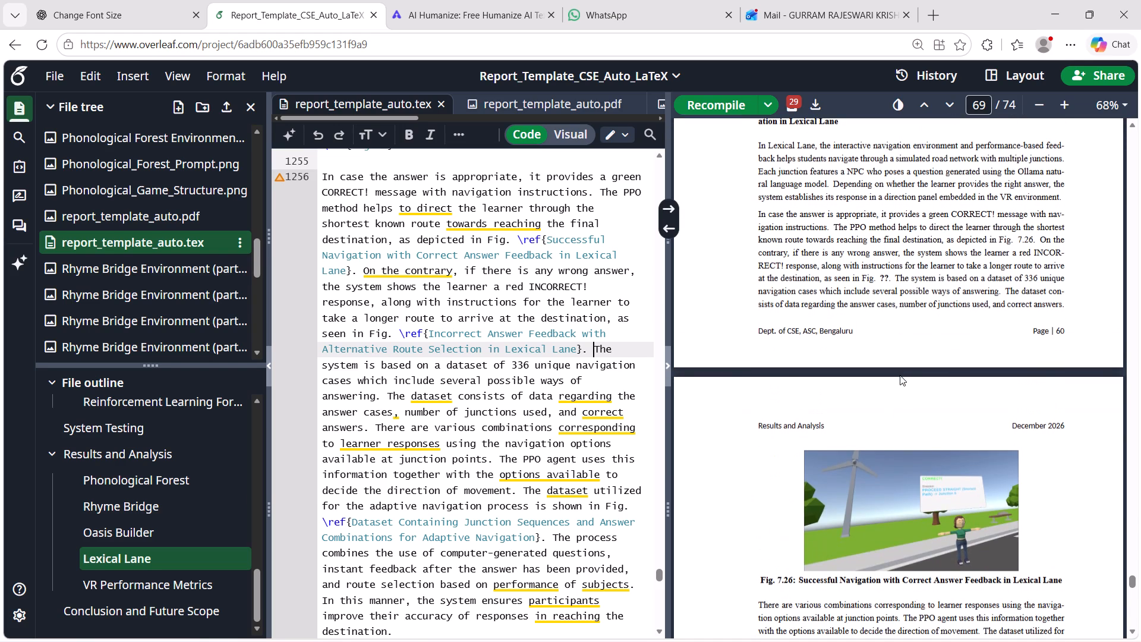
Paste the incorrect-answer feedback figure block after the merged paragraph, before the dataset figure, with an empty line between the two figures.
scroll(519, 407, down, 3)
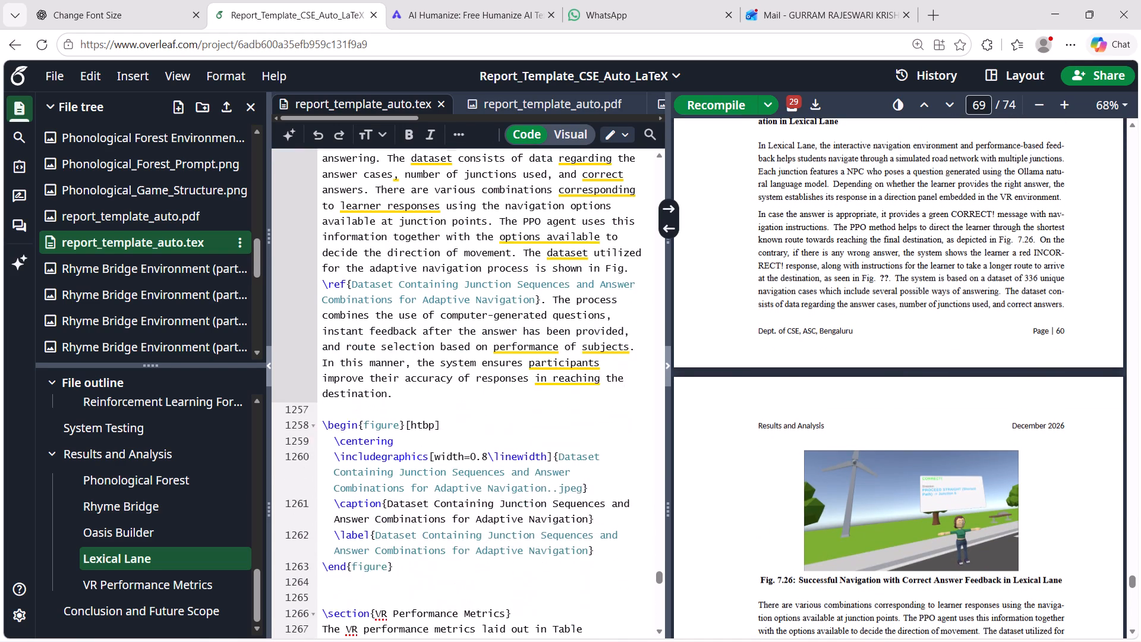
scroll(519, 407, down, 2)
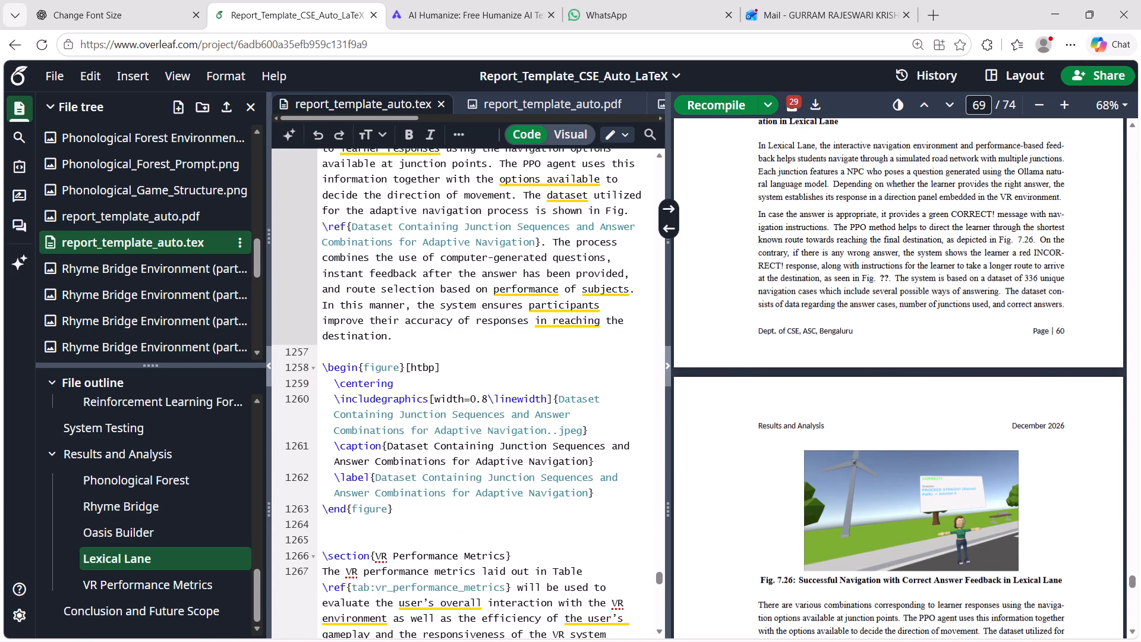
click(343, 352)
key(ctrl+v)
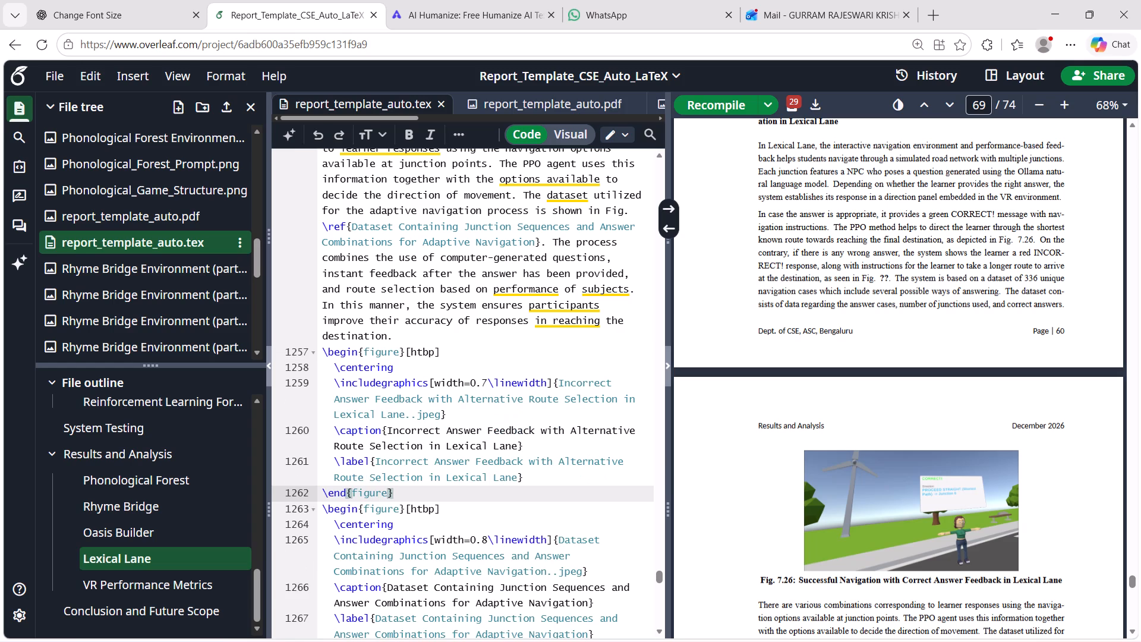
key(Return)
Save and recompile the report, and check the Lexical Lane figure placement and references in the PDF.
key(ctrl+s)
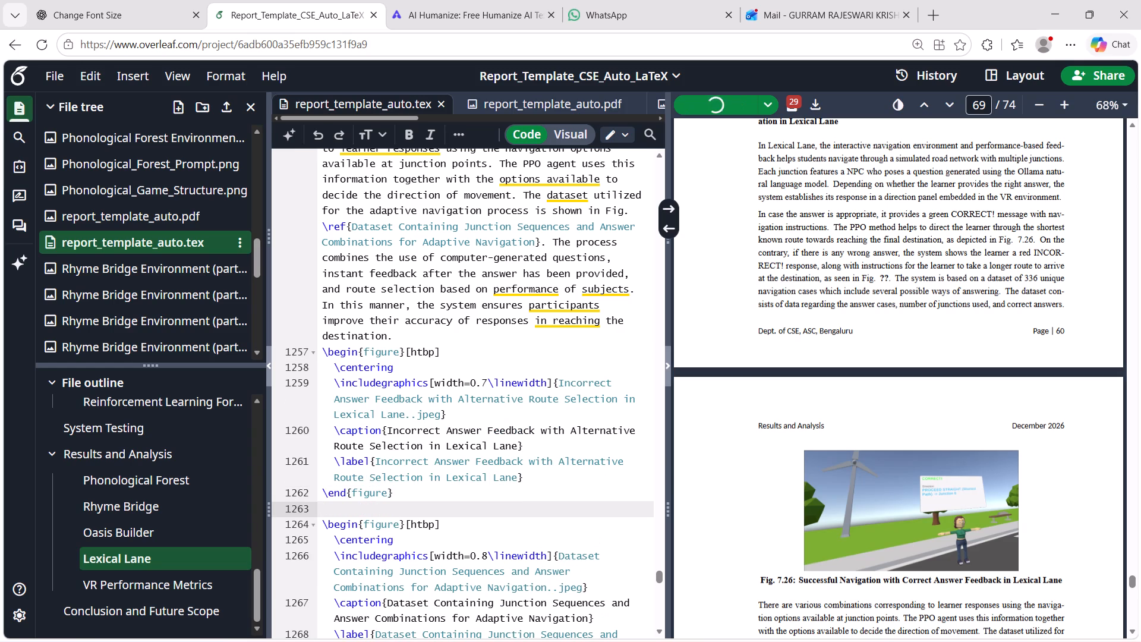
scroll(924, 561, down, 5)
scroll(924, 561, up, 2)
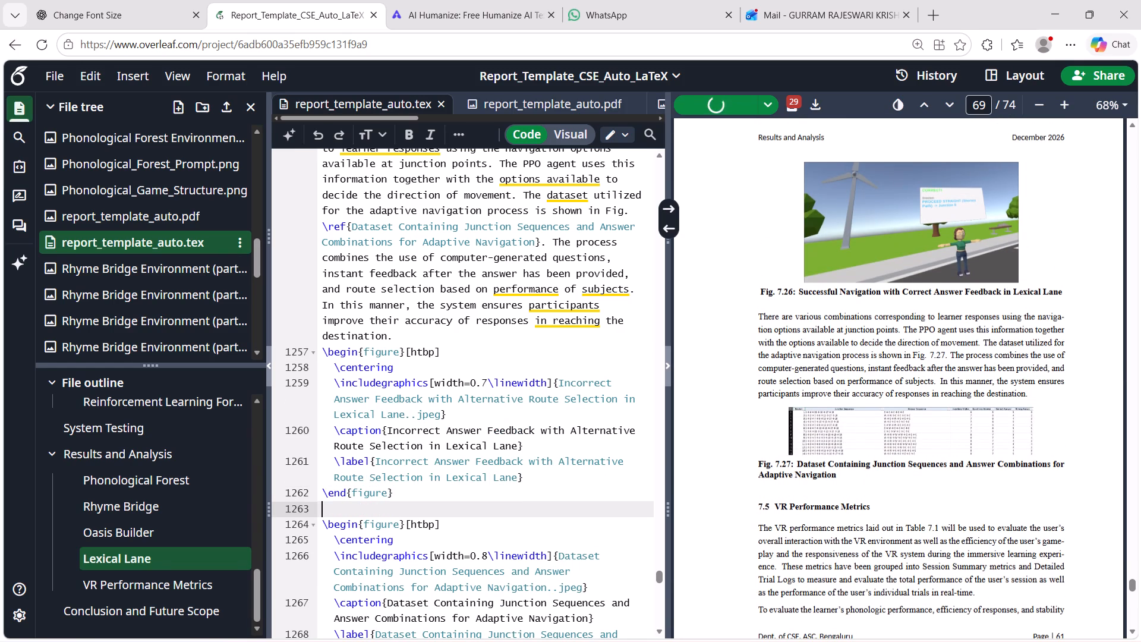
scroll(547, 243, up, 2)
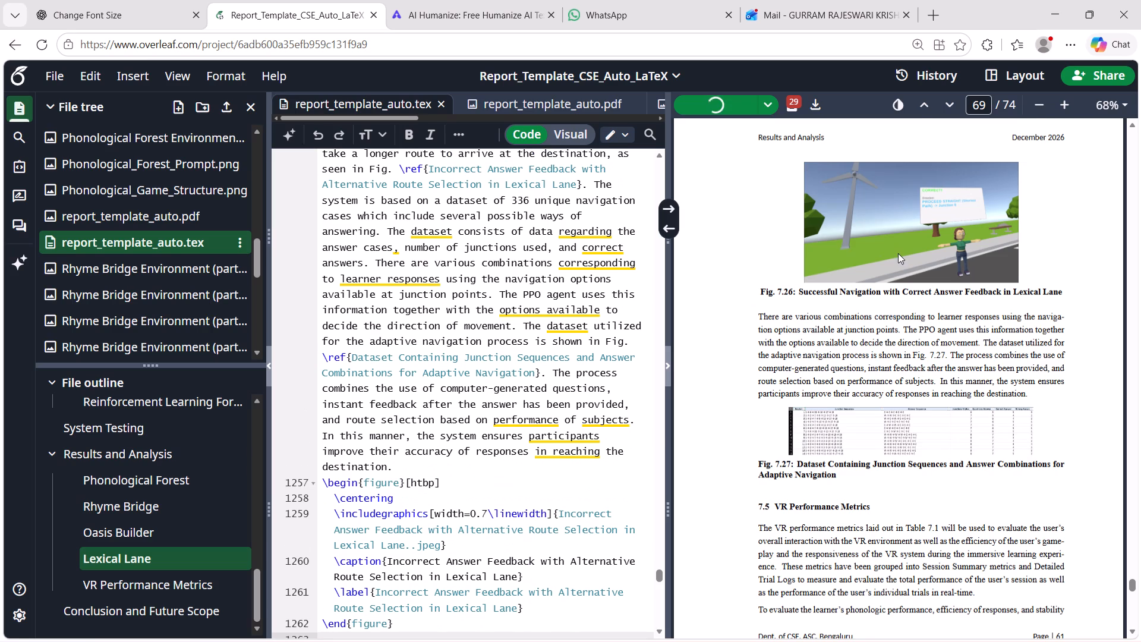
scroll(898, 253, left, 1)
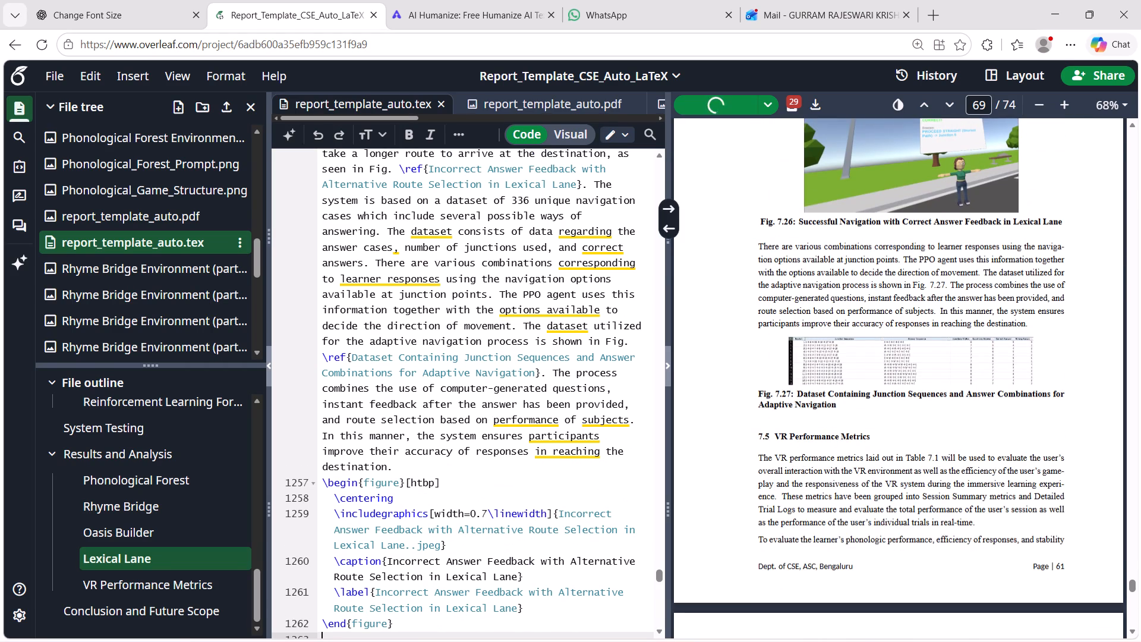
scroll(402, 370, up, 3)
scroll(402, 370, down, 1)
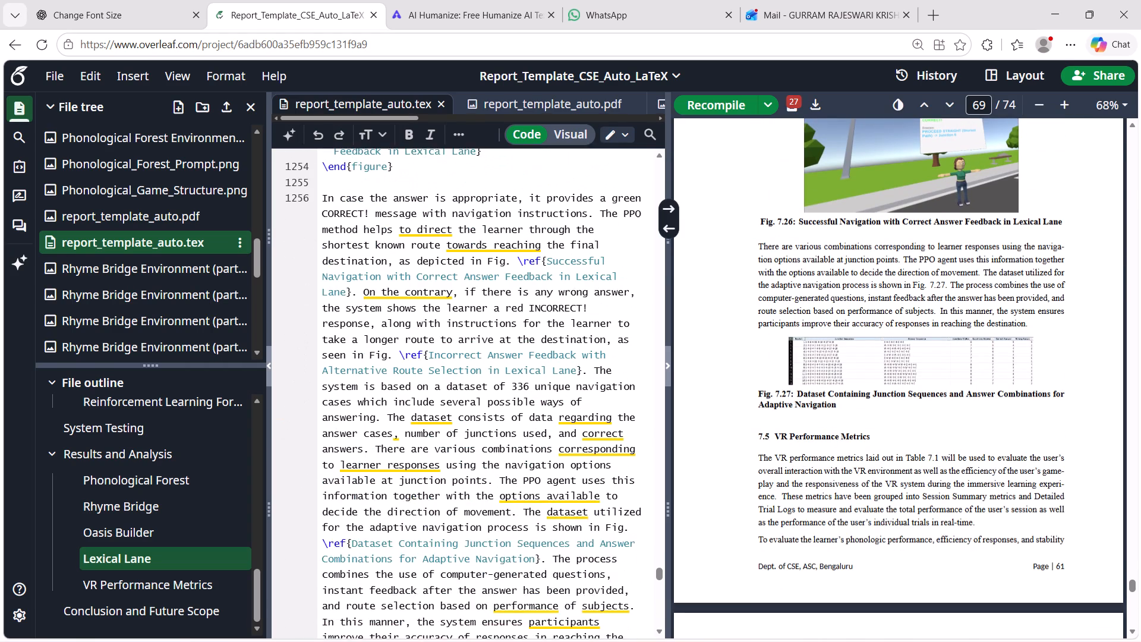
scroll(402, 370, down, 4)
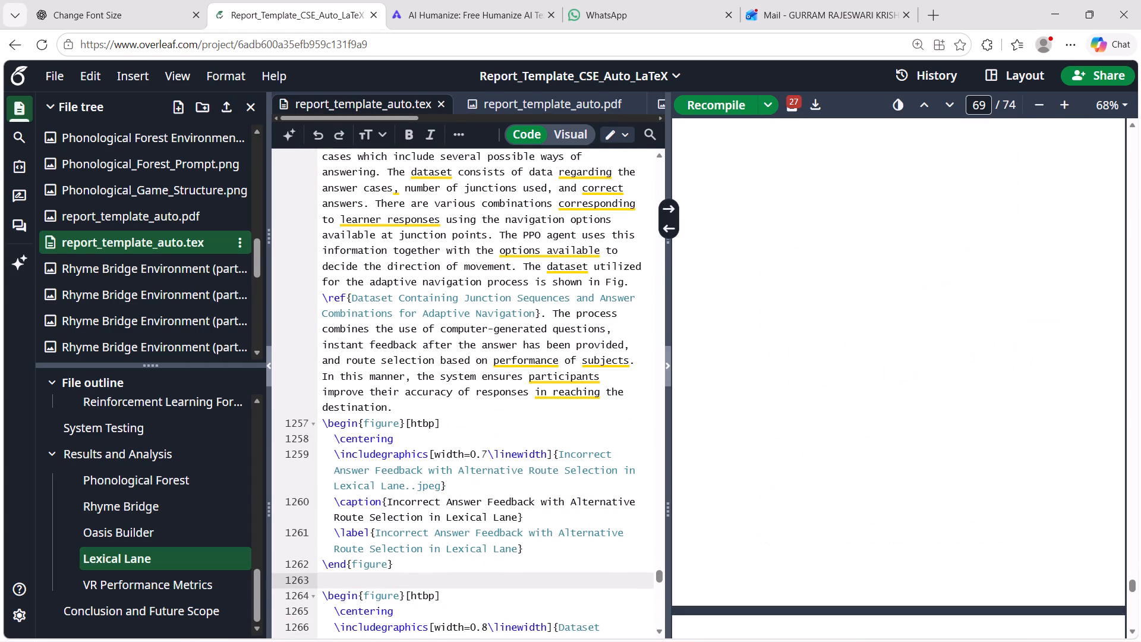
scroll(833, 311, up, 1)
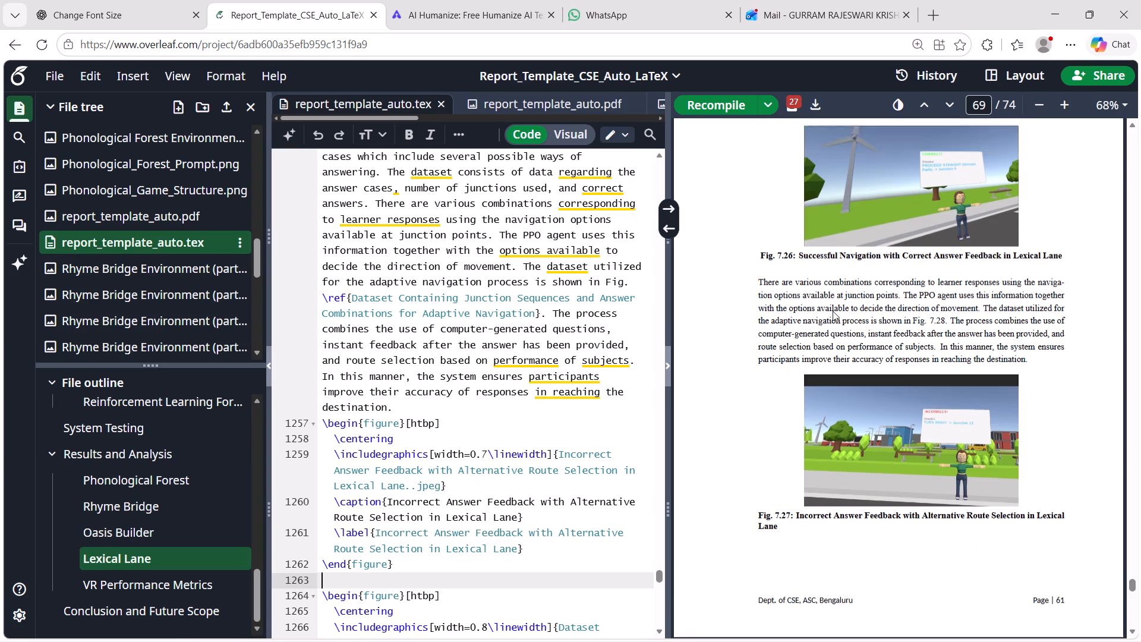
scroll(833, 311, up, 2)
scroll(833, 311, down, 6)
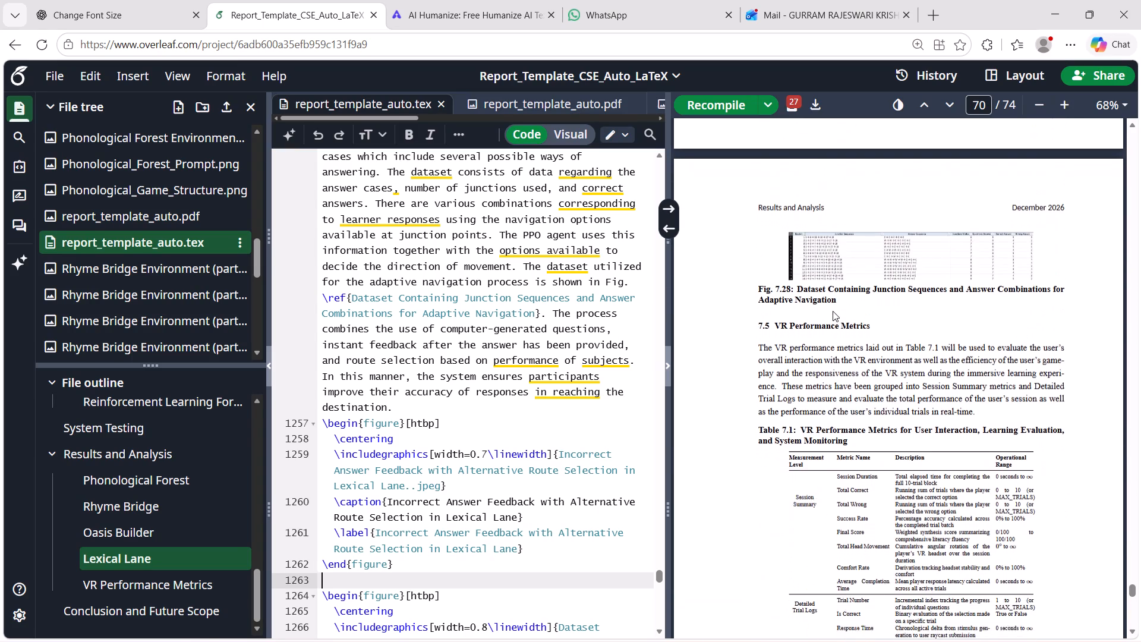
scroll(833, 311, up, 2)
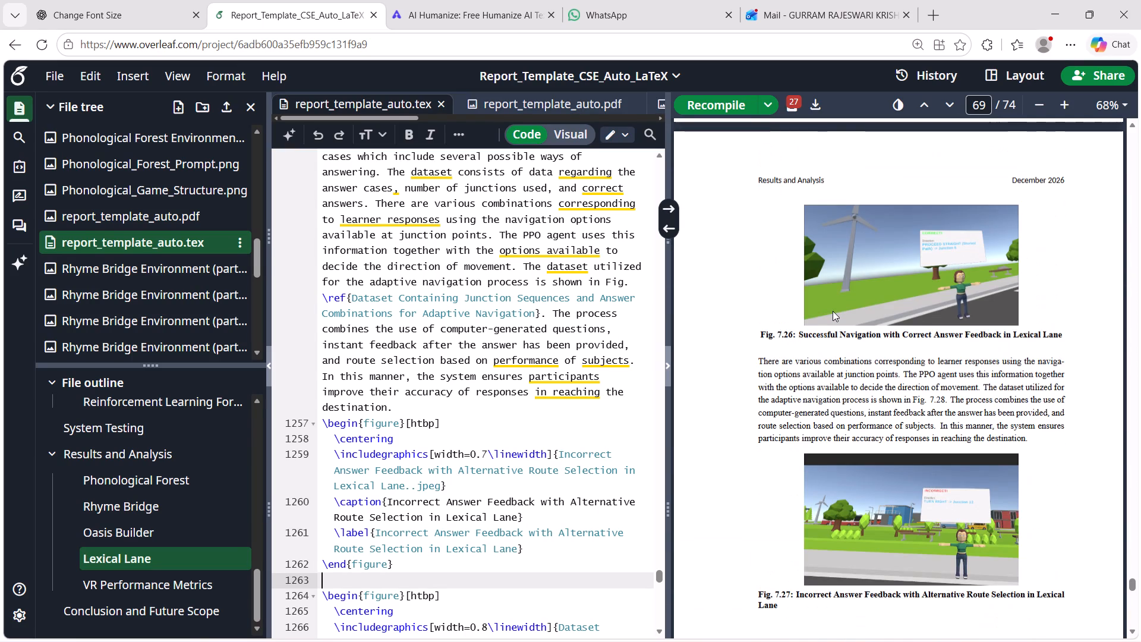
scroll(833, 311, down, 1)
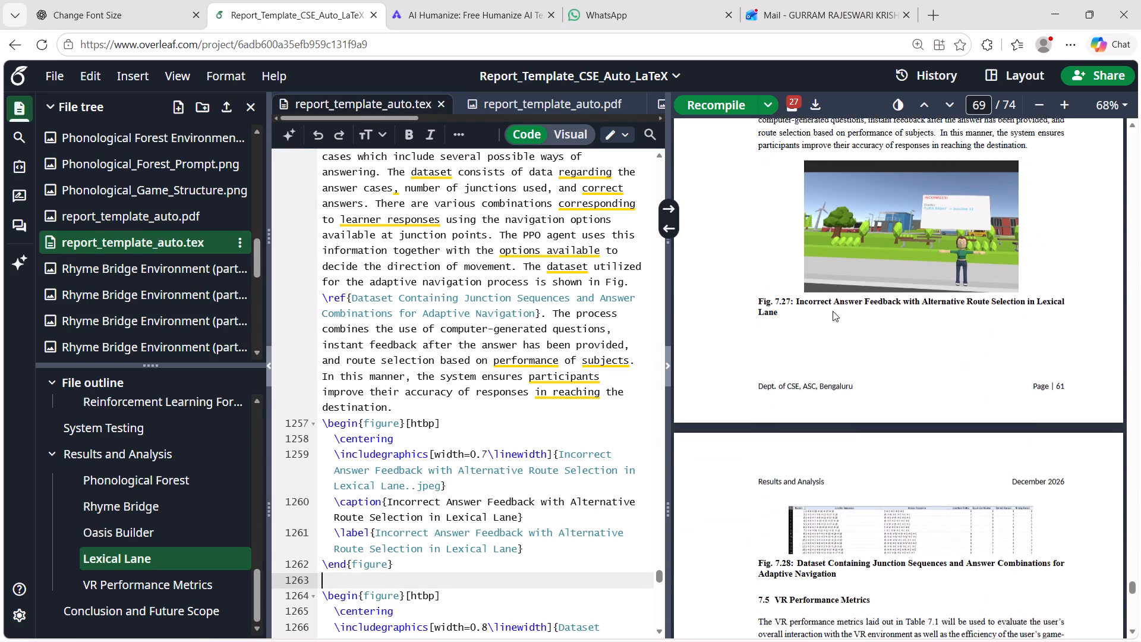
scroll(833, 311, down, 1)
scroll(464, 284, up, 1)
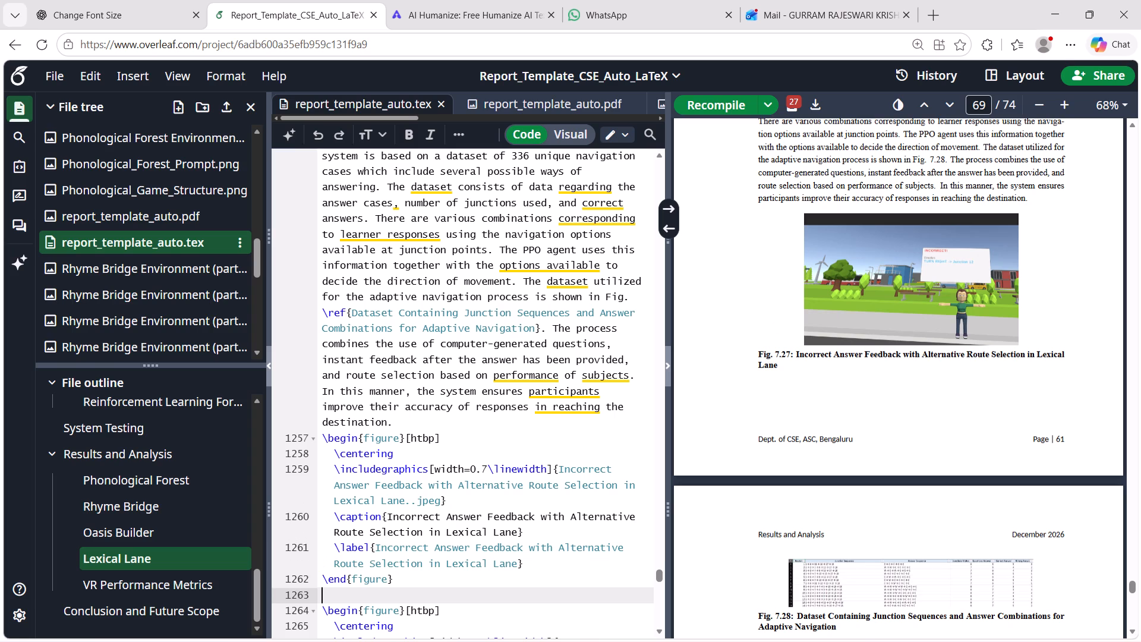
Move the sentences from "The dataset utilized for the adaptive navigation process" through "destination." to below the dataset figure, before the VR Performance Metrics section.
drag(524, 281, 628, 411)
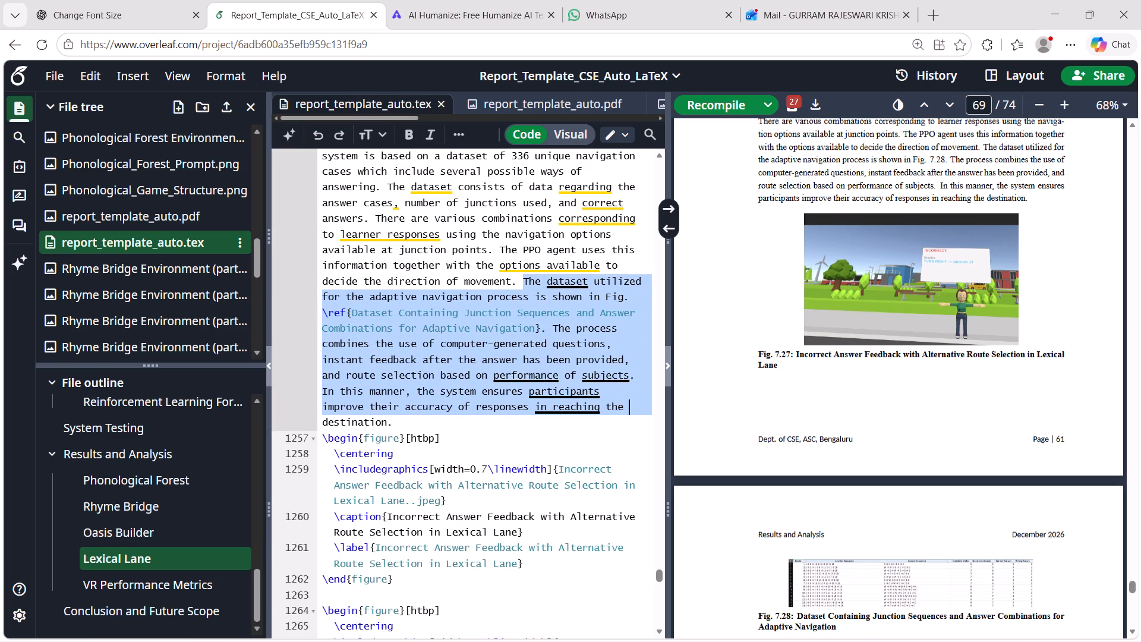
drag(628, 411, 626, 426)
key(ctrl+x)
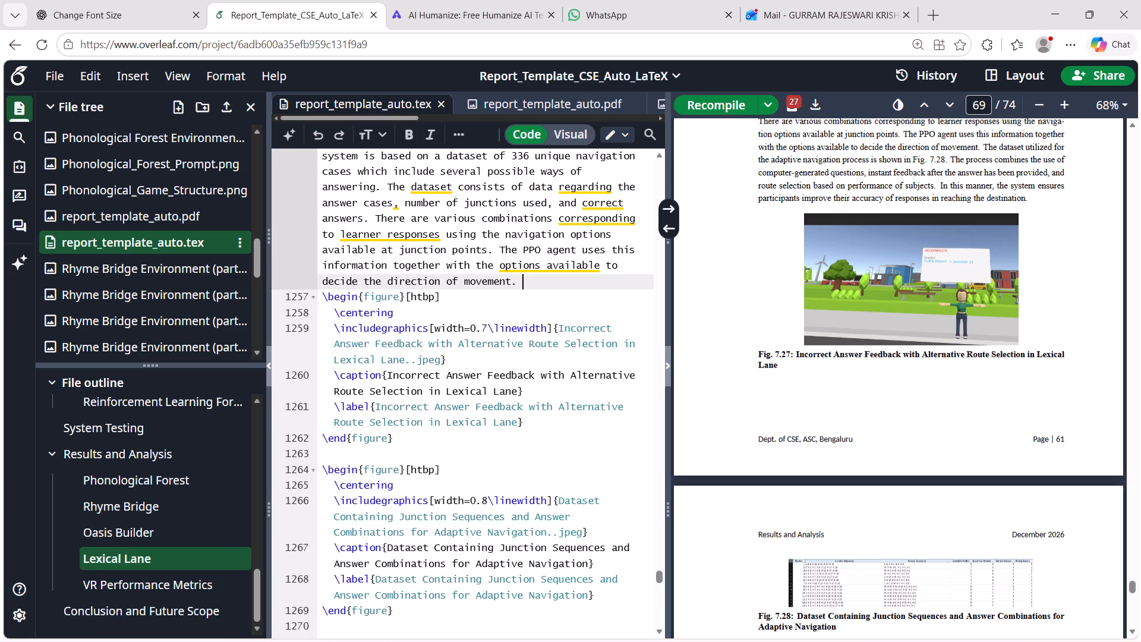
scroll(443, 446, down, 2)
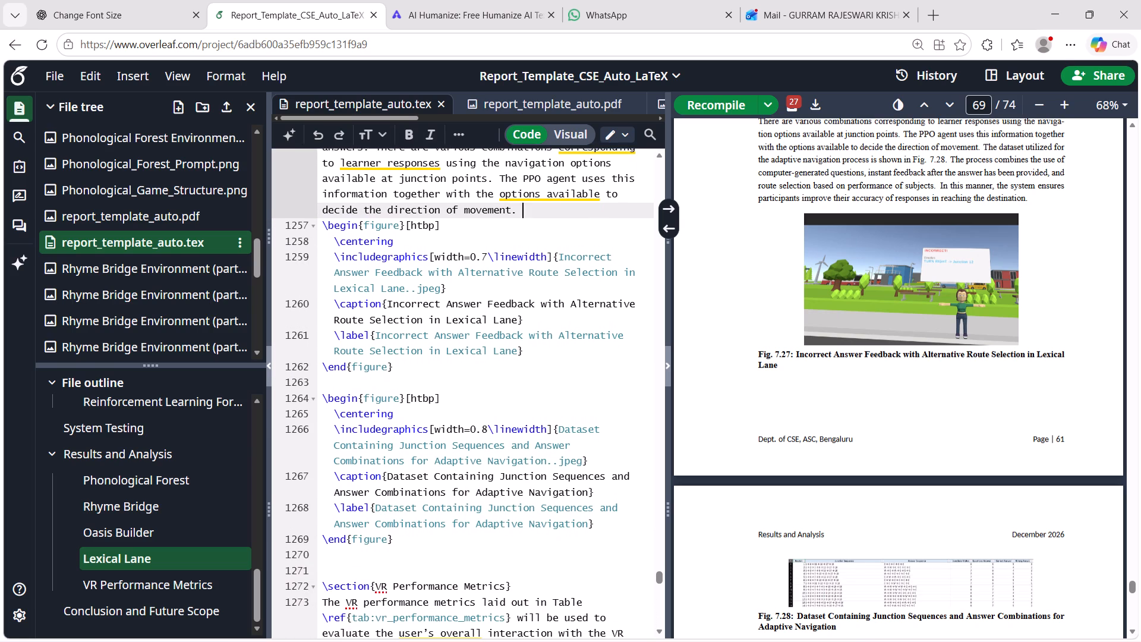
scroll(389, 552, down, 2)
click(352, 463)
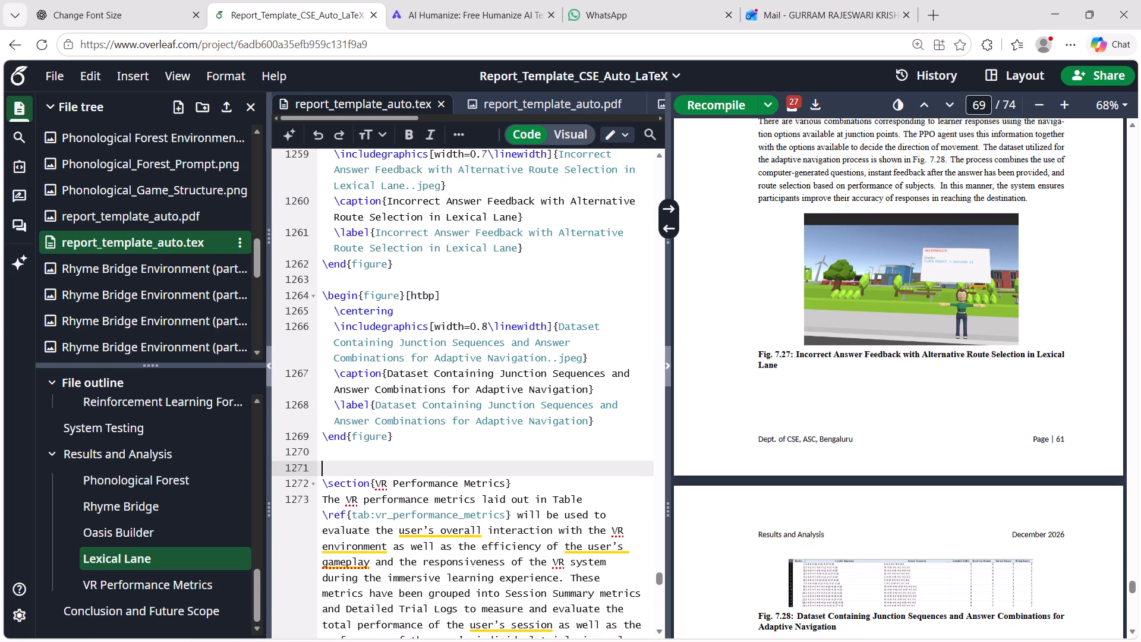
Paste the cut sentences, from "The dataset utilized" through "destination.", directly below the dataset figure, before the VR Performance Metrics section.
click(342, 443)
click(337, 449)
key(ctrl+v)
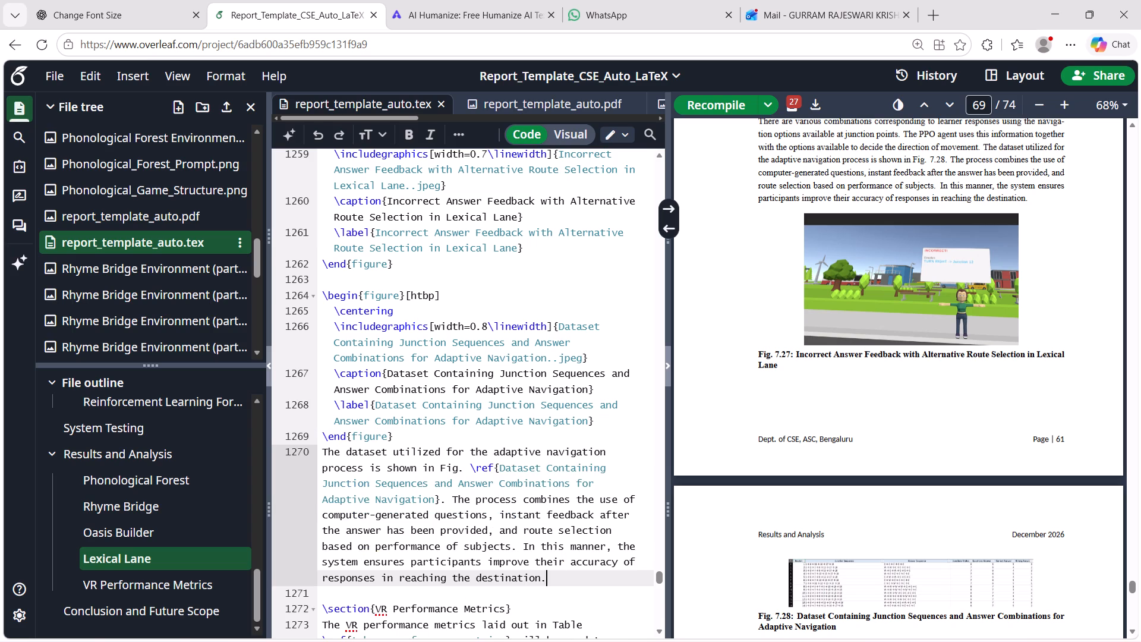
Save and recompile the report, and check the Lexical Lane figures, the relocated dataset paragraph and the start of VR Performance Metrics in the PDF.
key(ctrl+s)
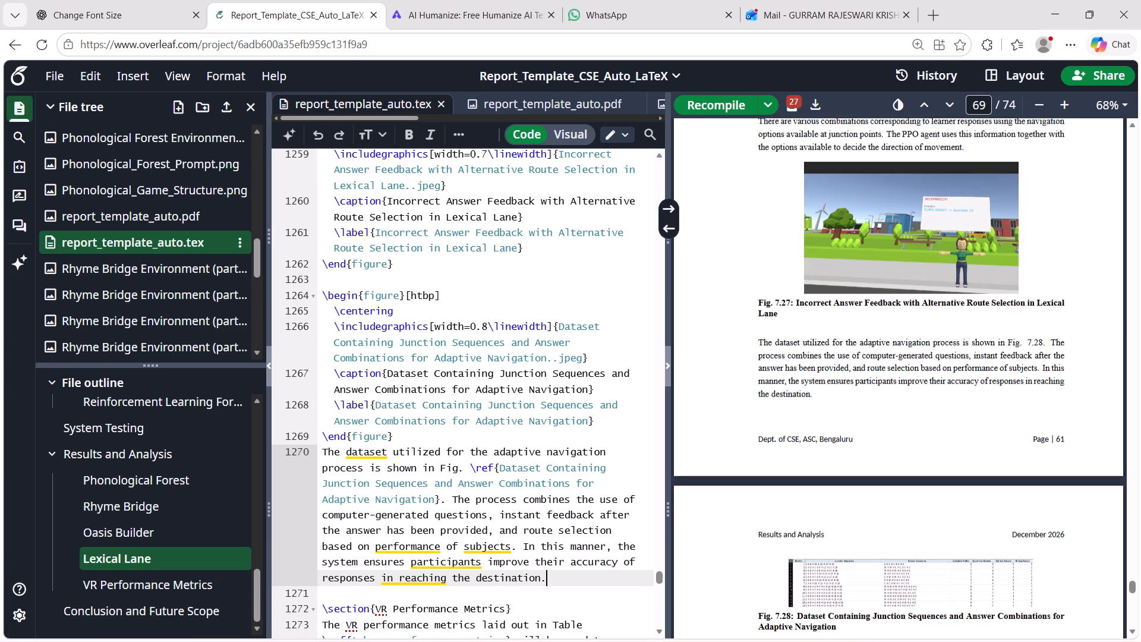
scroll(855, 330, down, 4)
scroll(855, 330, up, 3)
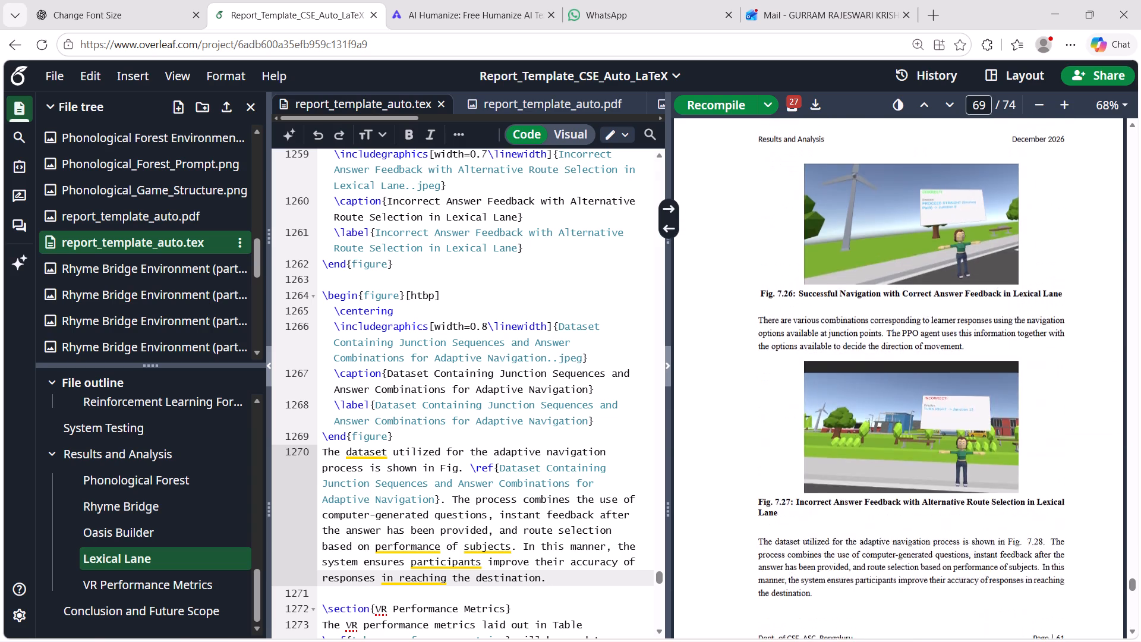
scroll(855, 330, up, 5)
scroll(855, 330, down, 3)
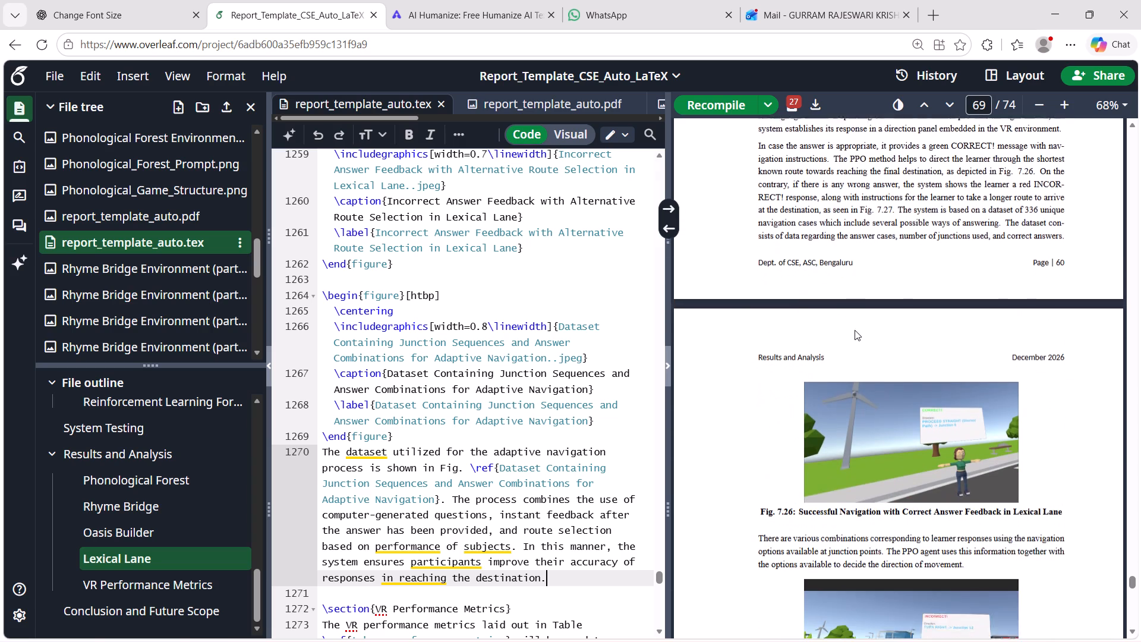
scroll(855, 330, down, 4)
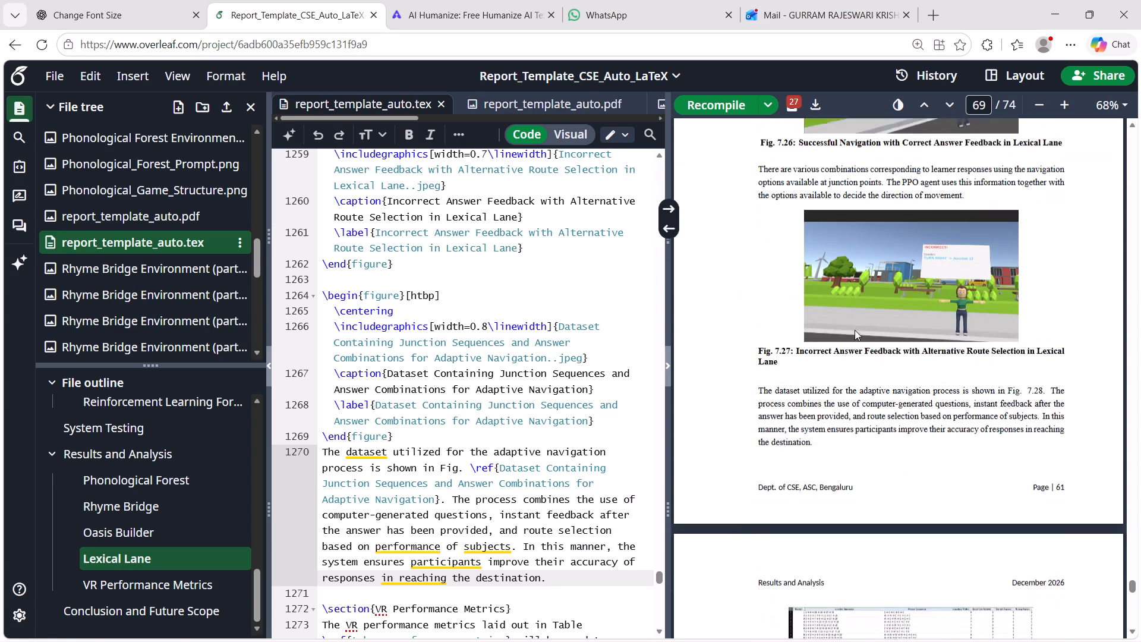
scroll(855, 330, down, 2)
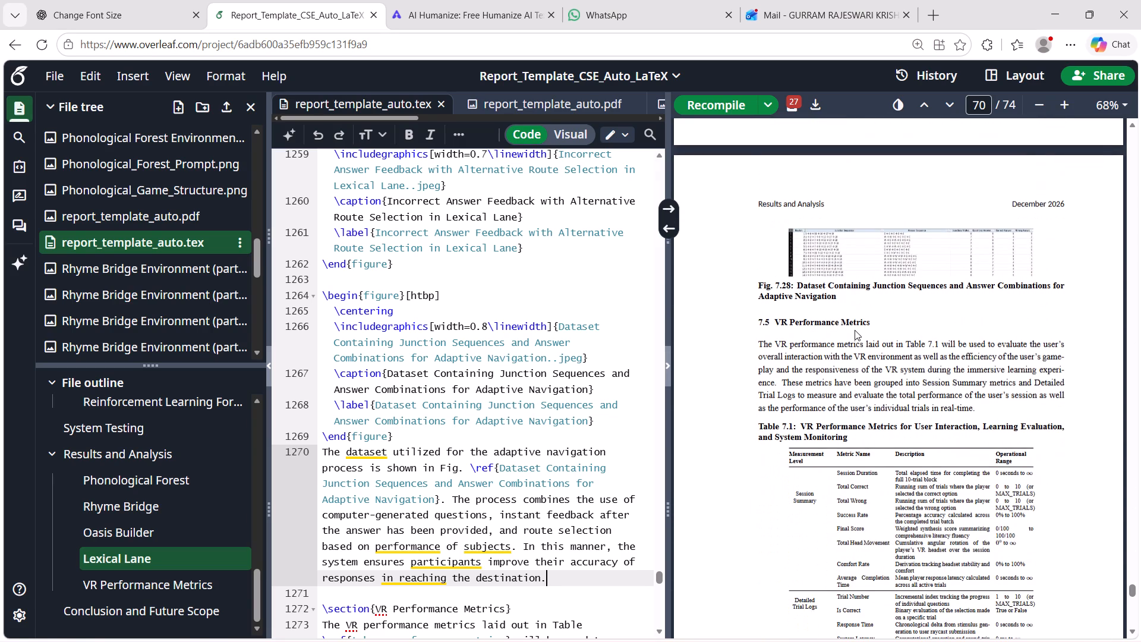
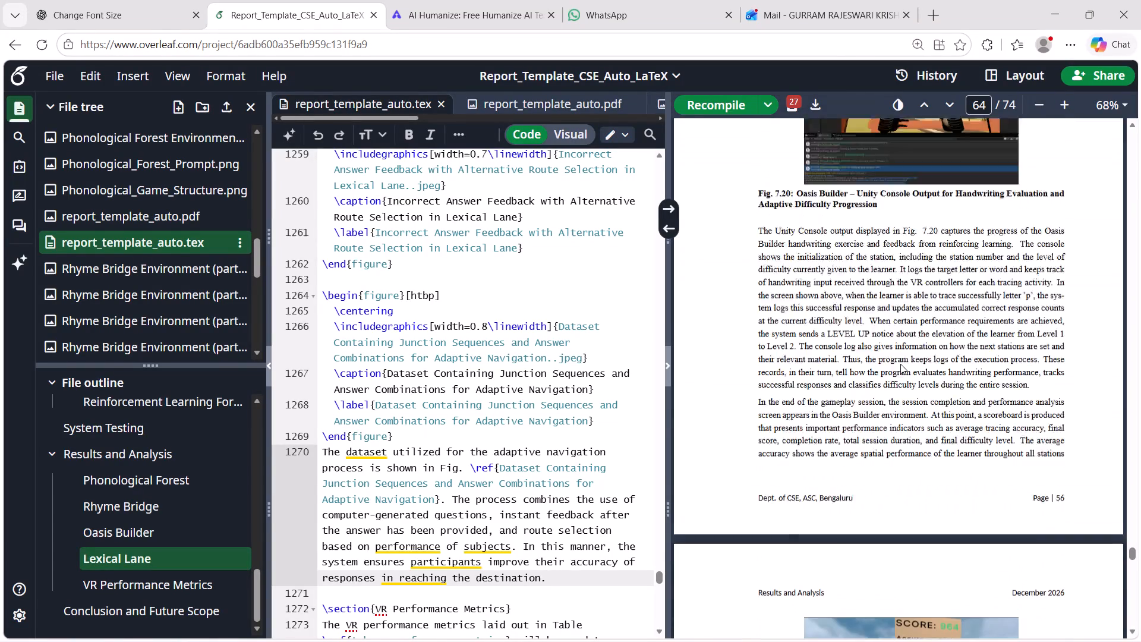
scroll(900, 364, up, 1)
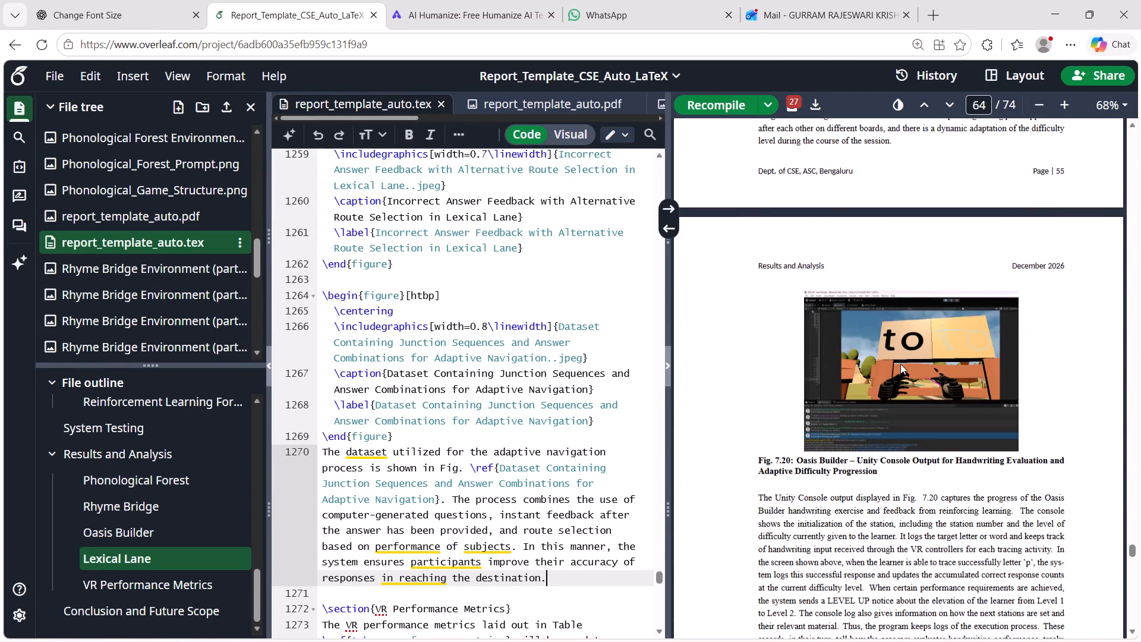
Examine the Rhyme Bridge result pages in the PDF to see how the terminal output text and figures are presented.
scroll(900, 364, up, 12)
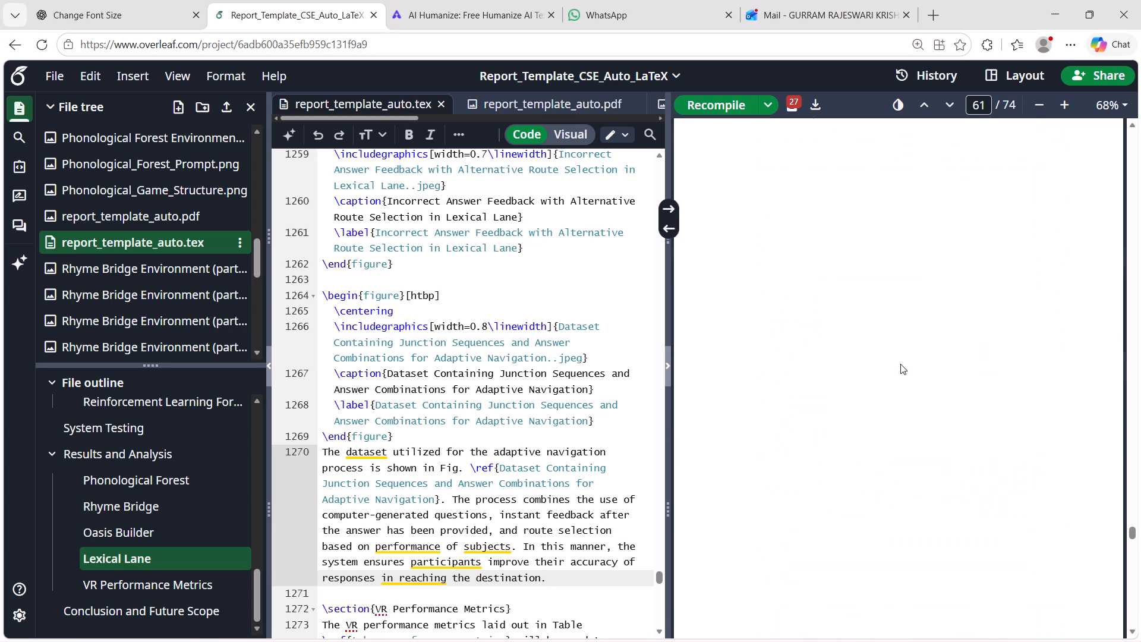
scroll(900, 364, up, 13)
scroll(900, 364, down, 3)
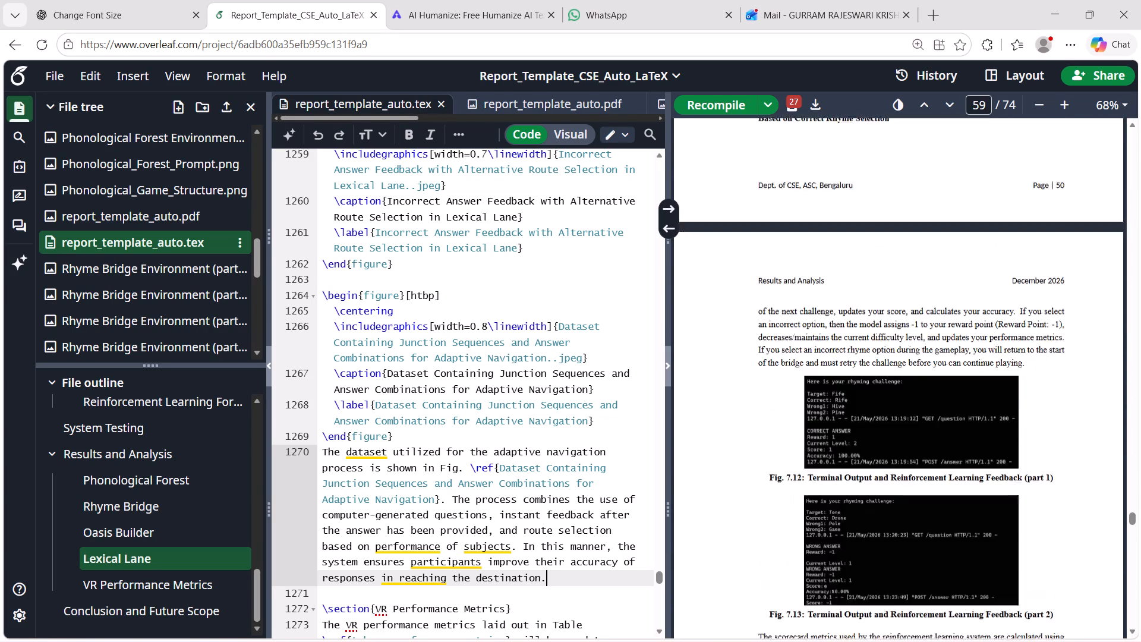
scroll(900, 364, up, 1)
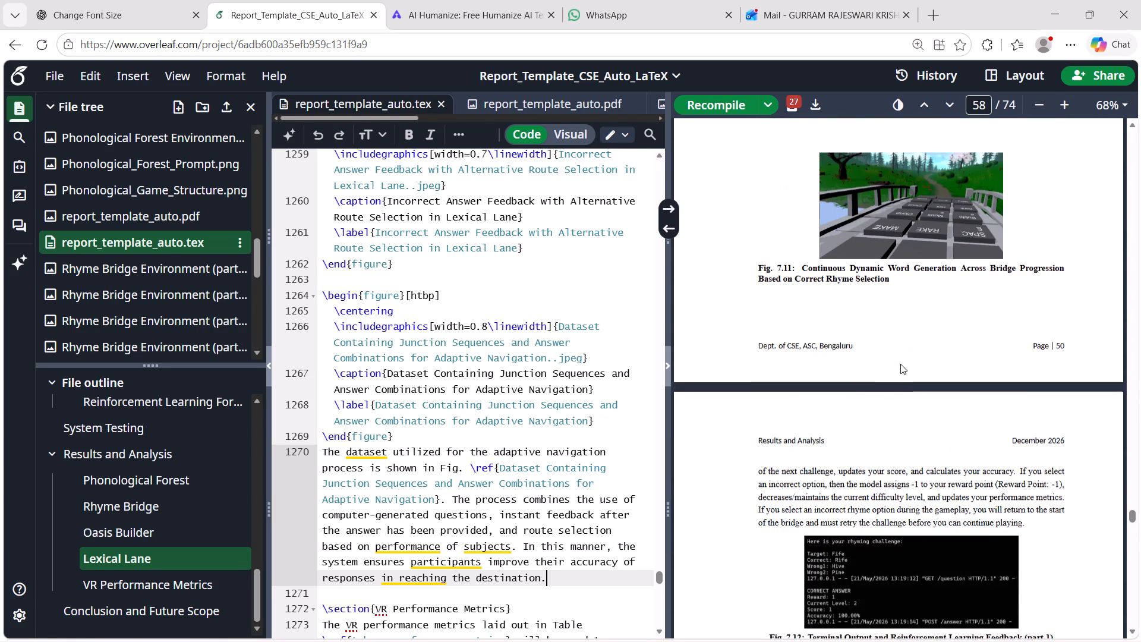
scroll(900, 364, up, 1)
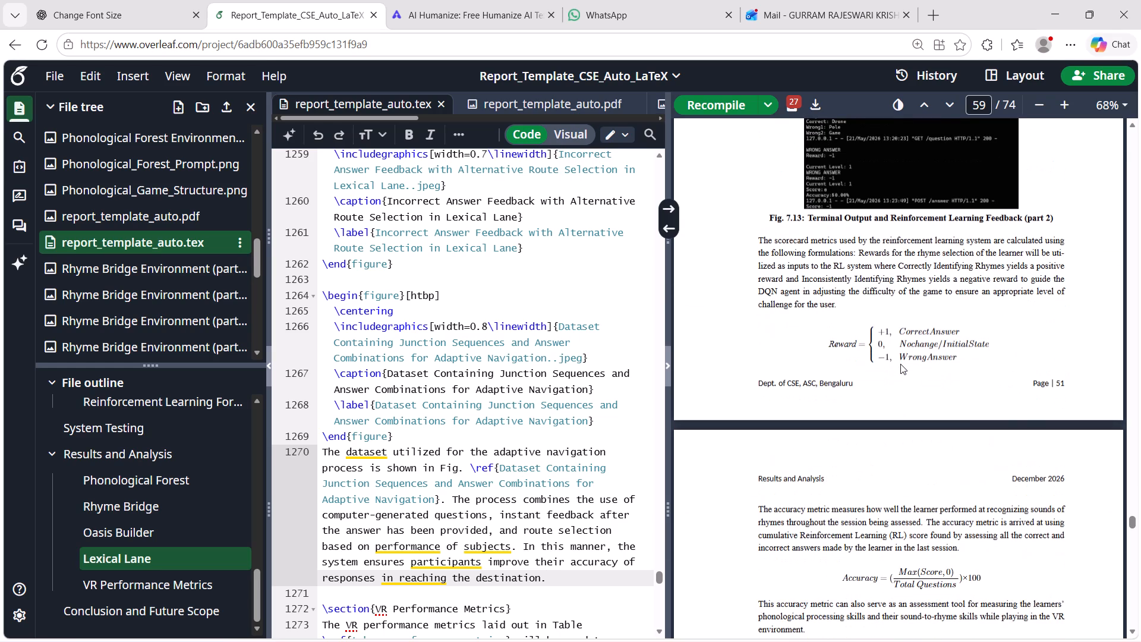
scroll(900, 364, up, 3)
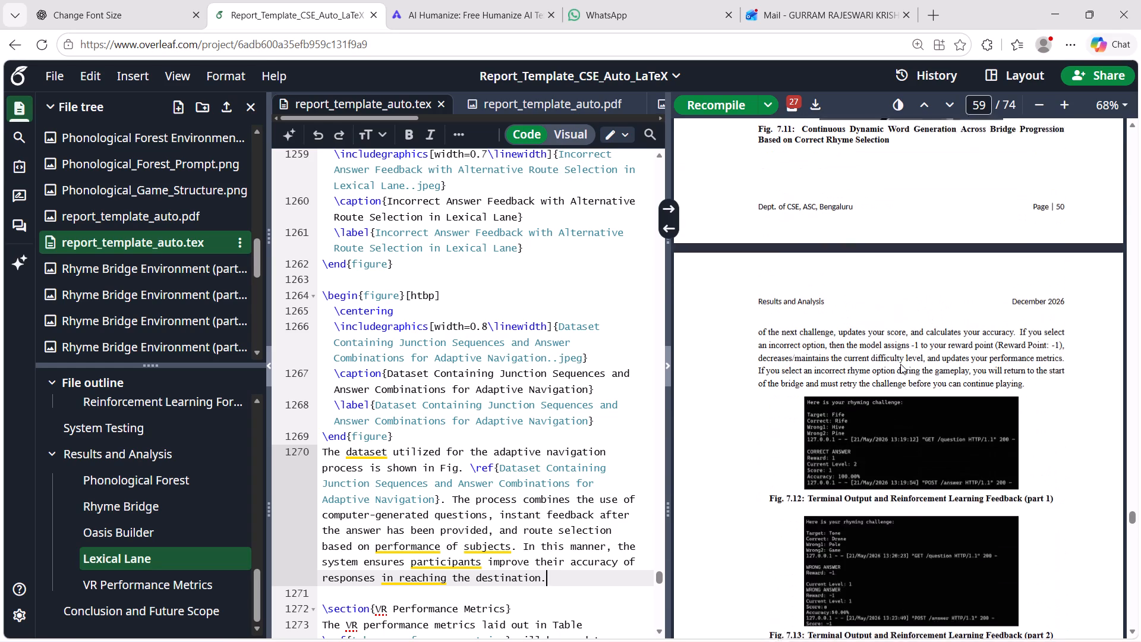
scroll(900, 364, up, 4)
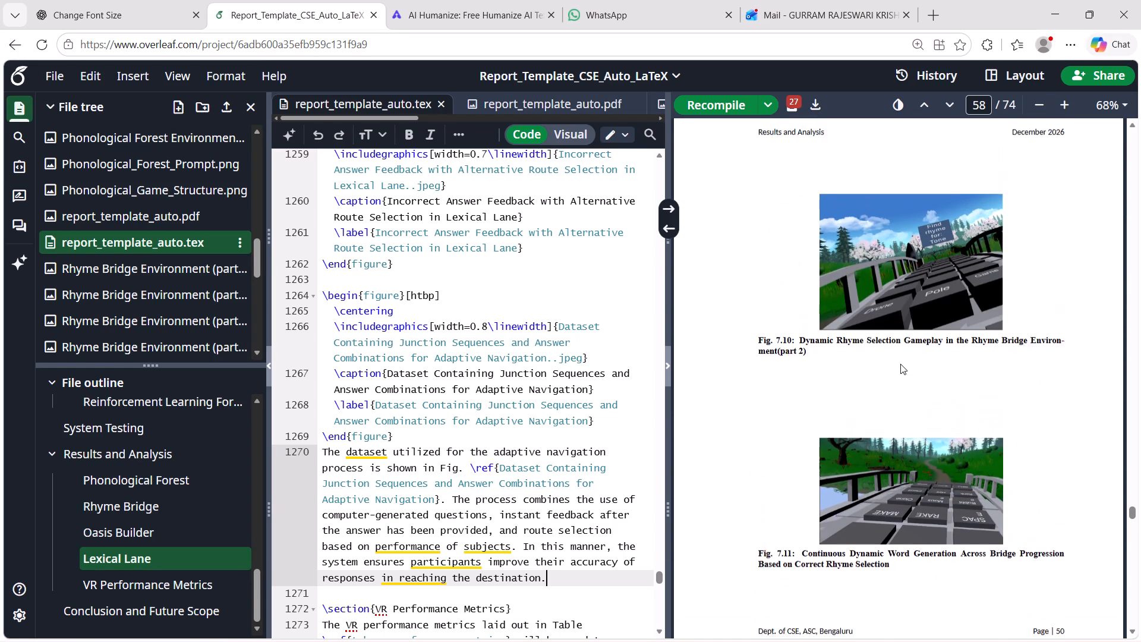
scroll(900, 364, up, 1)
scroll(900, 364, down, 2)
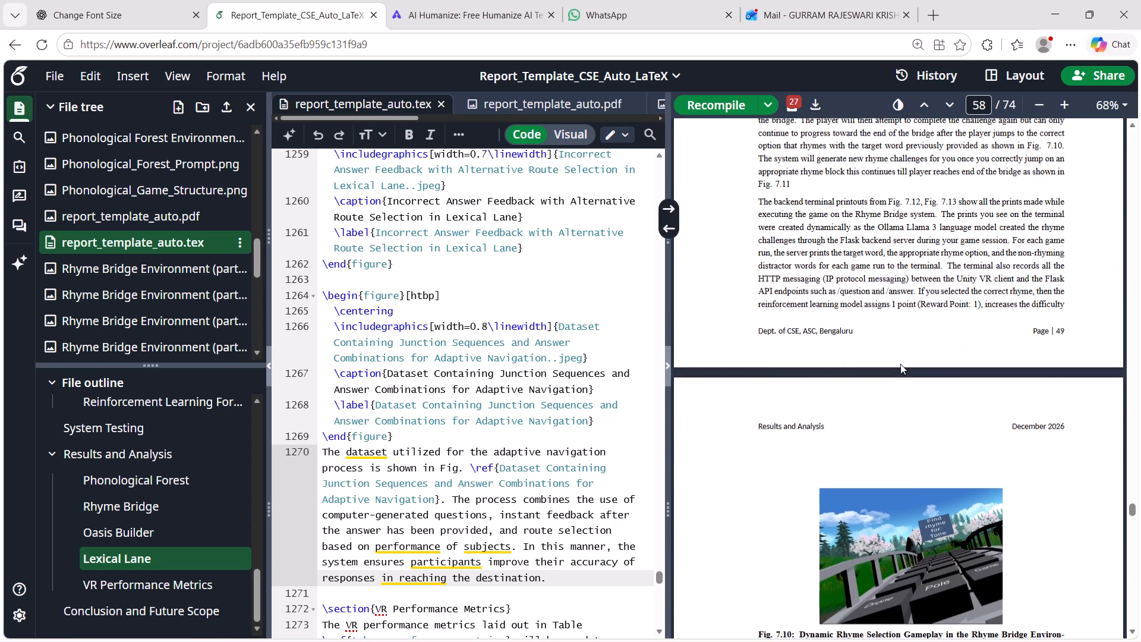
scroll(900, 364, down, 1)
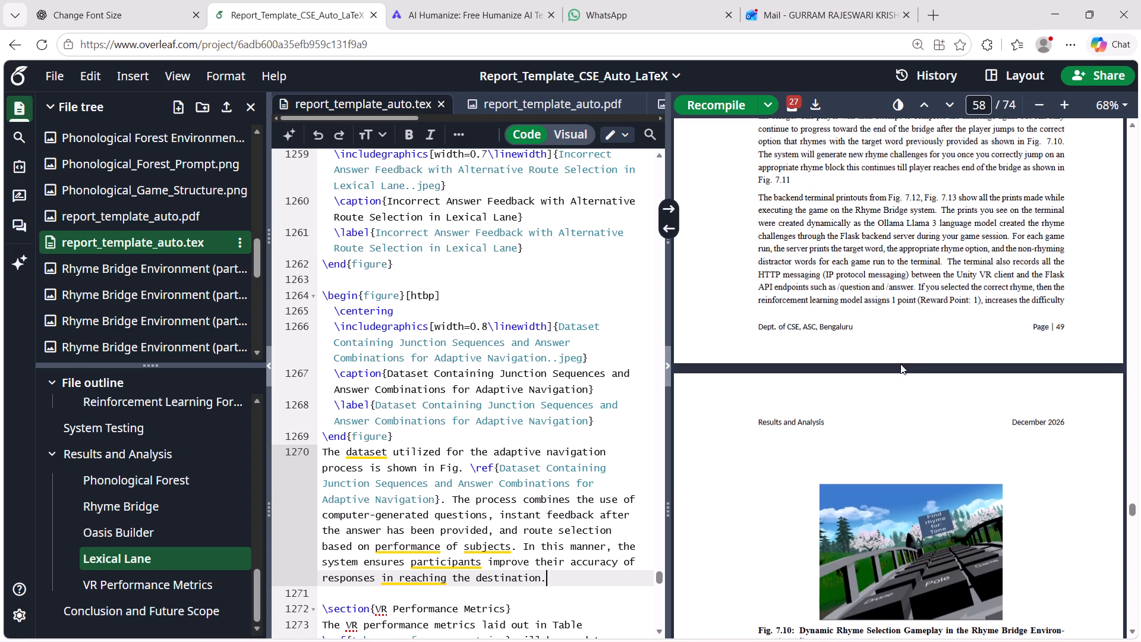
scroll(900, 364, down, 1)
scroll(900, 364, up, 3)
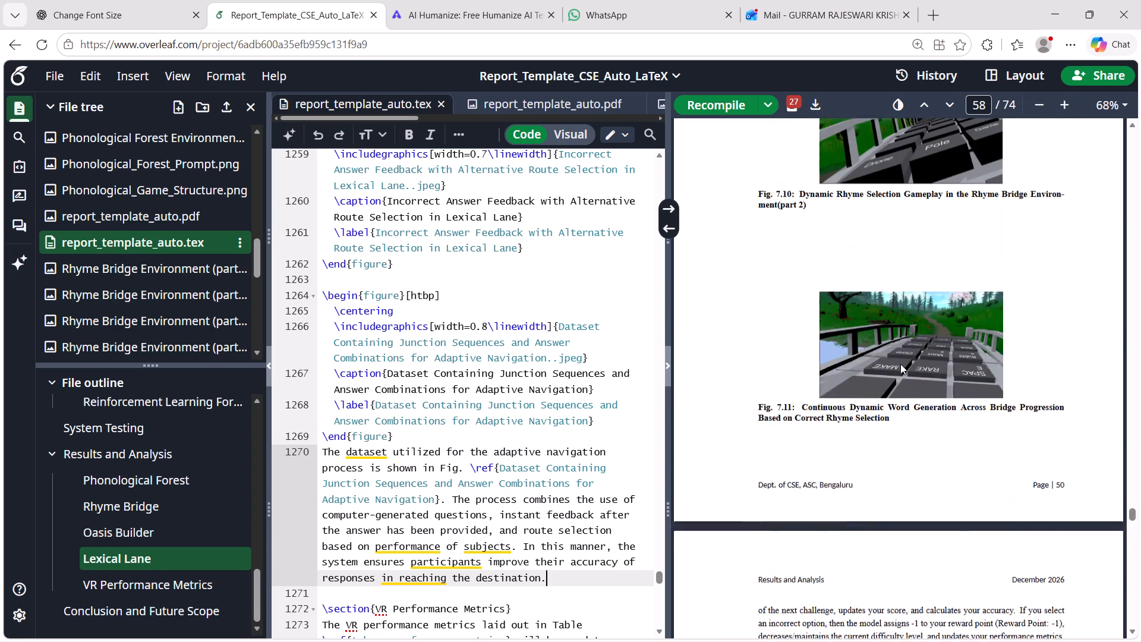
scroll(900, 364, up, 3)
scroll(900, 364, down, 1)
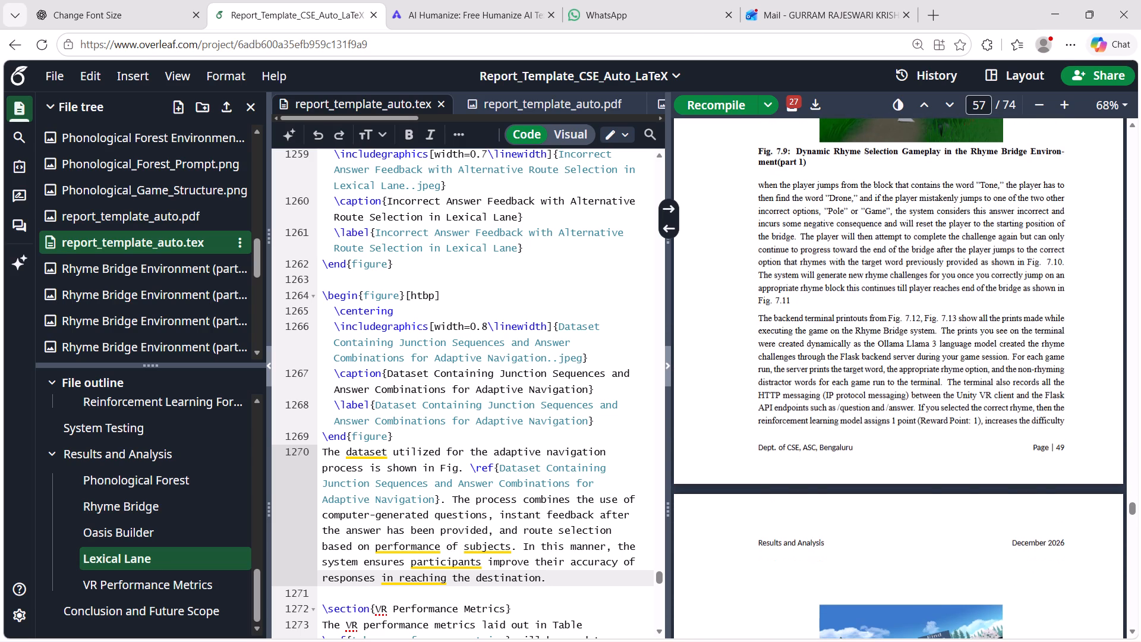
Capture the paragraph starting "The backend terminal printouts from Fig. 7.12" from the PDF and attach the snip to the ChatGPT message.
key(Print)
drag(751, 308, 1038, 442)
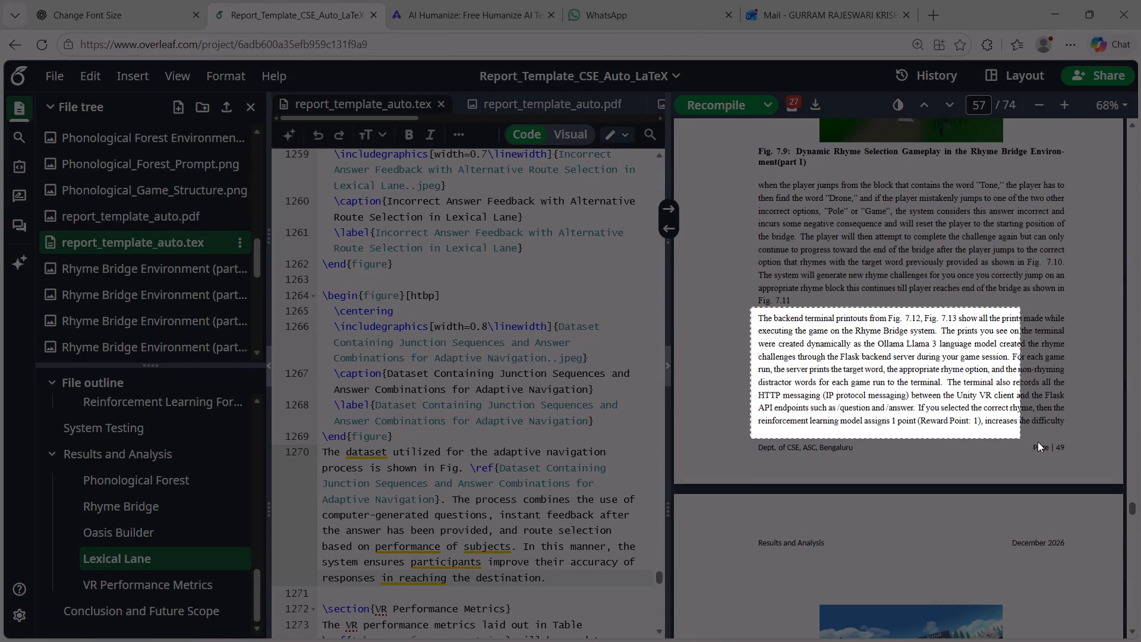
drag(1038, 442, 1083, 432)
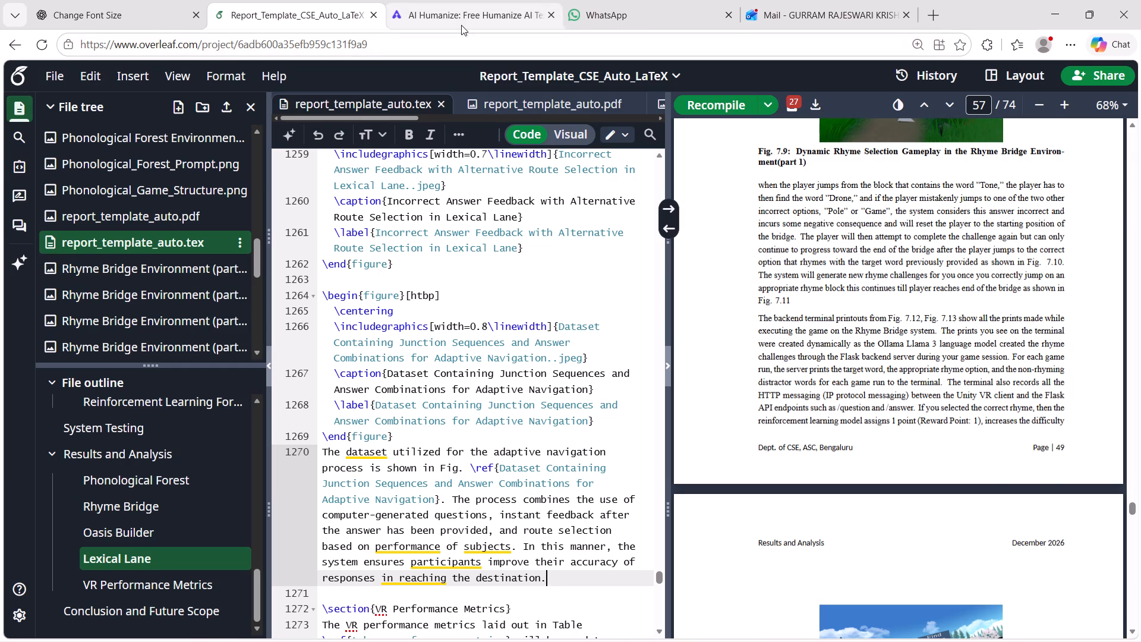
click(87, 0)
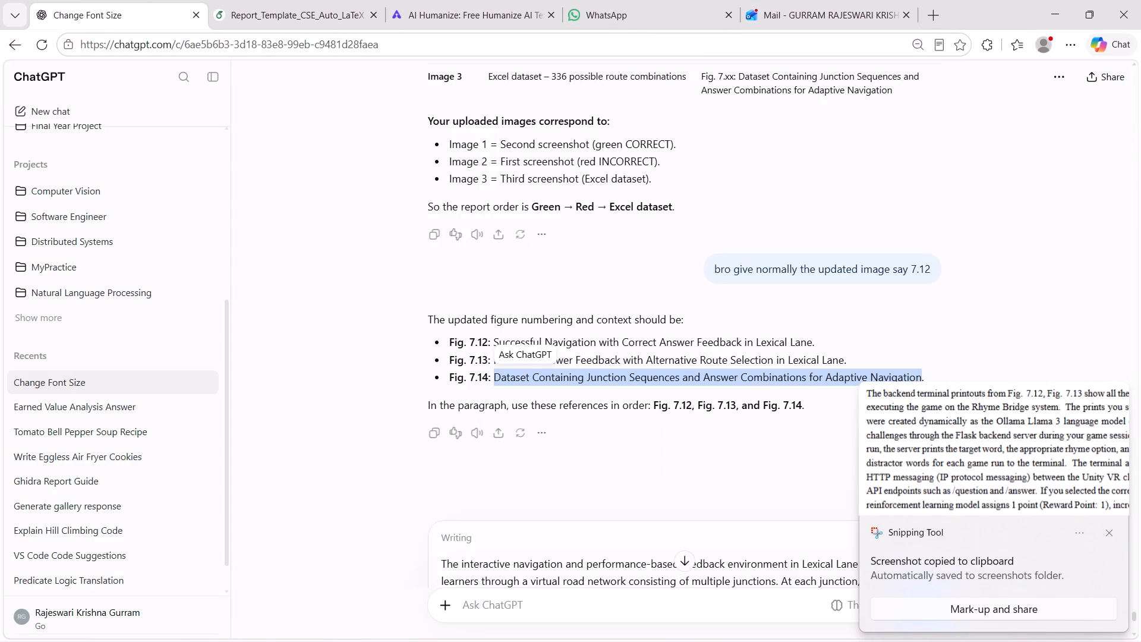
click(494, 608)
key(ctrl+v)
click(335, 0)
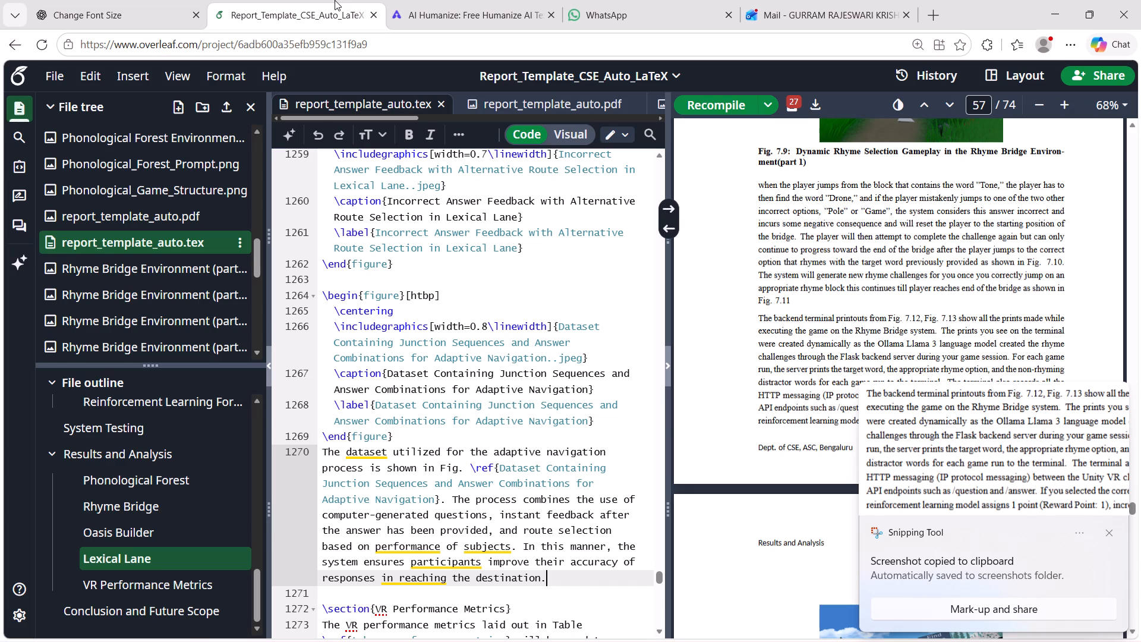
scroll(776, 457, down, 9)
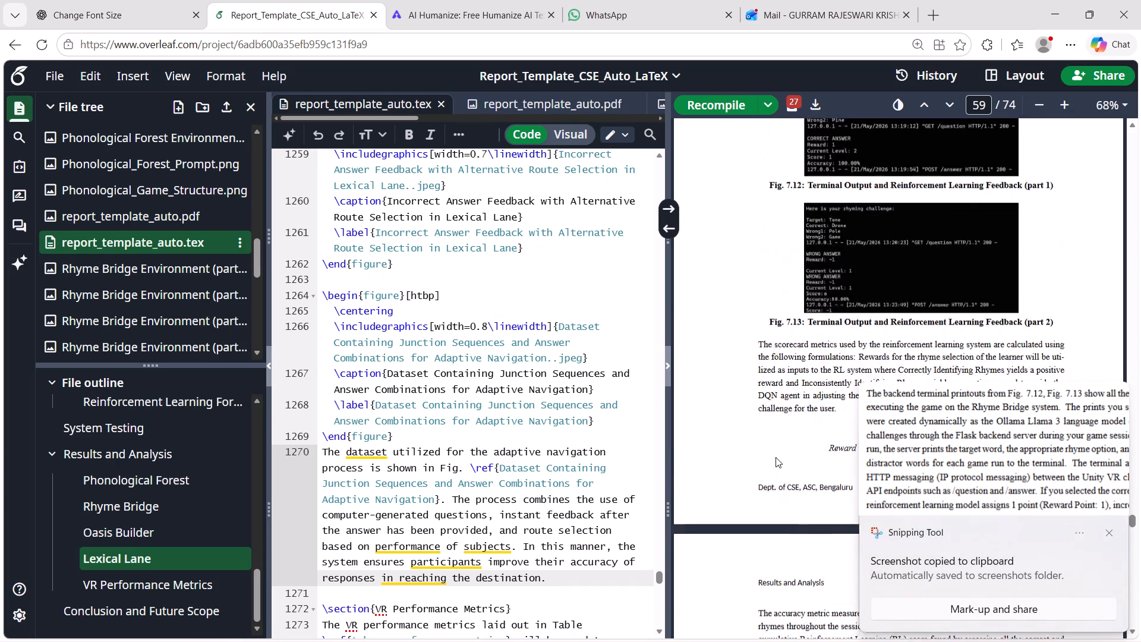
scroll(1008, 443, up, 2)
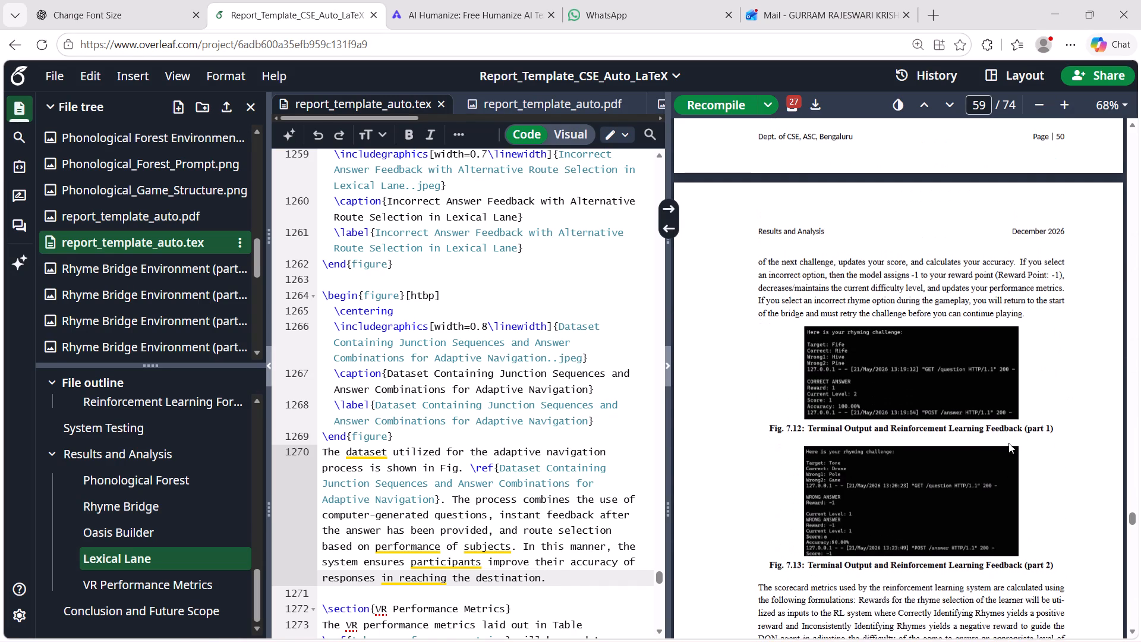
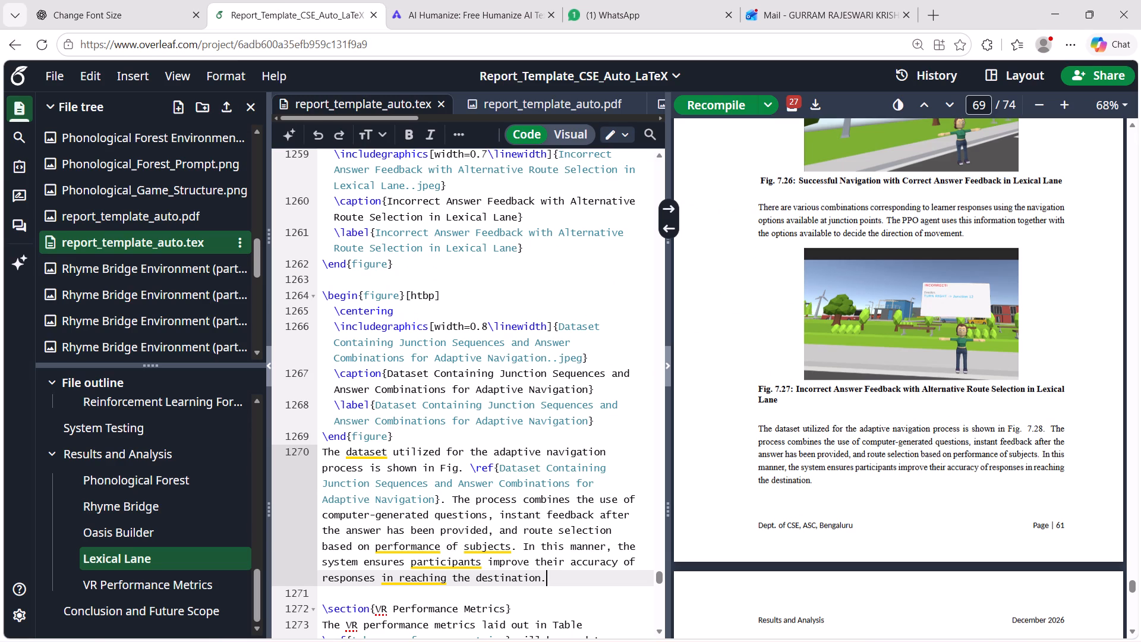
scroll(504, 514, down, 3)
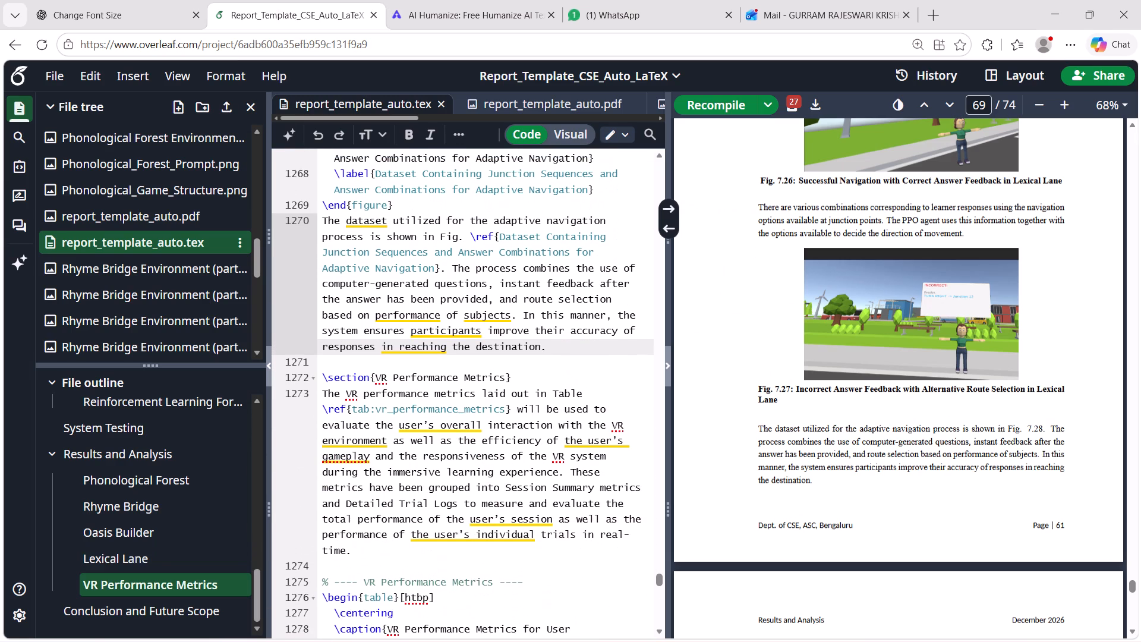
scroll(922, 603, down, 3)
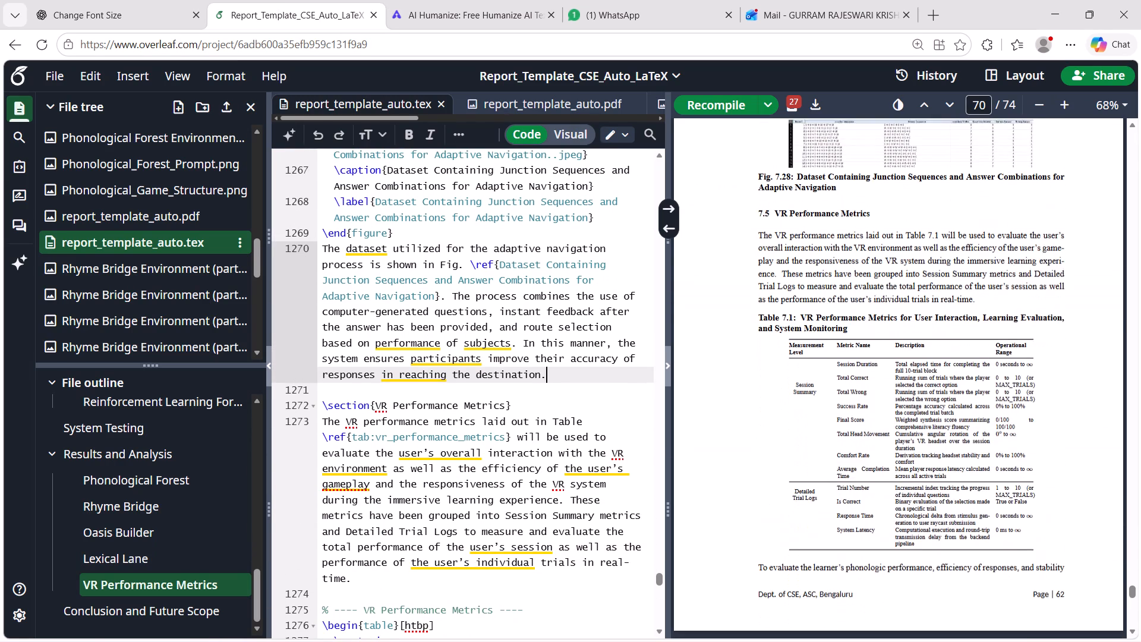
scroll(922, 603, down, 2)
click(557, 380)
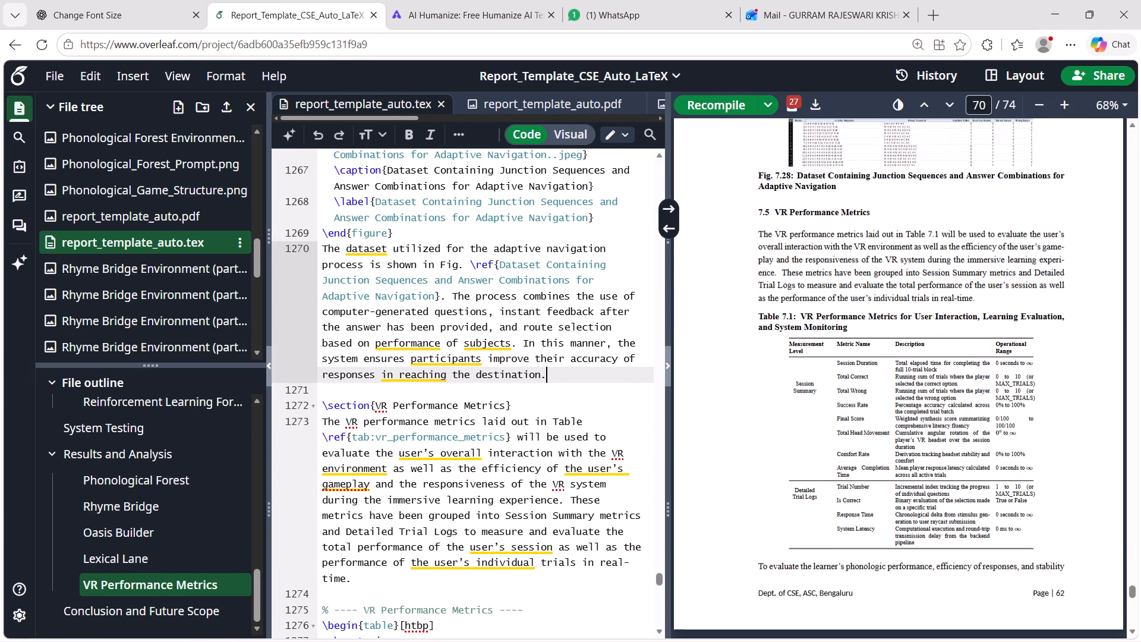
key(Return)
key(Return)
key(ctrl+v)
scroll(557, 380, down, 1)
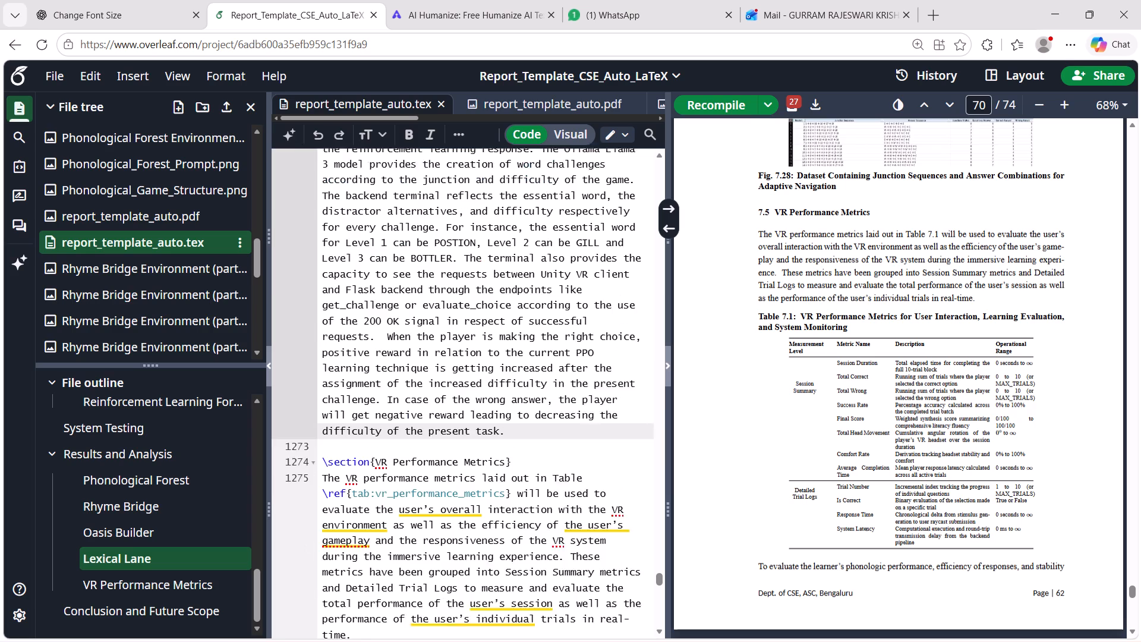
scroll(557, 380, down, 1)
scroll(557, 380, up, 2)
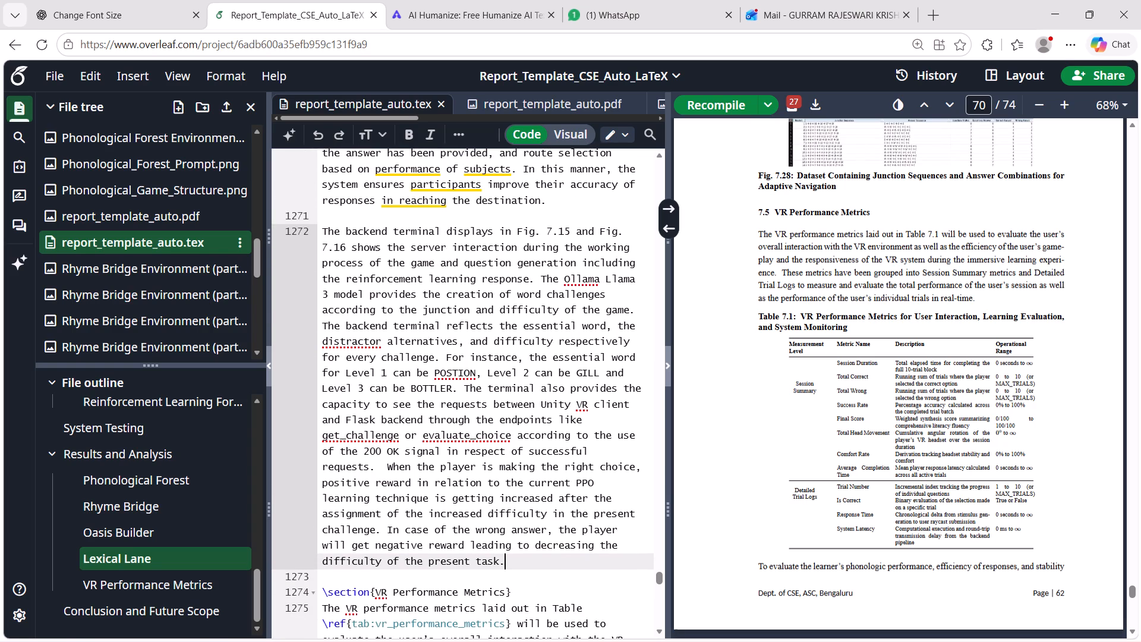
Insert three blank lines above the pasted backend terminal paragraph and recompile the report.
click(330, 219)
key(Return)
key(Return)
key(Return)
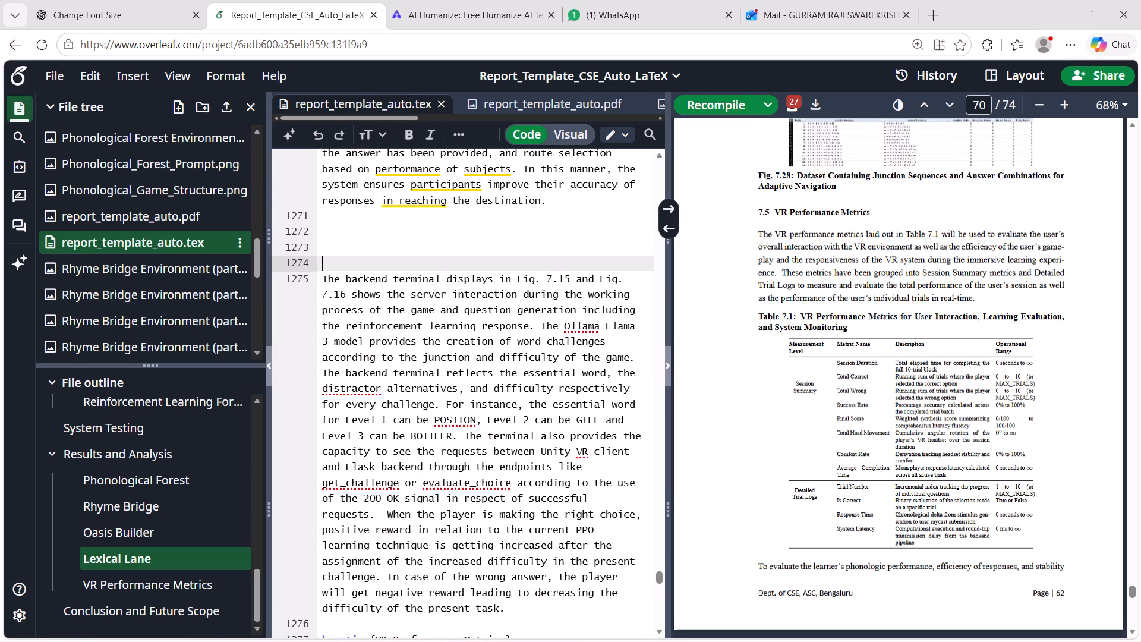
key(Up)
key(Up)
scroll(1095, 235, down, 1)
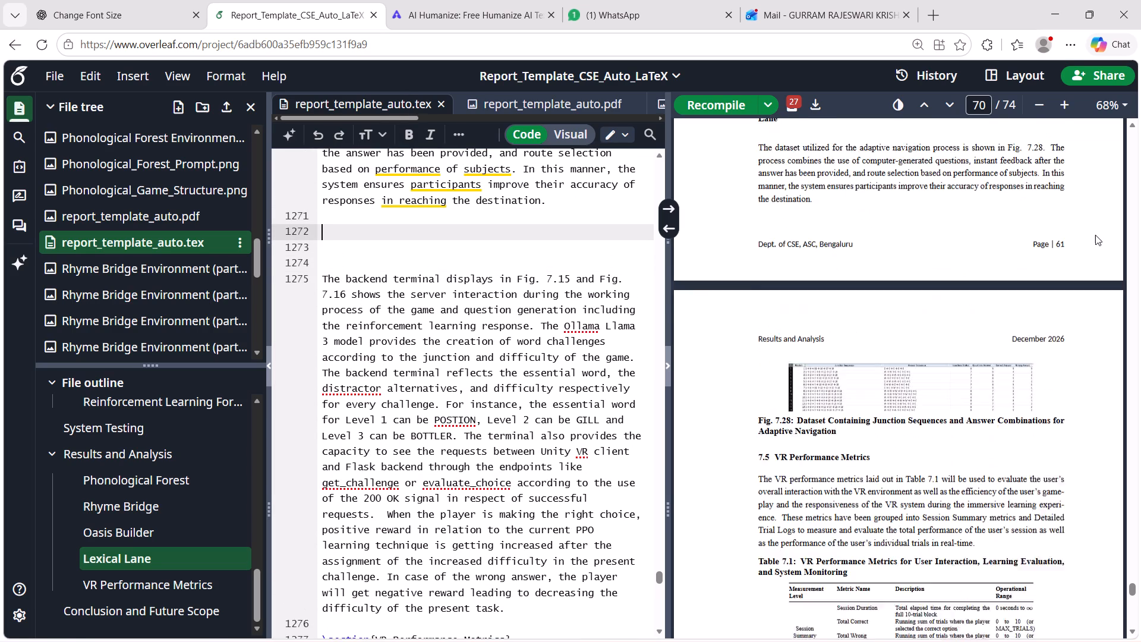
scroll(1095, 235, down, 1)
scroll(661, 307, down, 2)
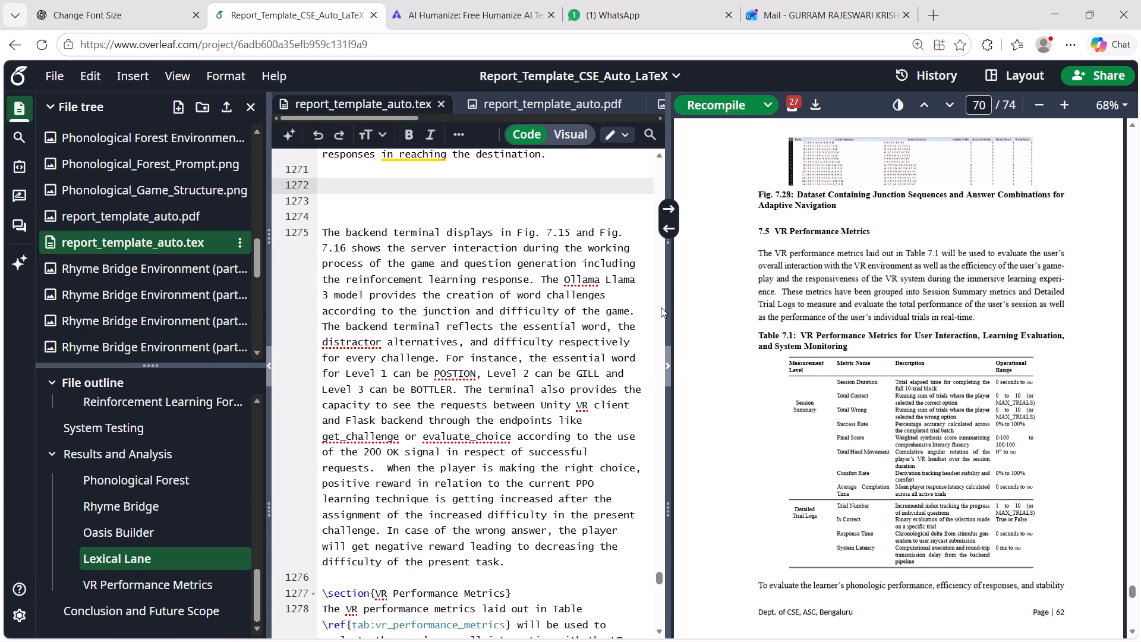
key(ctrl+s)
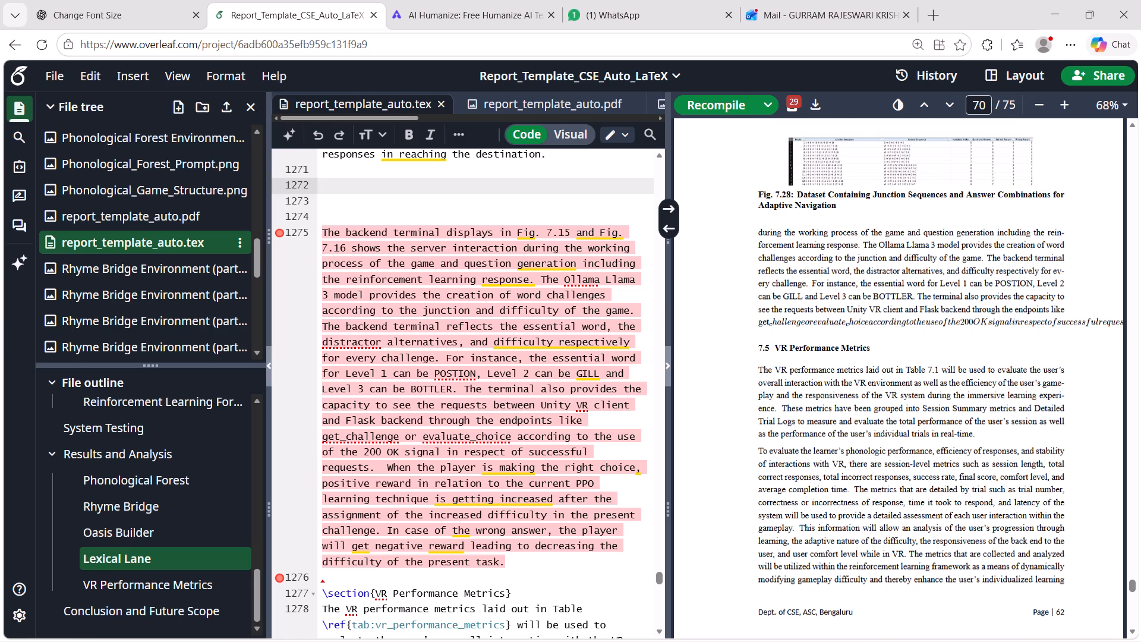
Escape the underscores in evaluate_choice and get_challenge with backslashes in the backend terminal paragraph.
drag(509, 440, 421, 433)
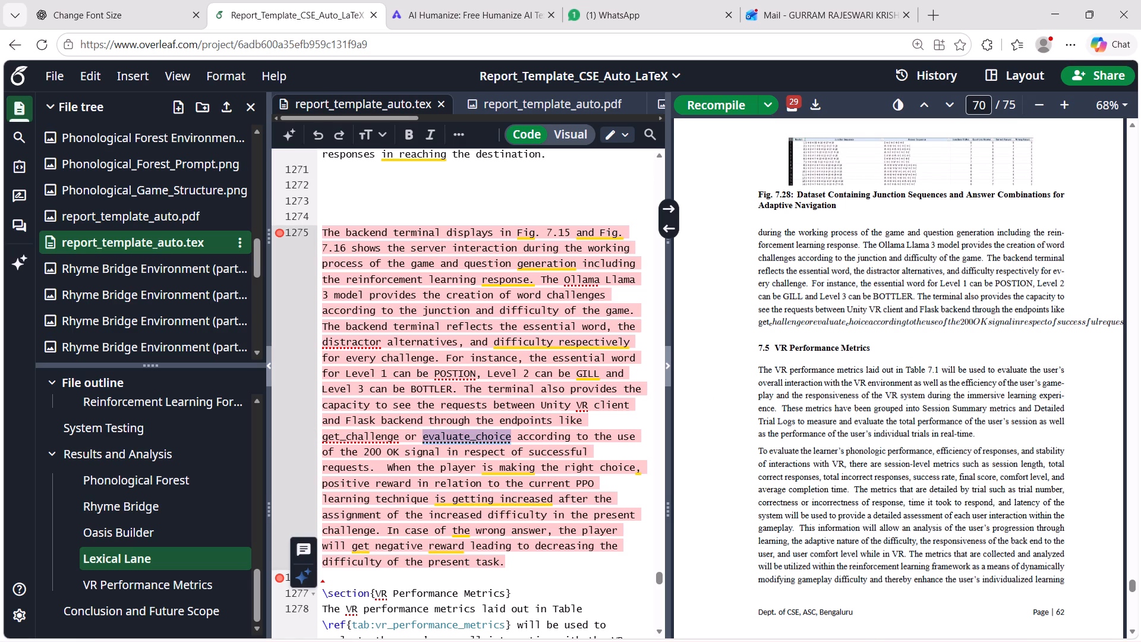
click(468, 438)
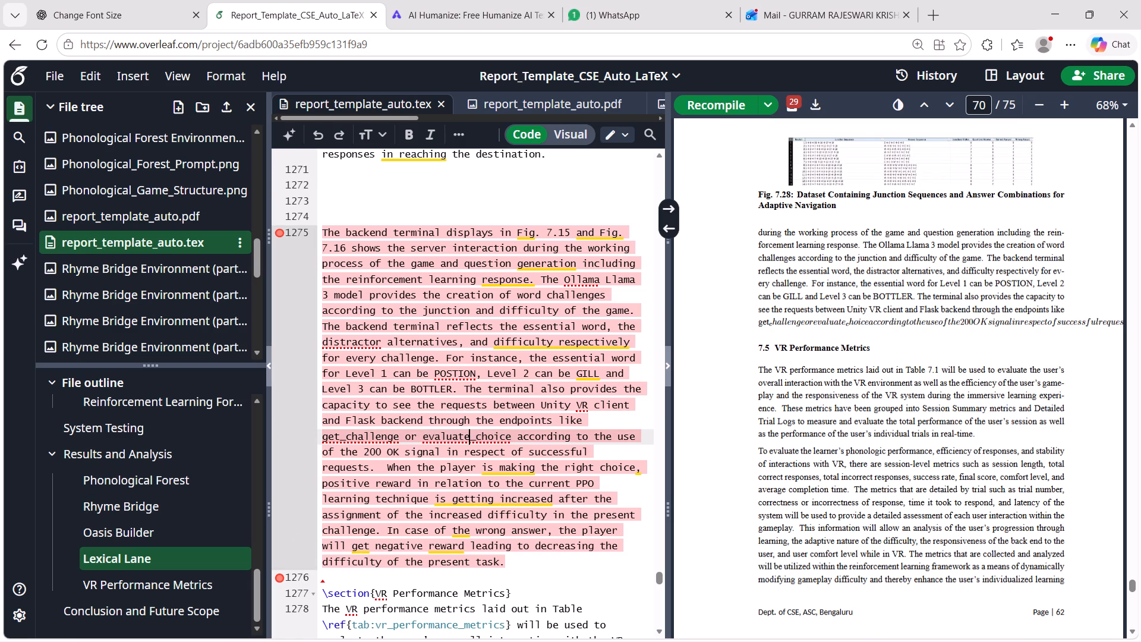
key(backslash)
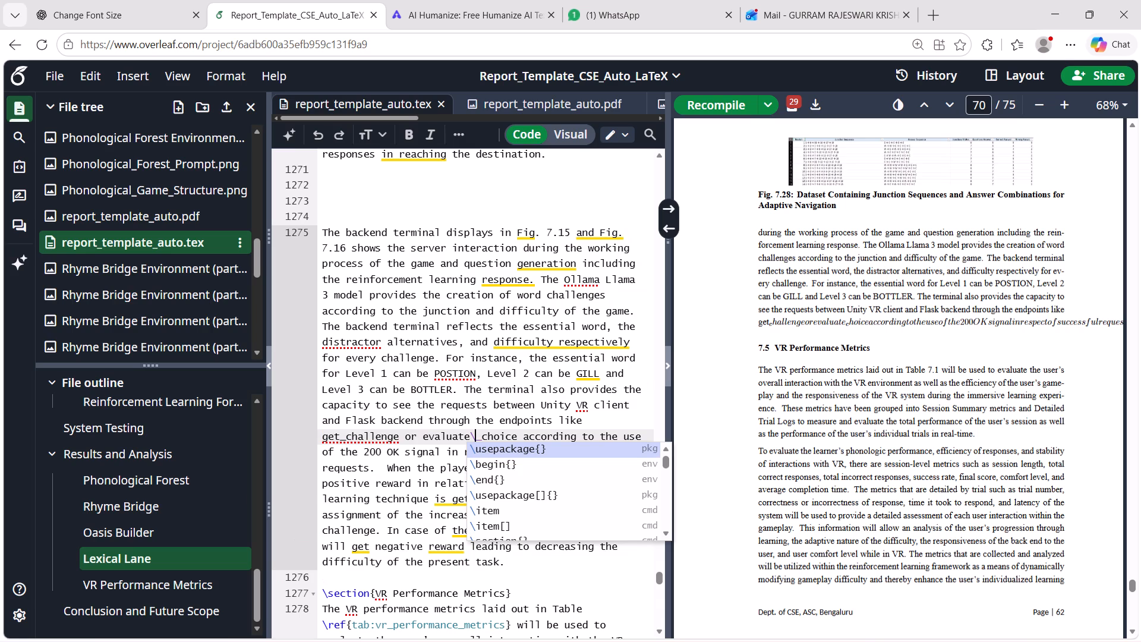
click(341, 440)
key(backslash)
Add the flagged words "distractor" and "POSTION" in the backend terminal paragraph to the spelling dictionary.
click(360, 336)
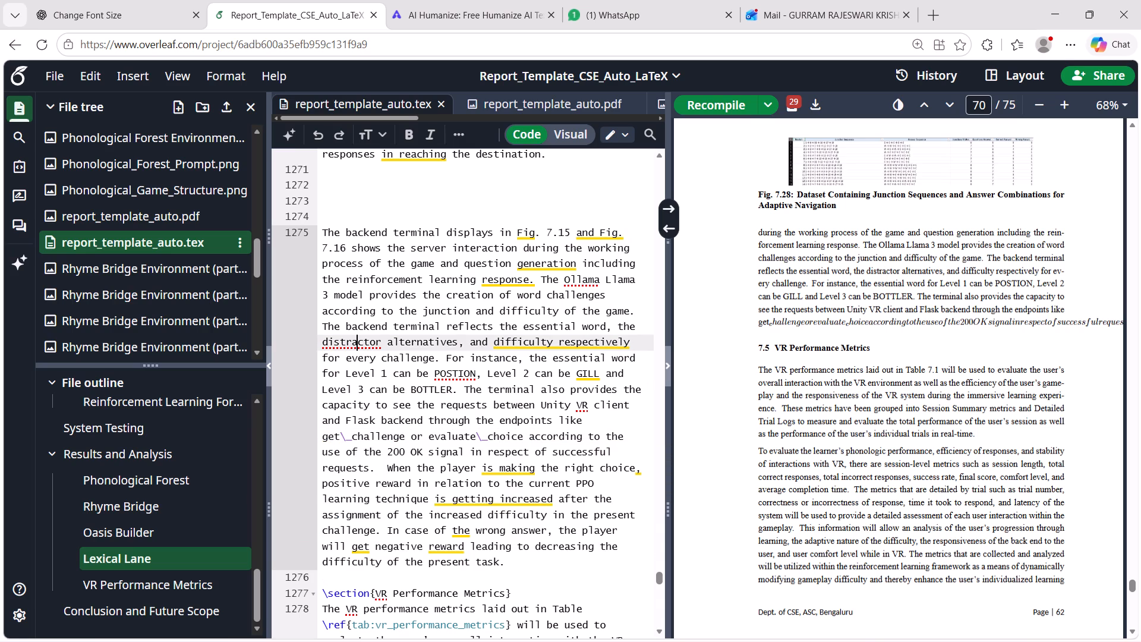
right_click(360, 336)
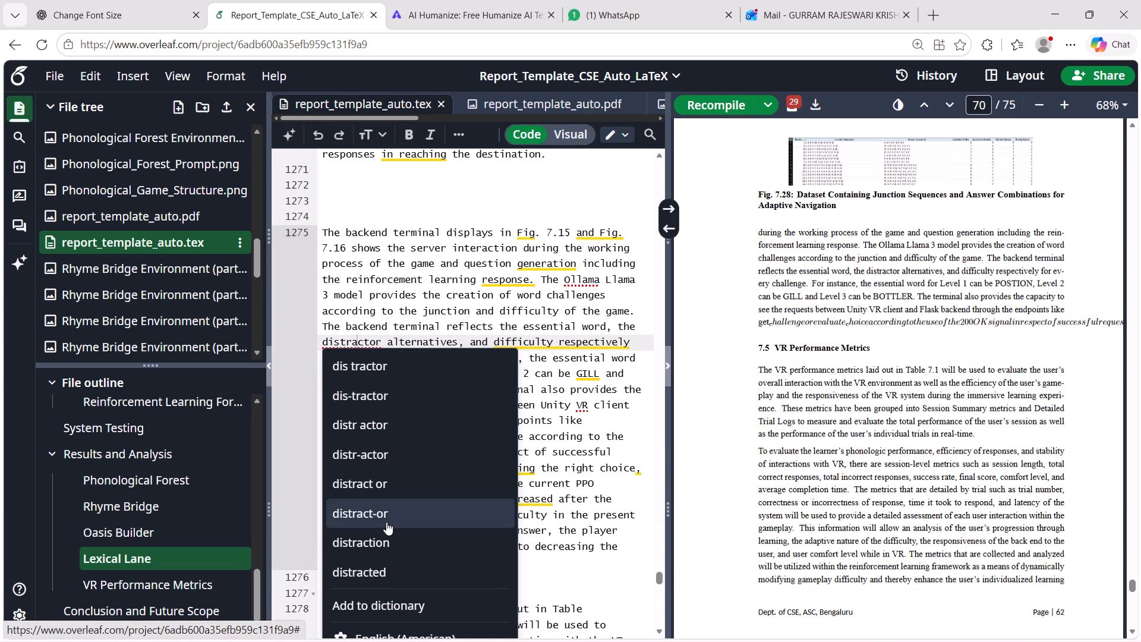
click(386, 597)
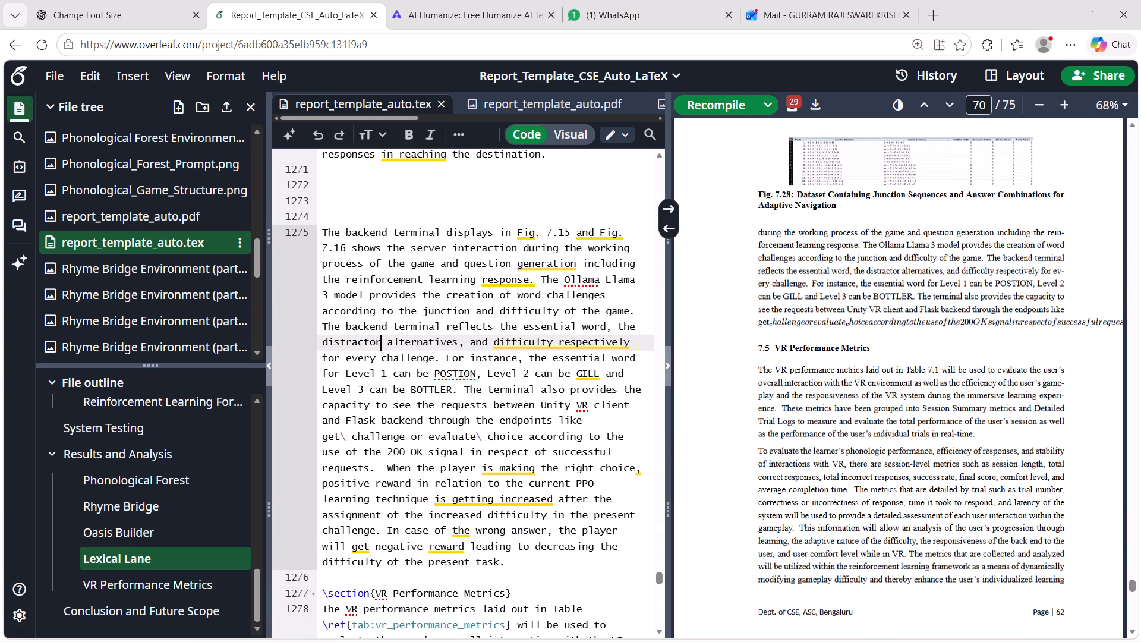
click(456, 375)
right_click(456, 375)
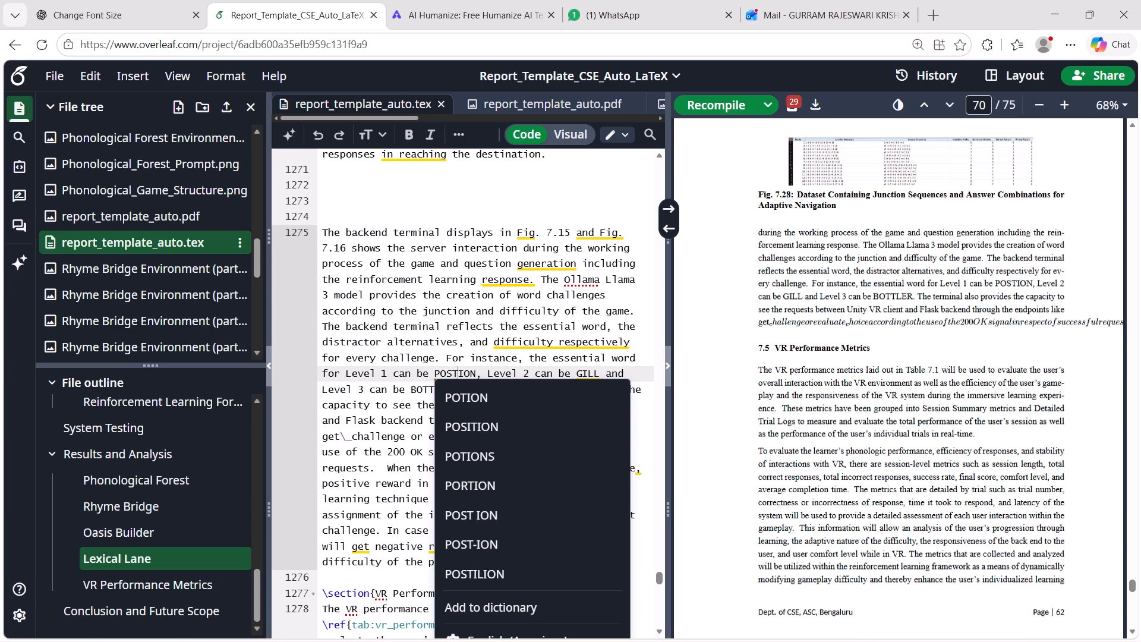
click(500, 368)
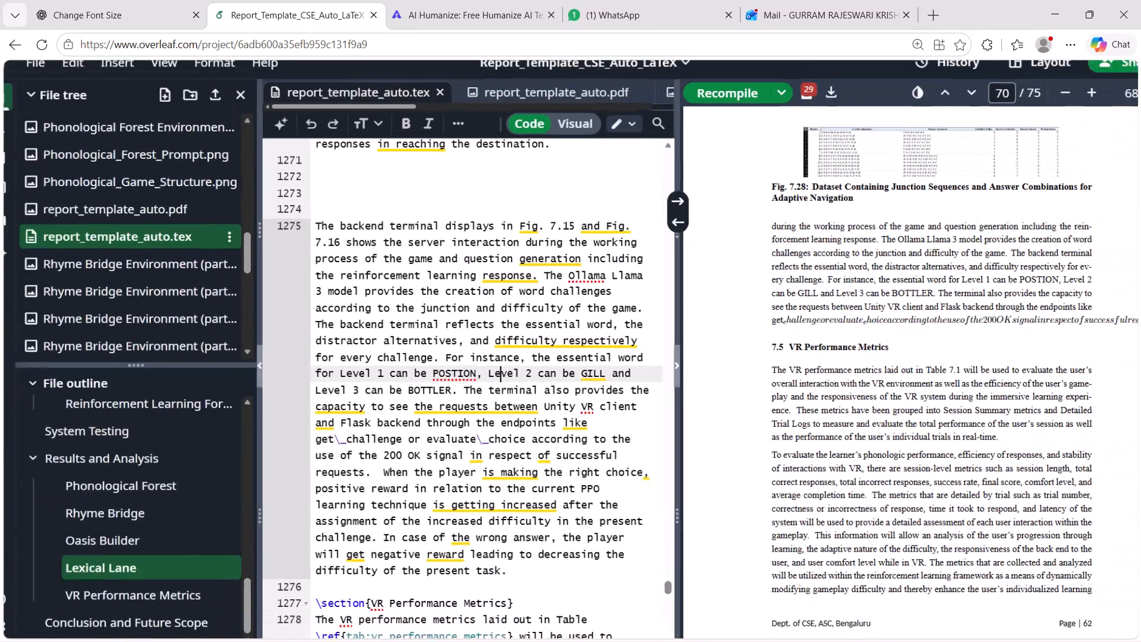
click(454, 369)
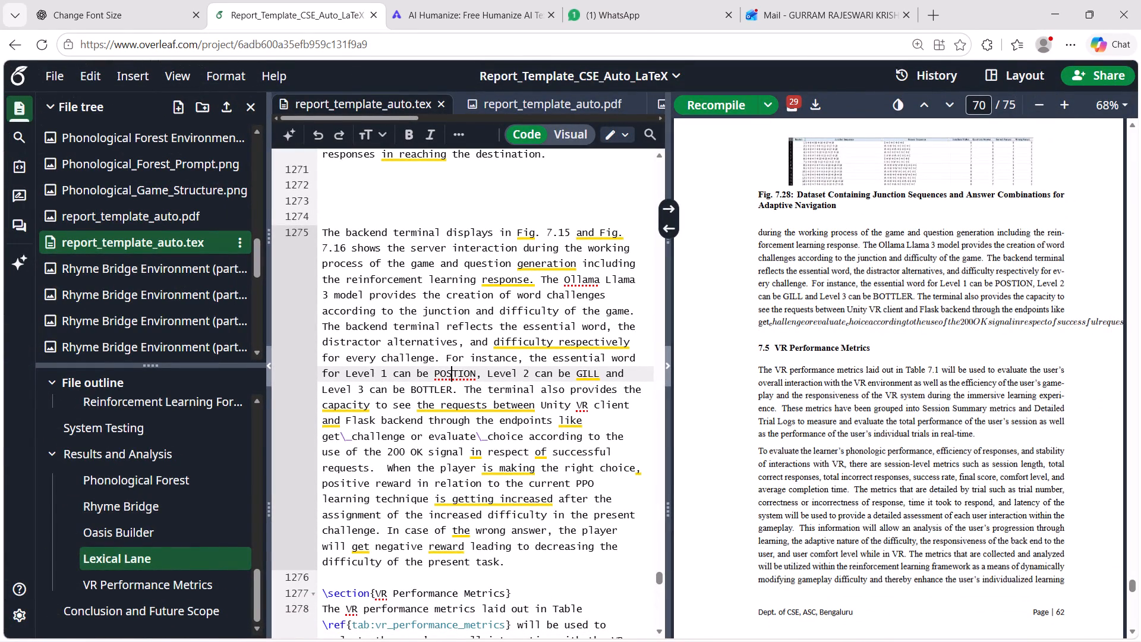
right_click(454, 369)
click(509, 599)
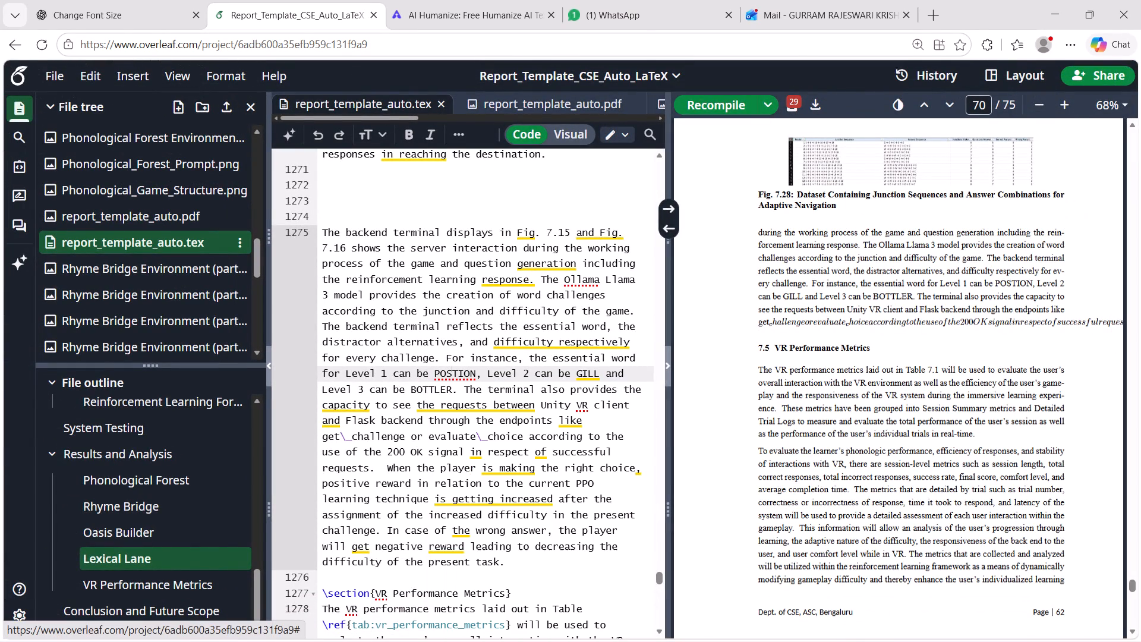
Recompile the report and check the backend terminal paragraph and surrounding Lexical Lane pages in the PDF.
key(ctrl+s)
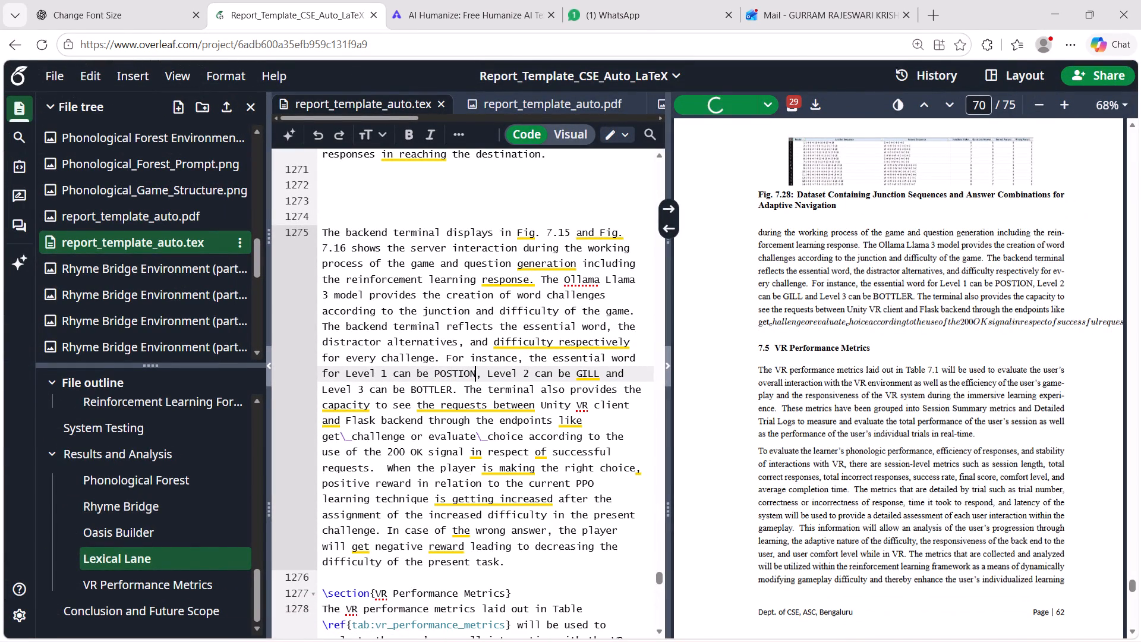
scroll(1011, 198, up, 2)
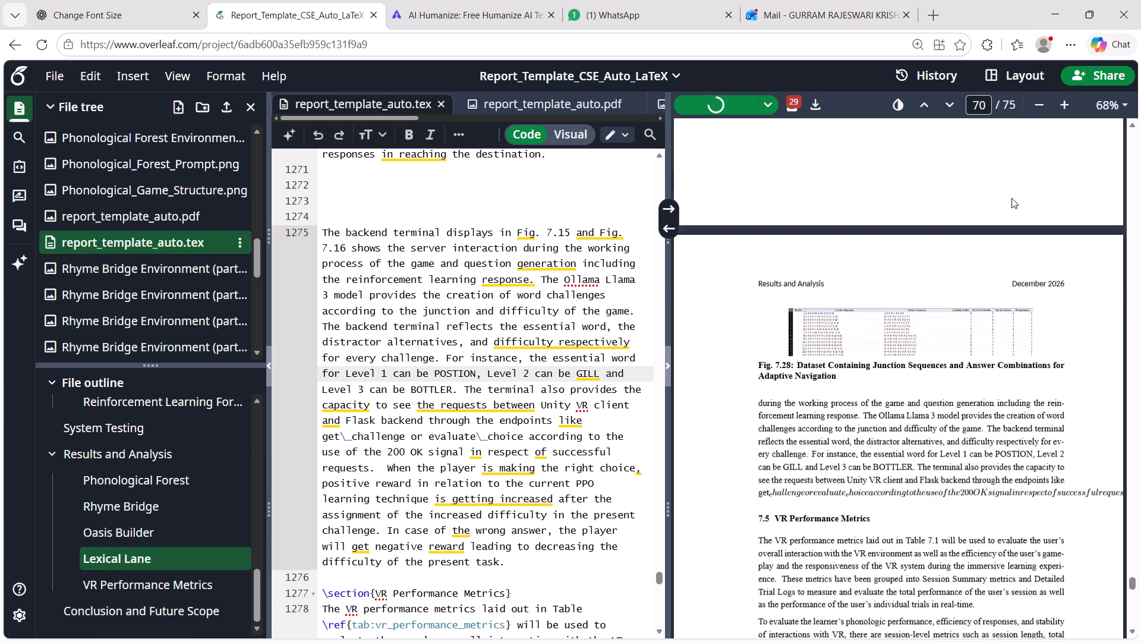
scroll(1011, 198, up, 3)
scroll(1011, 198, down, 1)
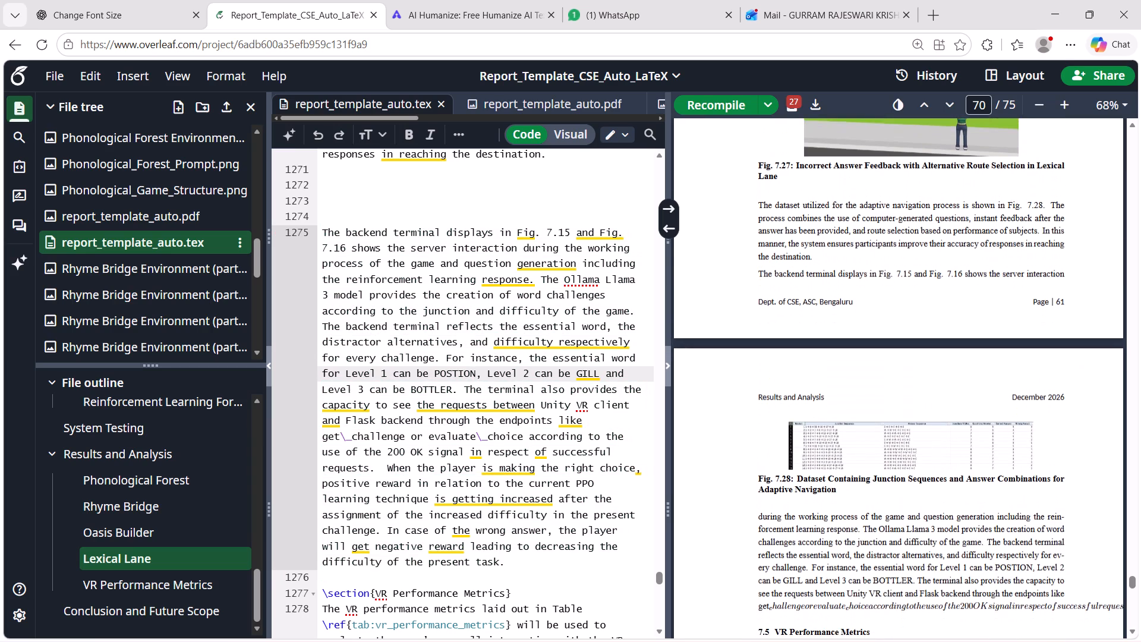
scroll(606, 267, up, 1)
scroll(851, 261, up, 1)
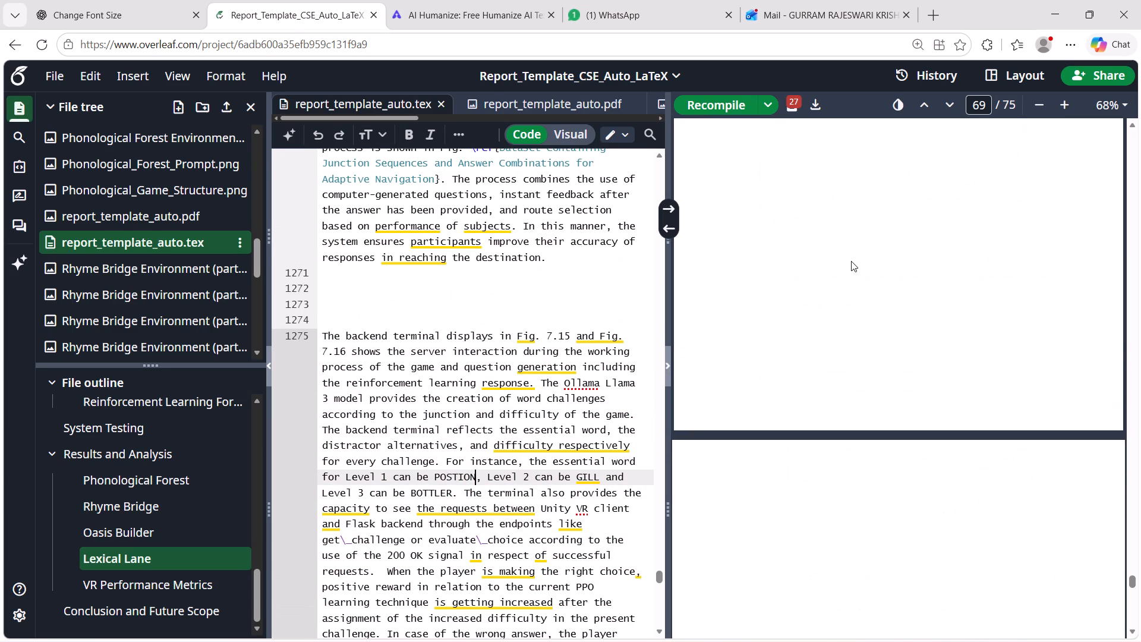
scroll(828, 187, down, 1)
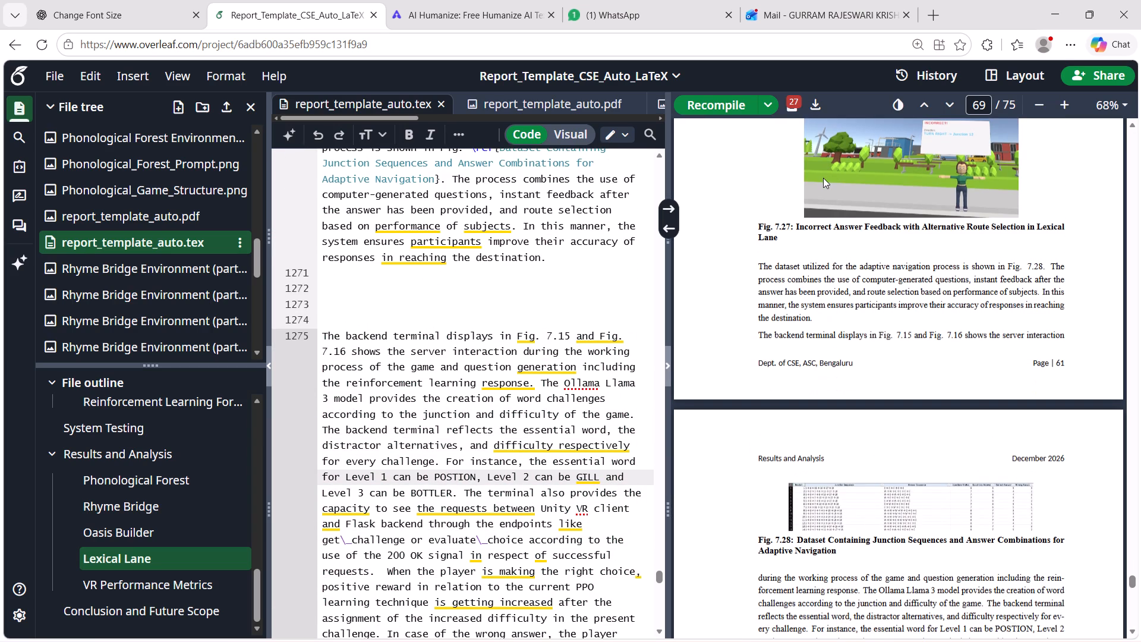
scroll(487, 307, right, 1)
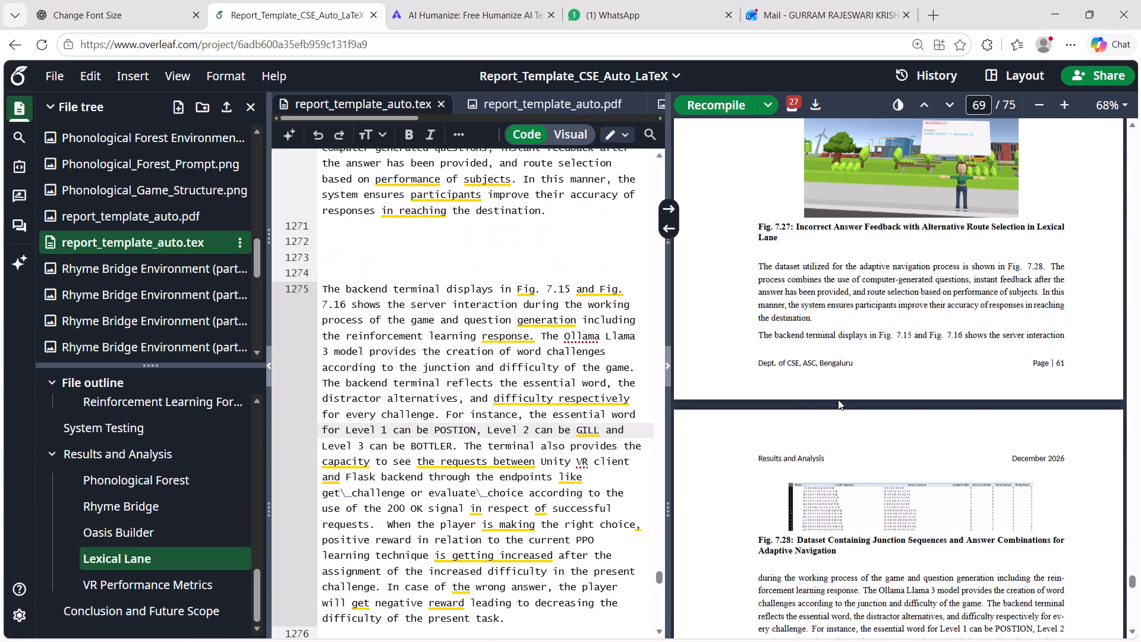
scroll(838, 399, down, 3)
scroll(838, 399, up, 1)
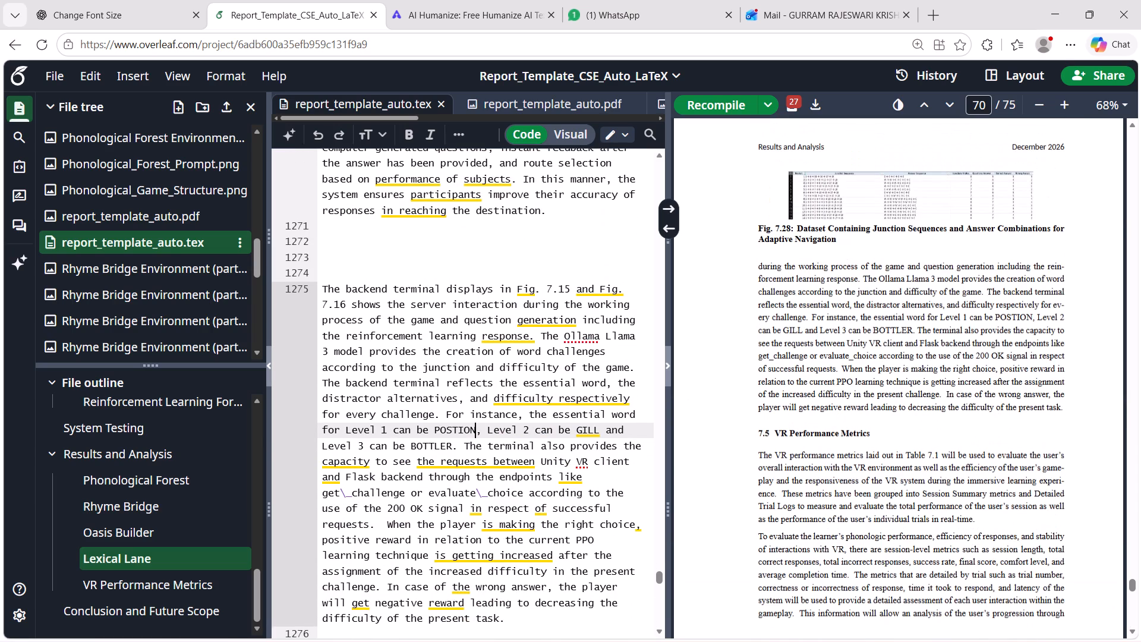
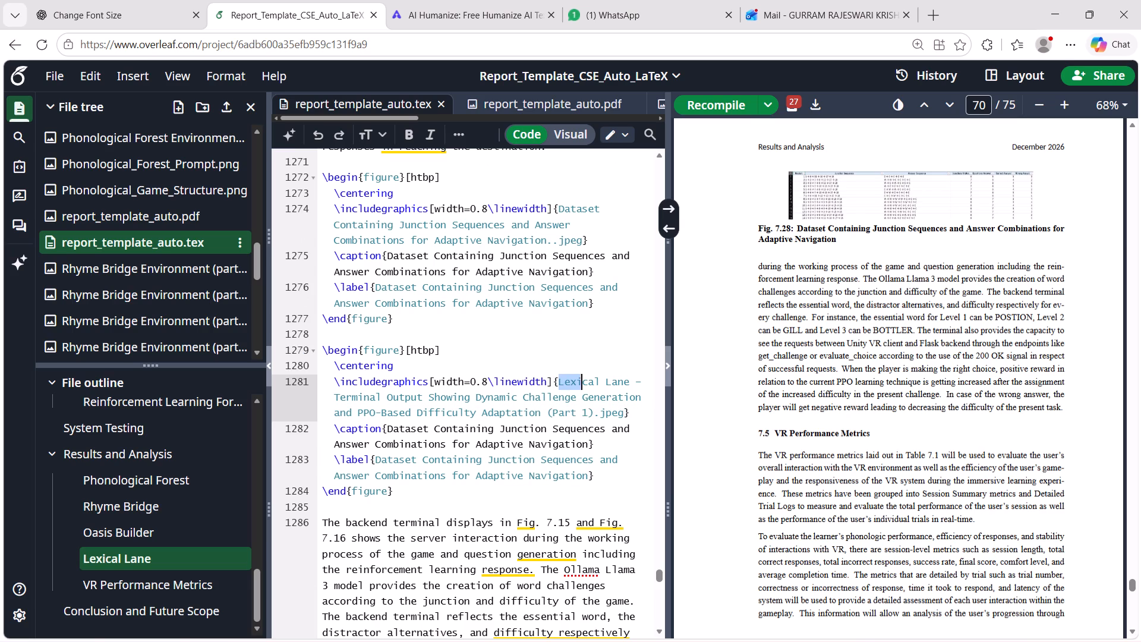
drag(585, 389, 595, 411)
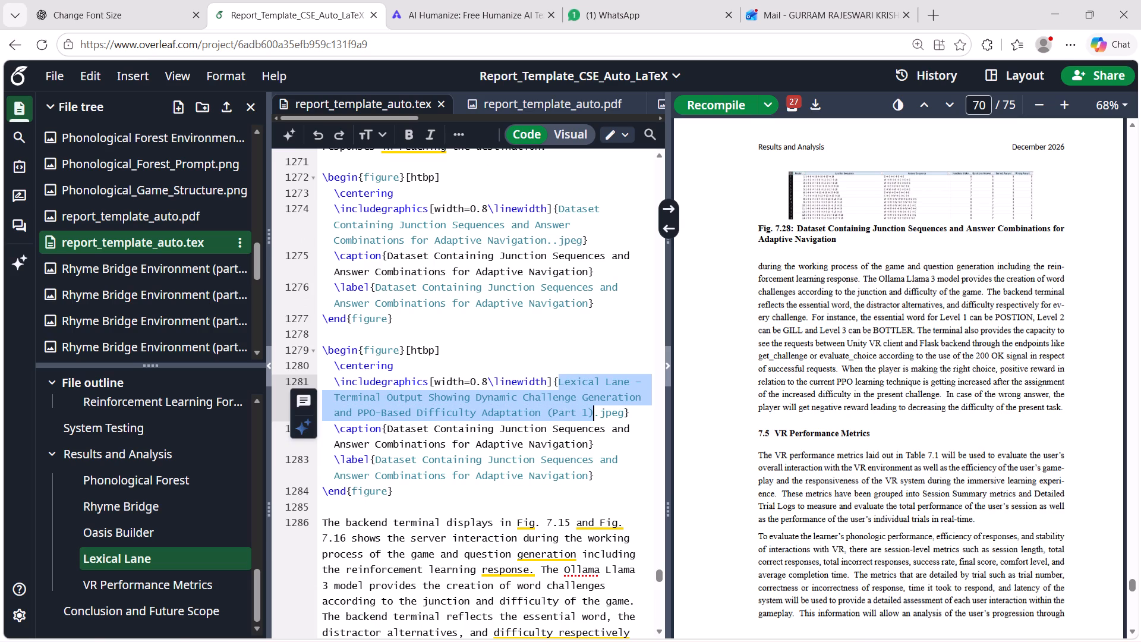
key(ctrl+c)
drag(387, 429, 588, 446)
key(ctrl+v)
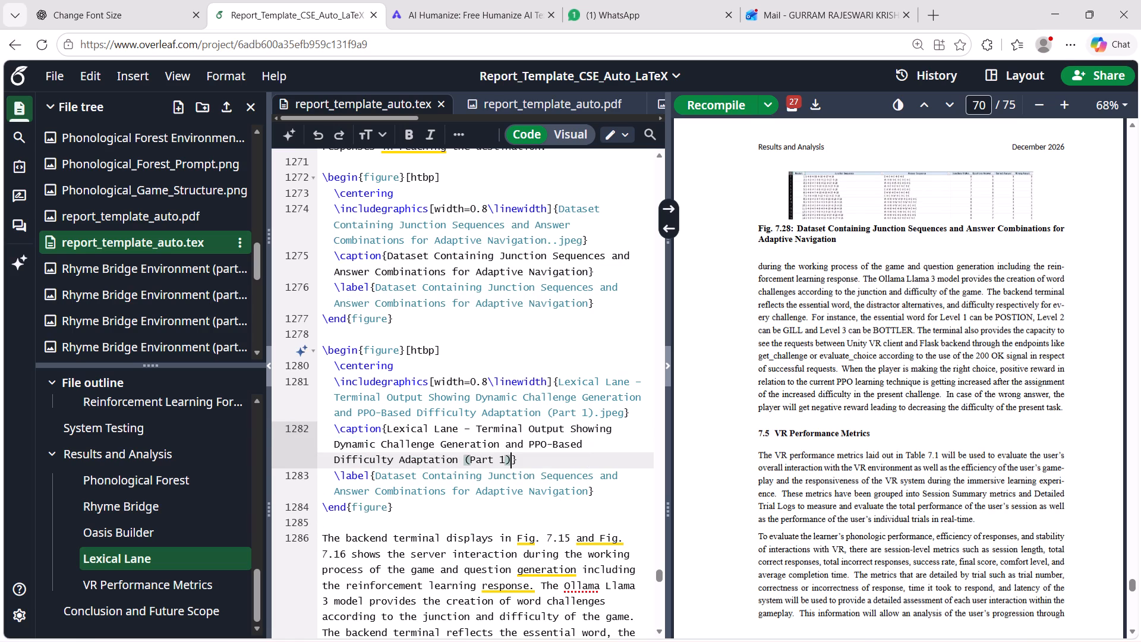
drag(376, 477, 583, 494)
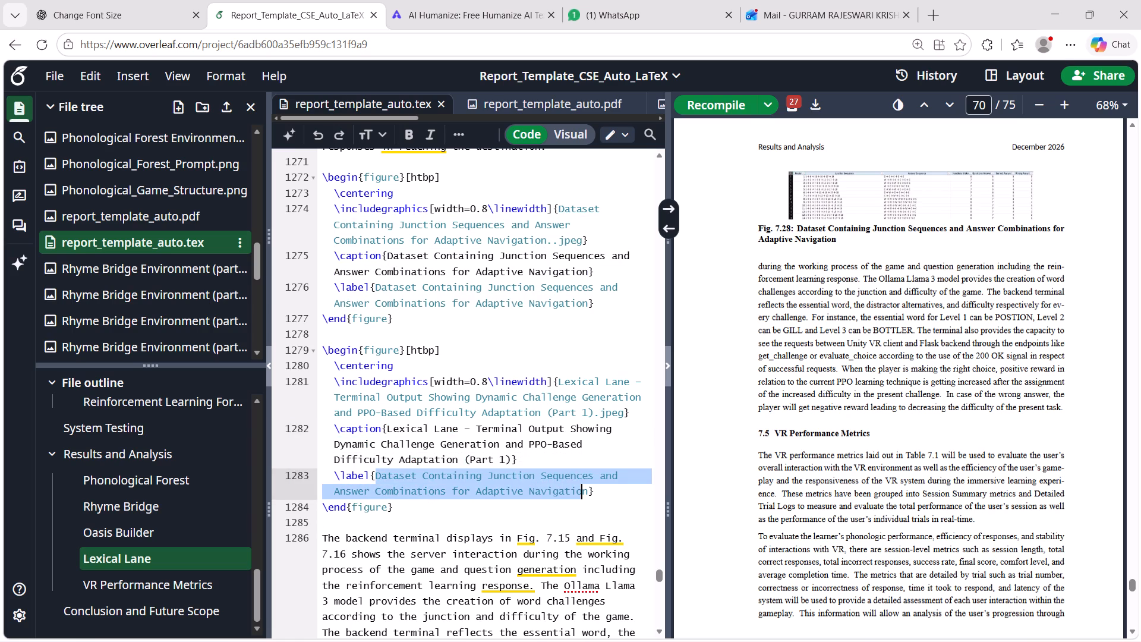
drag(583, 494, 590, 493)
key(ctrl+v)
key(ctrl+s)
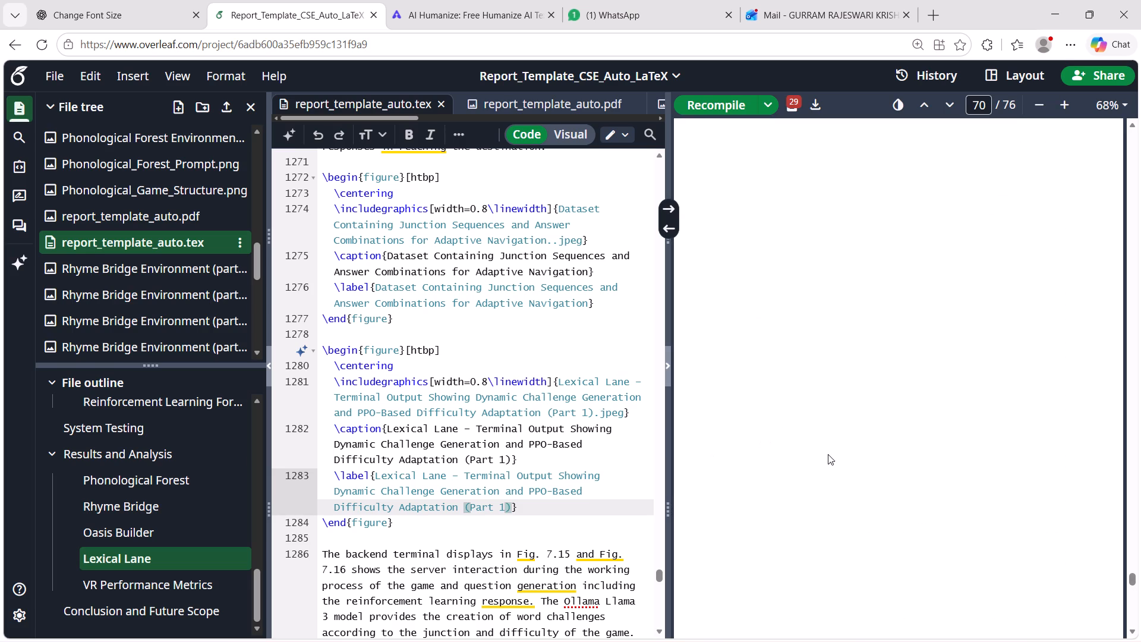
Delete the duplicate dataset figure block directly above the adaptive navigation dataset paragraph, including its leftover line, and recompile the report.
scroll(828, 454, down, 6)
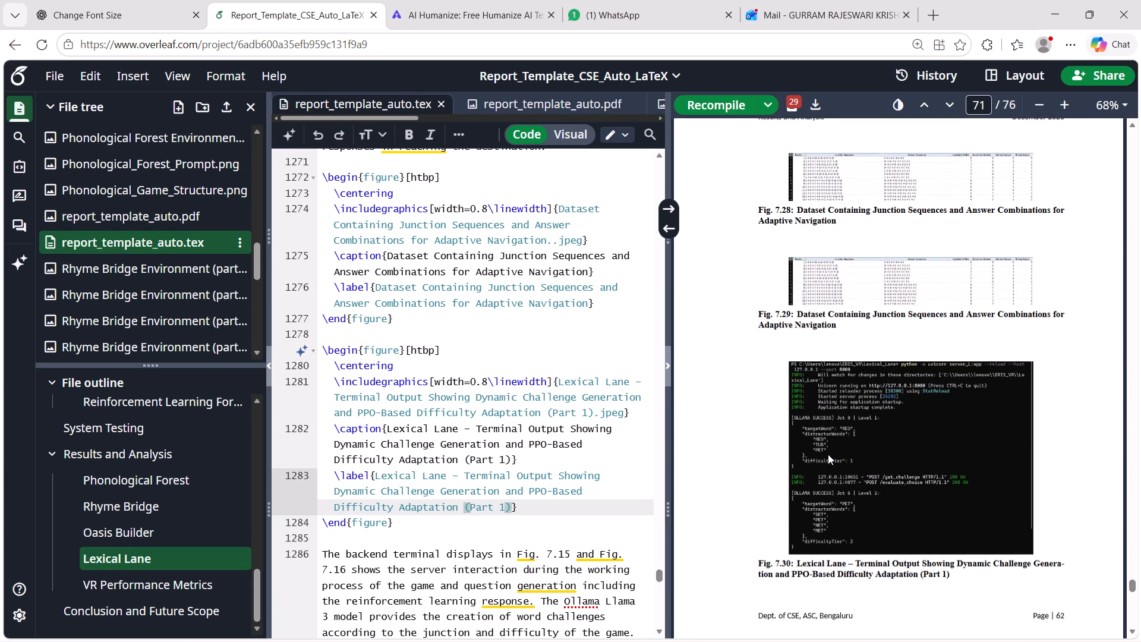
scroll(828, 454, down, 1)
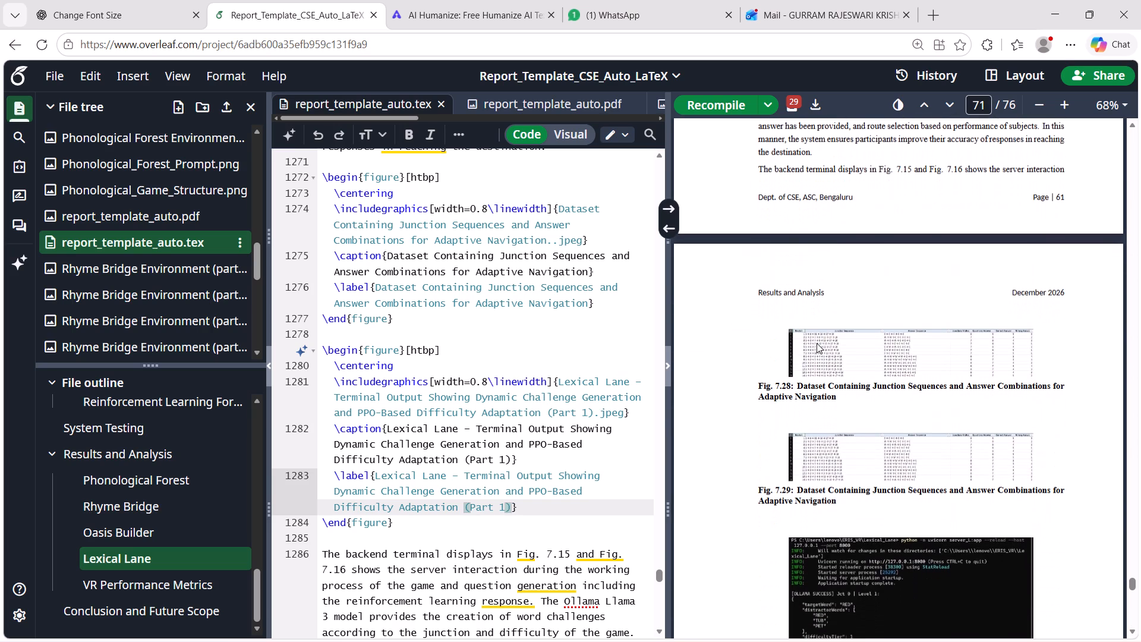
scroll(817, 343, right, 1)
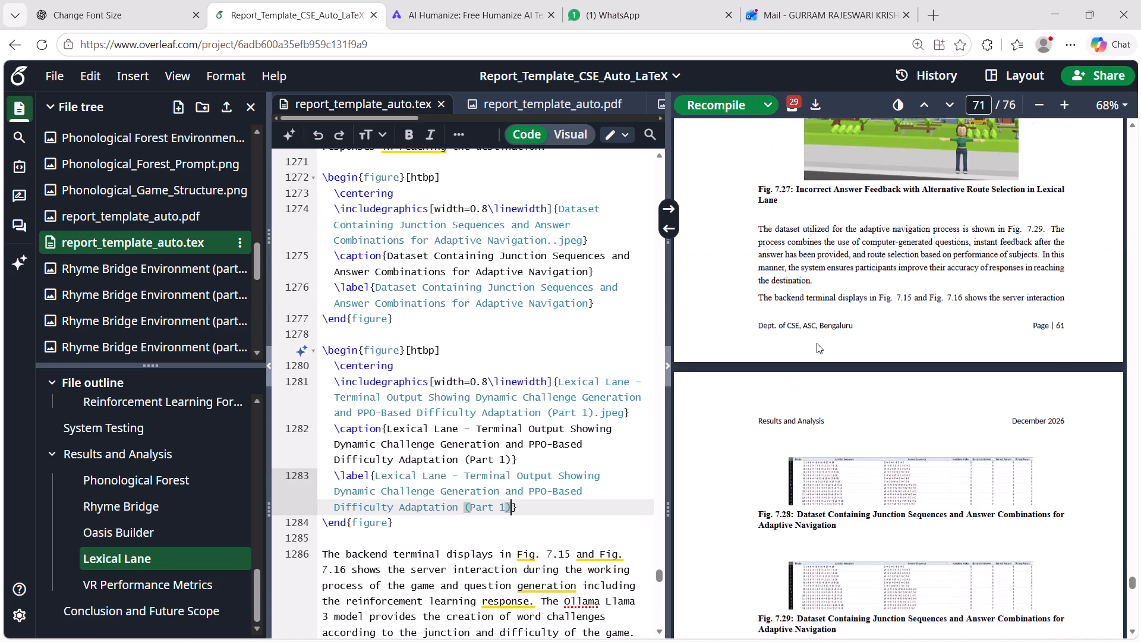
scroll(817, 343, right, 1)
double_click(803, 376)
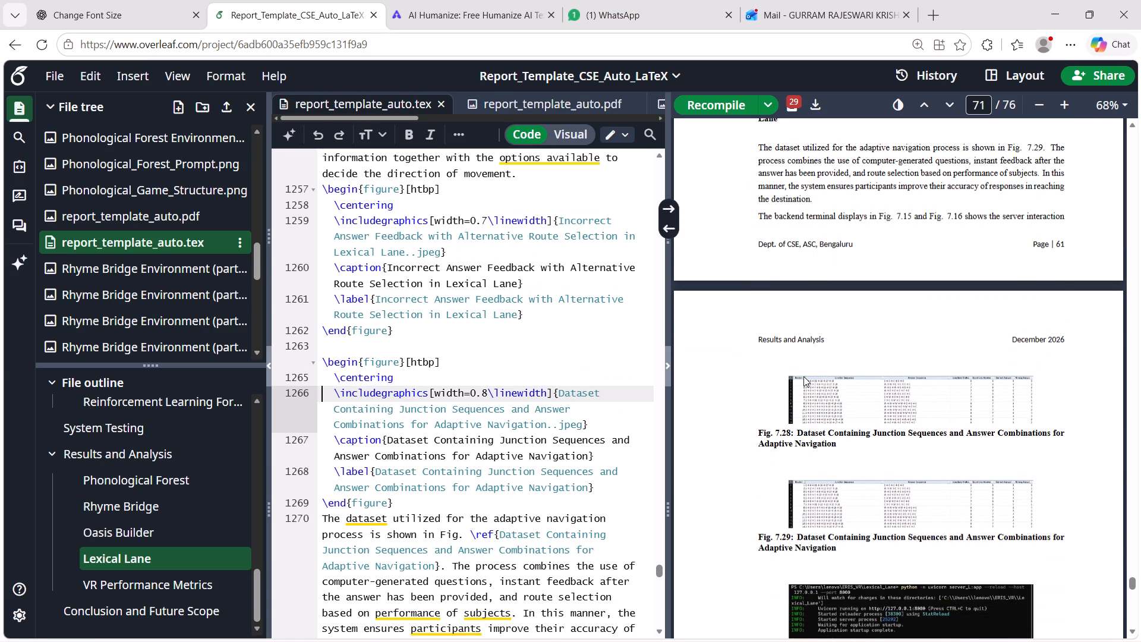
scroll(560, 357, down, 1)
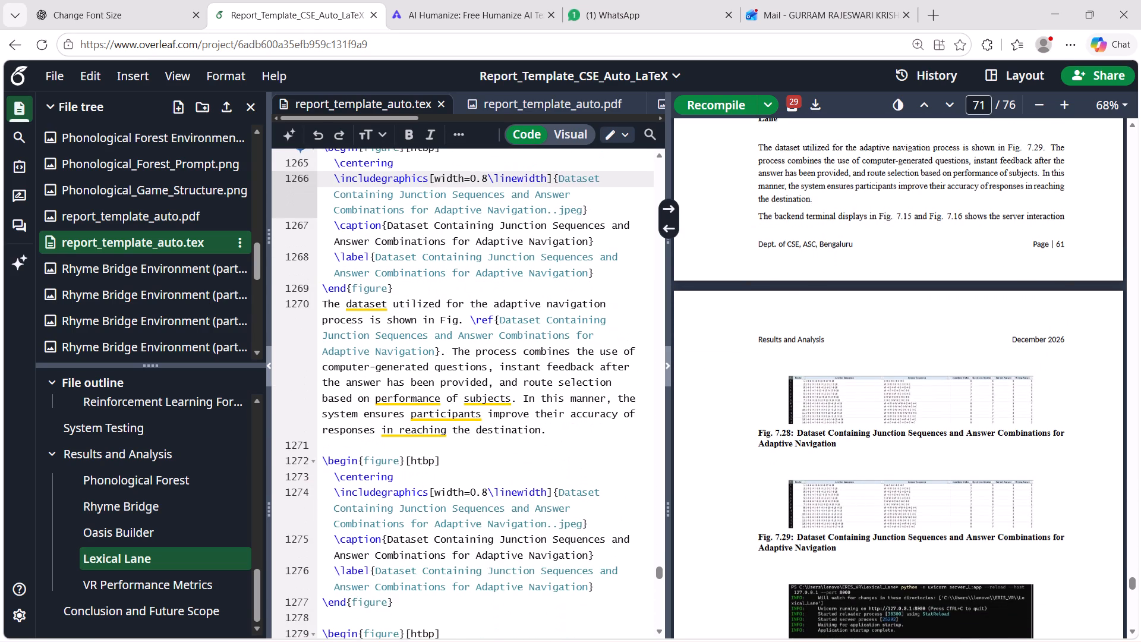
scroll(560, 357, down, 1)
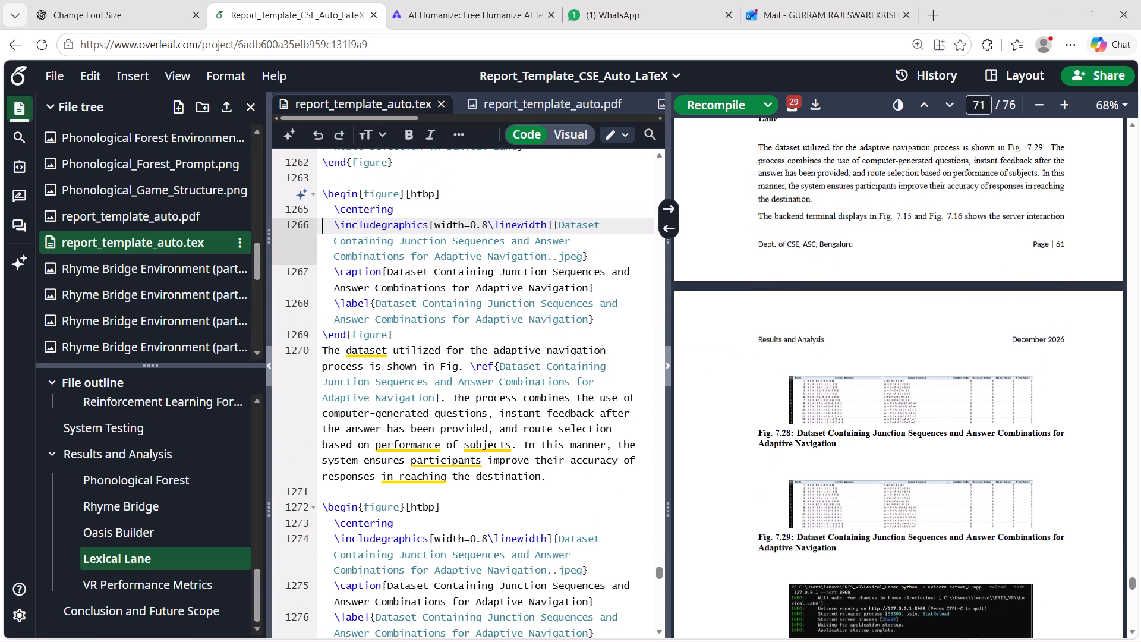
drag(395, 339, 324, 206)
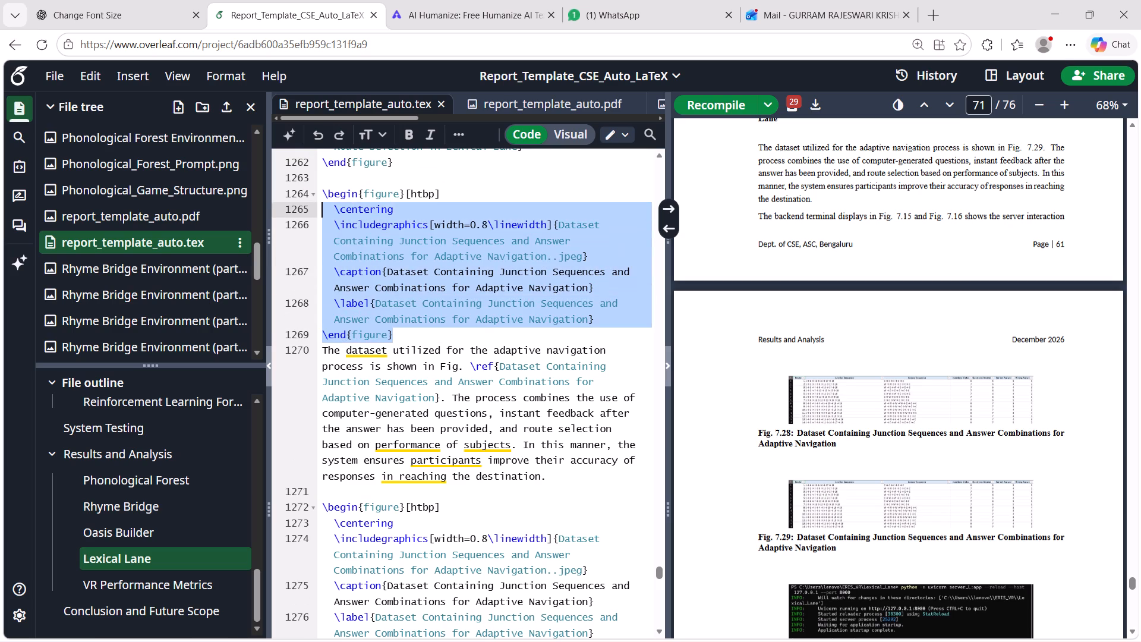
drag(324, 206, 320, 199)
key(BackSpace)
key(BackSpace)
key(ctrl+s)
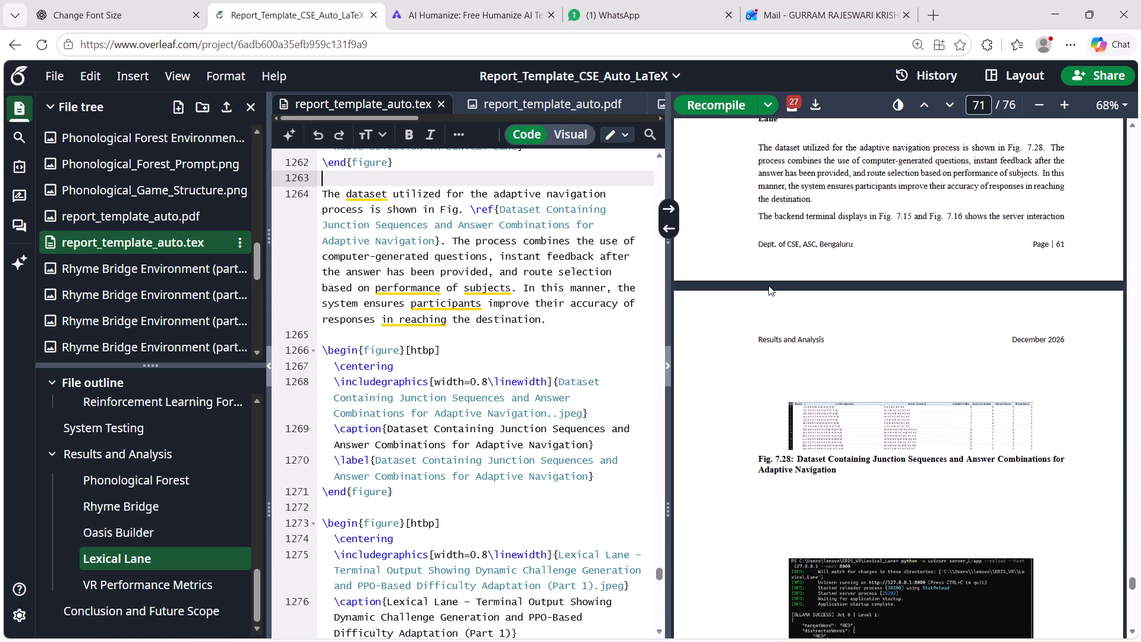
Cut the complete Part 1 terminal output figure block from above the backend terminal paragraph.
scroll(862, 407, down, 6)
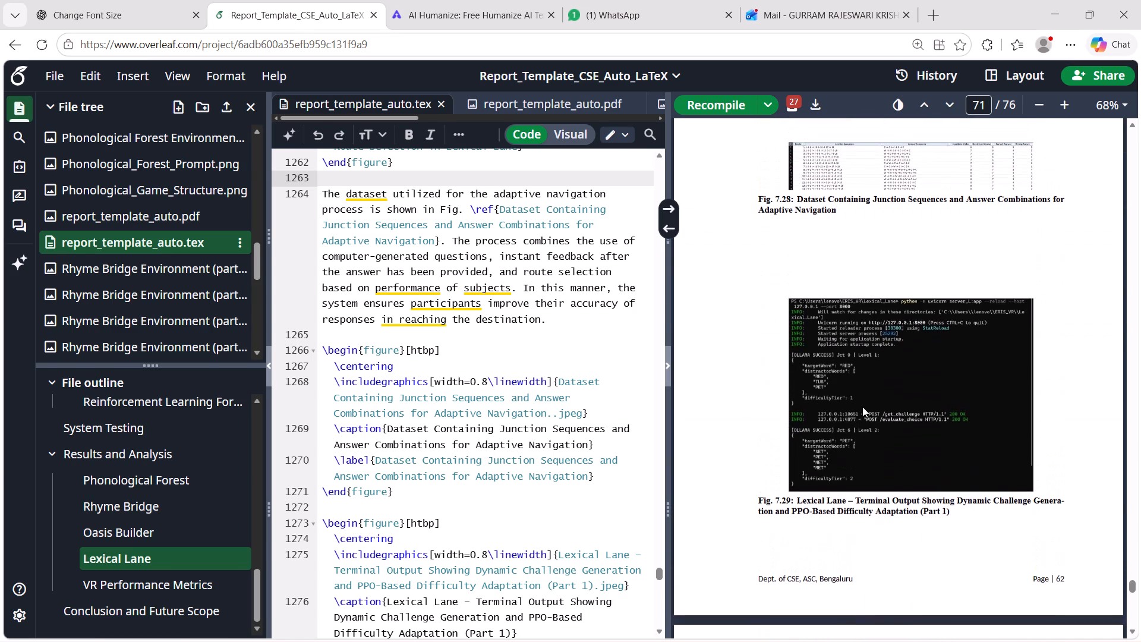
scroll(575, 451, down, 2)
scroll(764, 358, down, 1)
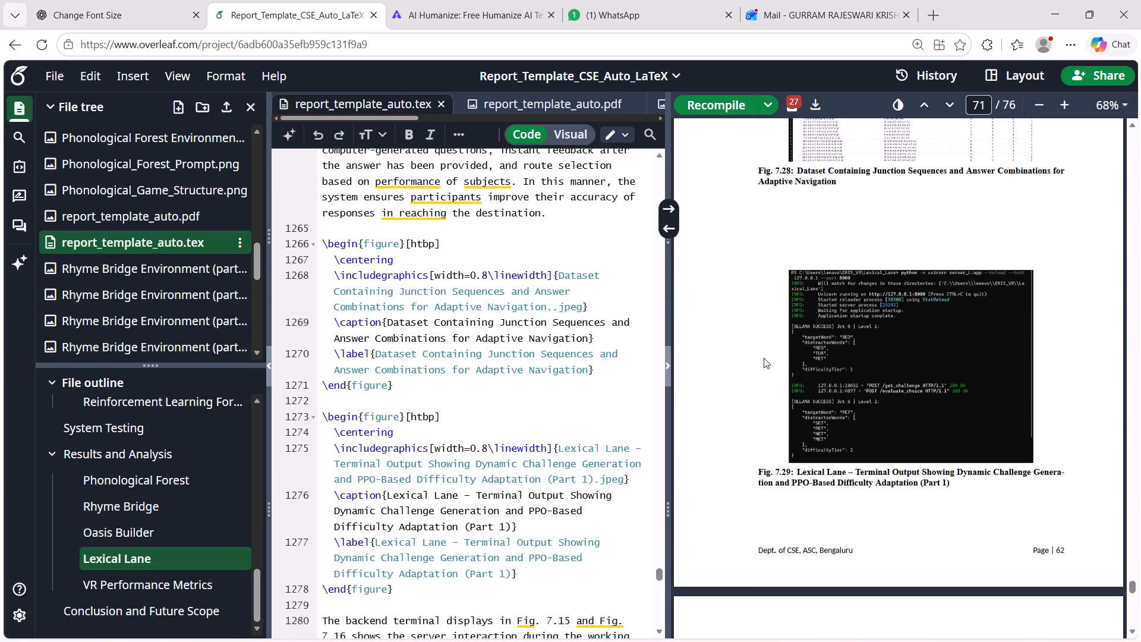
scroll(764, 358, down, 1)
scroll(551, 357, down, 3)
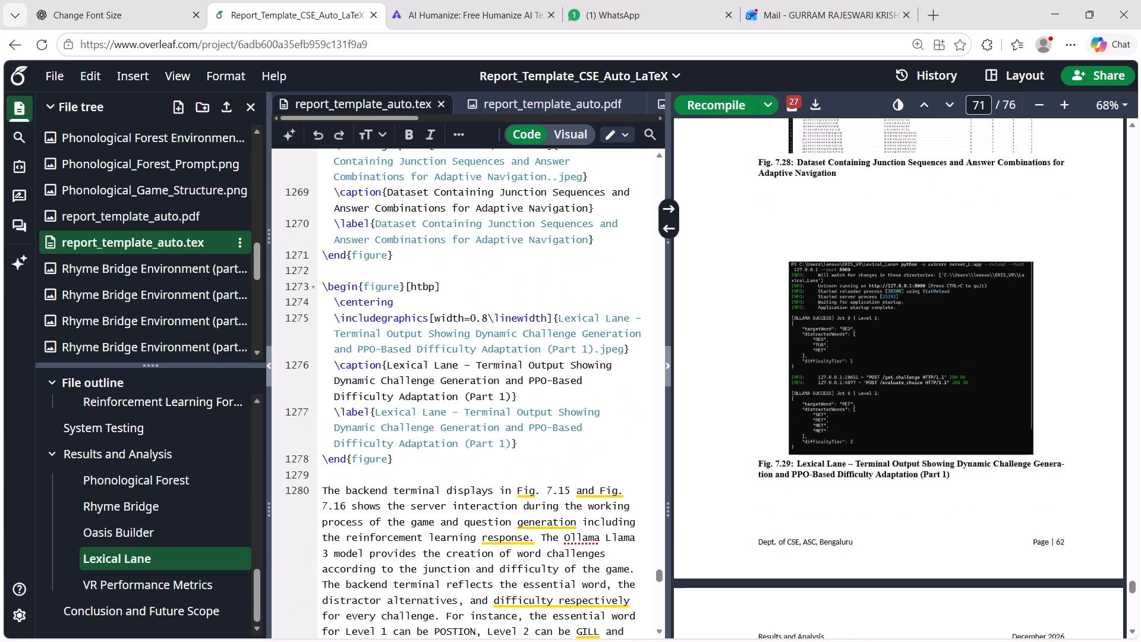
drag(324, 288, 373, 340)
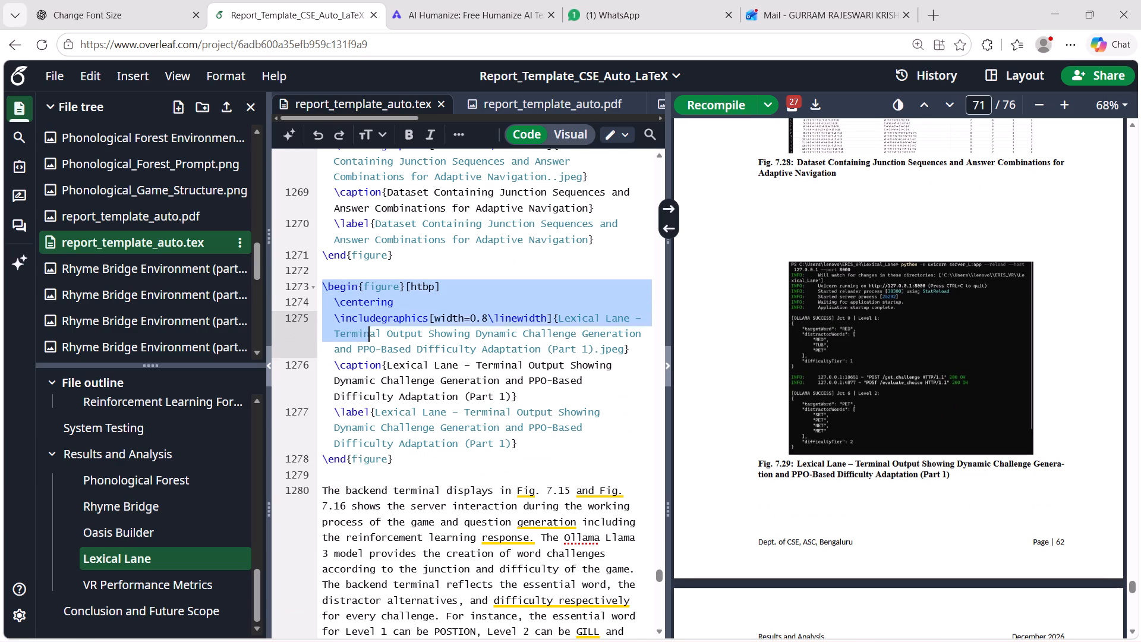
drag(373, 340, 375, 345)
click(375, 345)
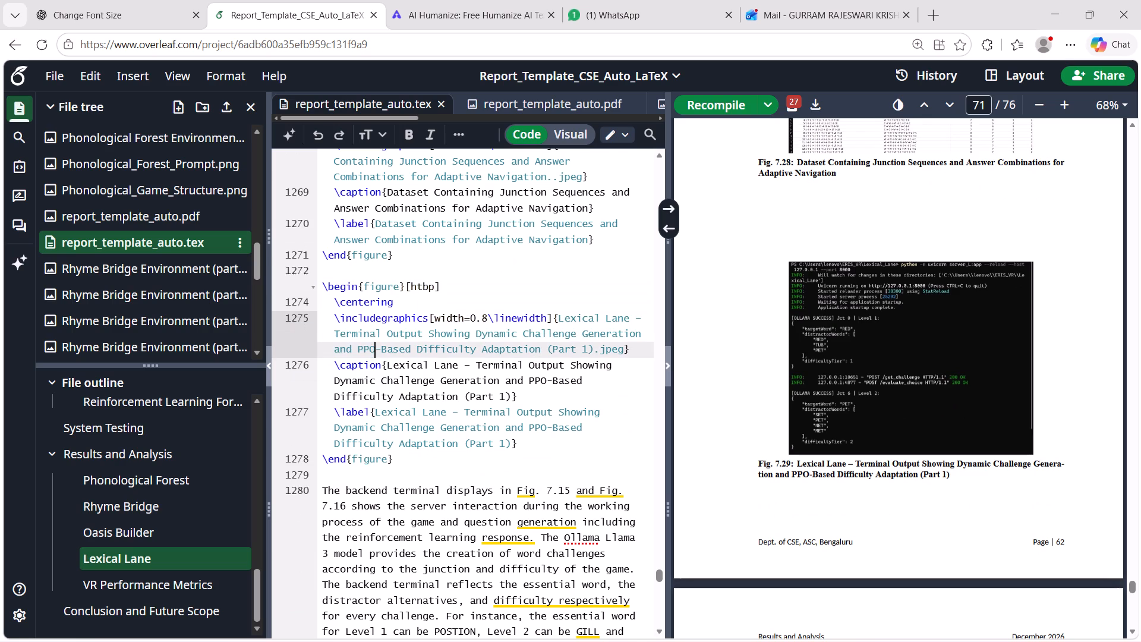
scroll(487, 481, down, 3)
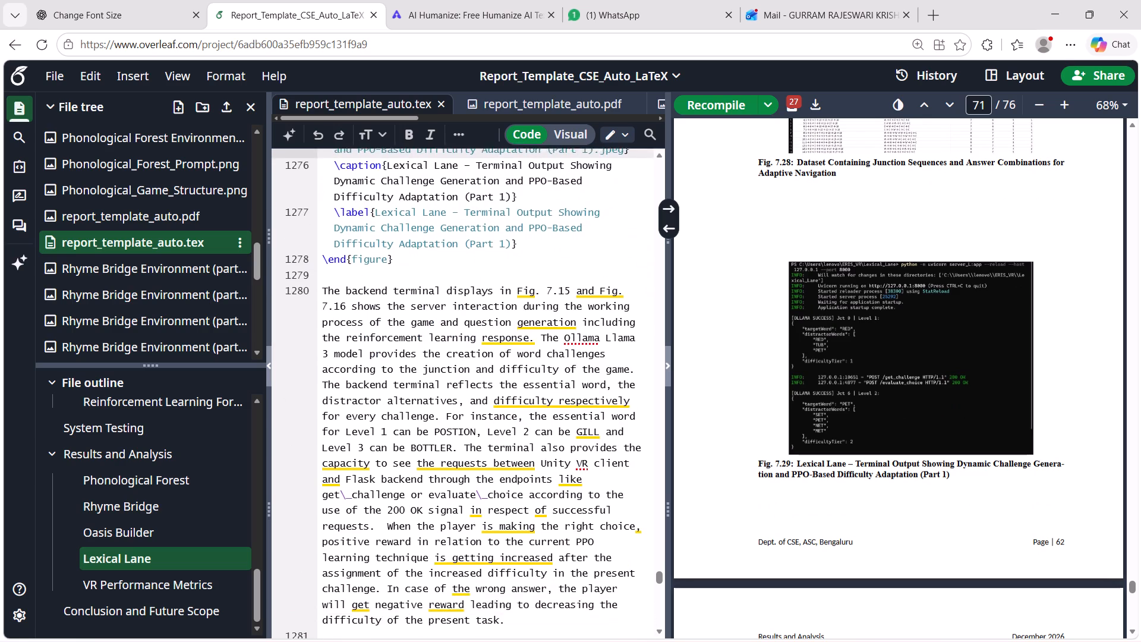
scroll(487, 481, down, 2)
scroll(487, 481, up, 4)
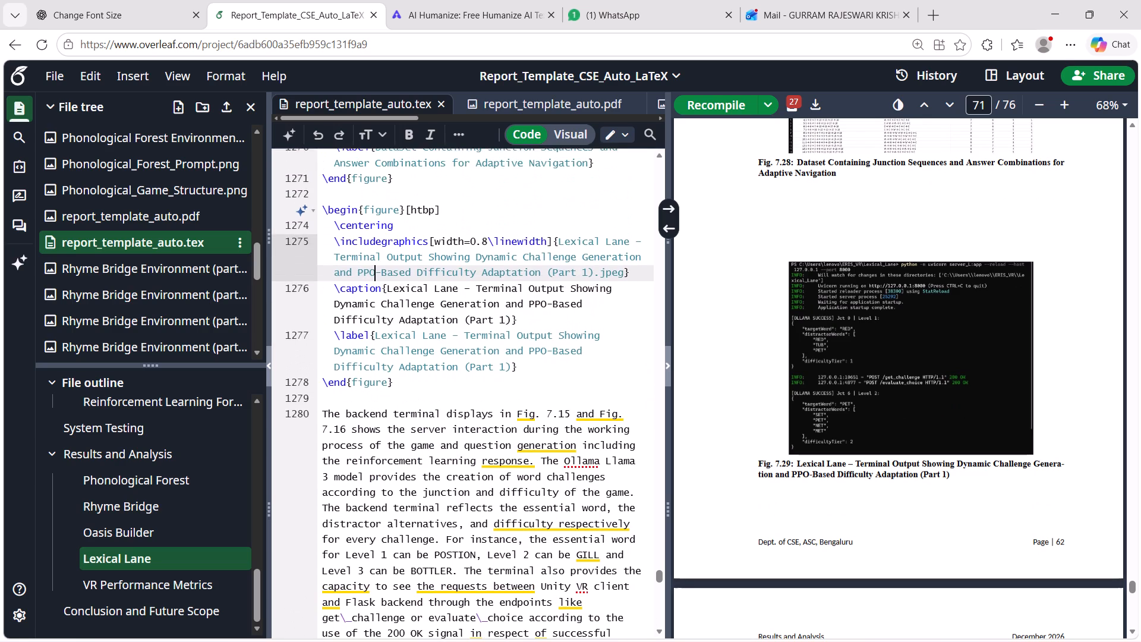
scroll(487, 481, up, 1)
drag(323, 326, 392, 442)
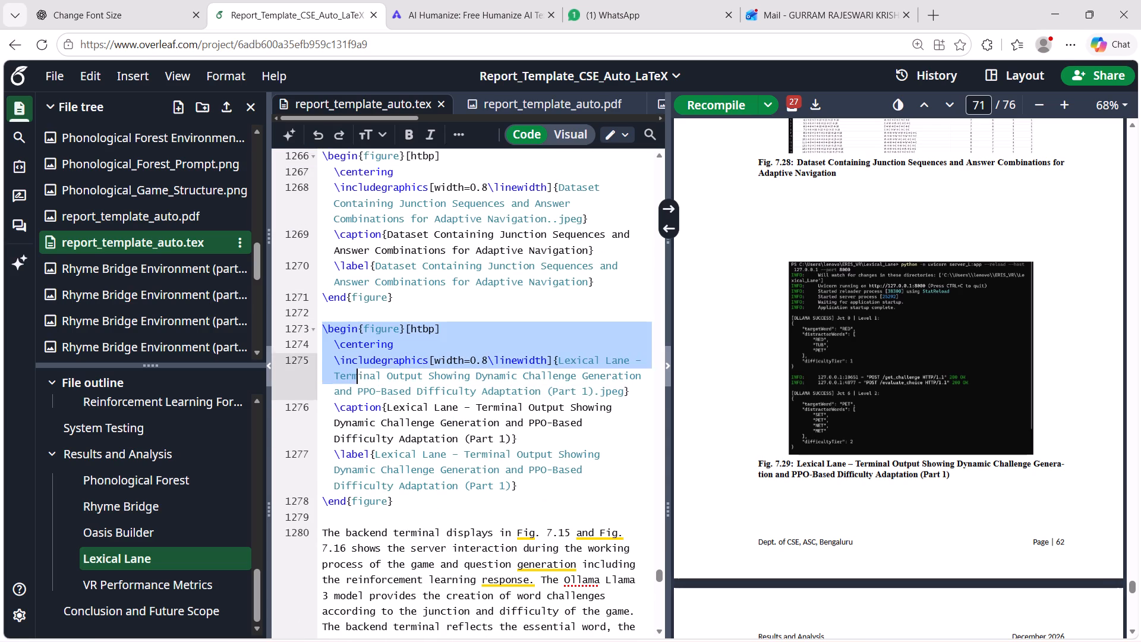
drag(392, 442, 403, 498)
key(ctrl+x)
Split the backend terminal paragraph after "for every challenge.", insert the cut figure block there, recompile and check the PDF.
scroll(449, 430, down, 1)
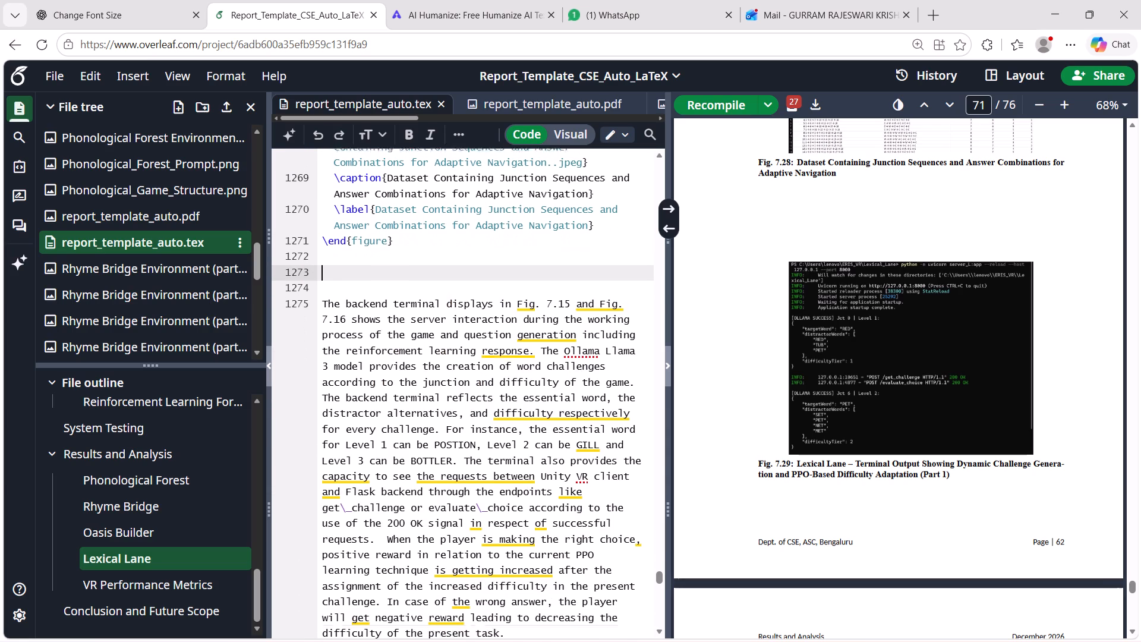
scroll(449, 430, down, 1)
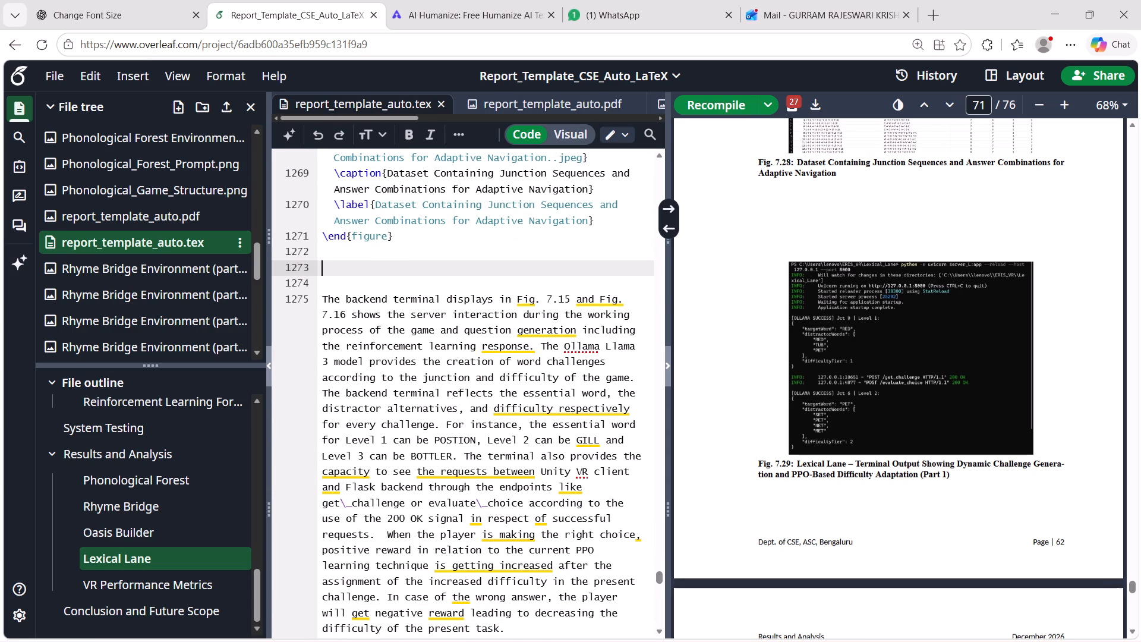
click(446, 427)
key(Return)
key(Return)
key(Return)
key(Return)
key(Up)
key(Up)
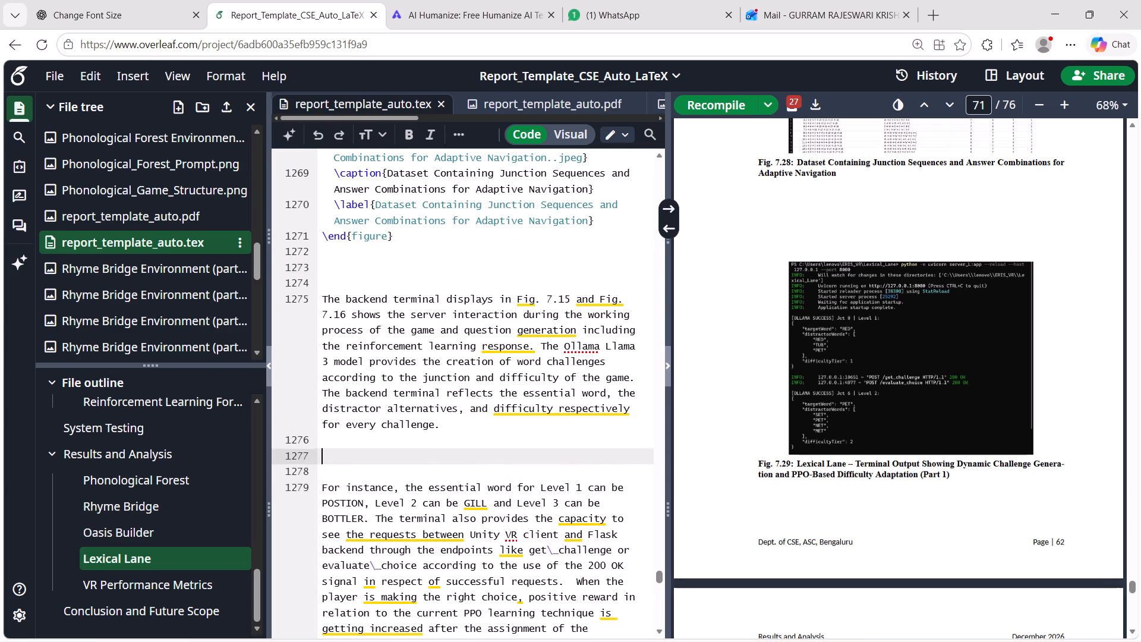
key(Up)
key(ctrl+v)
key(ctrl+s)
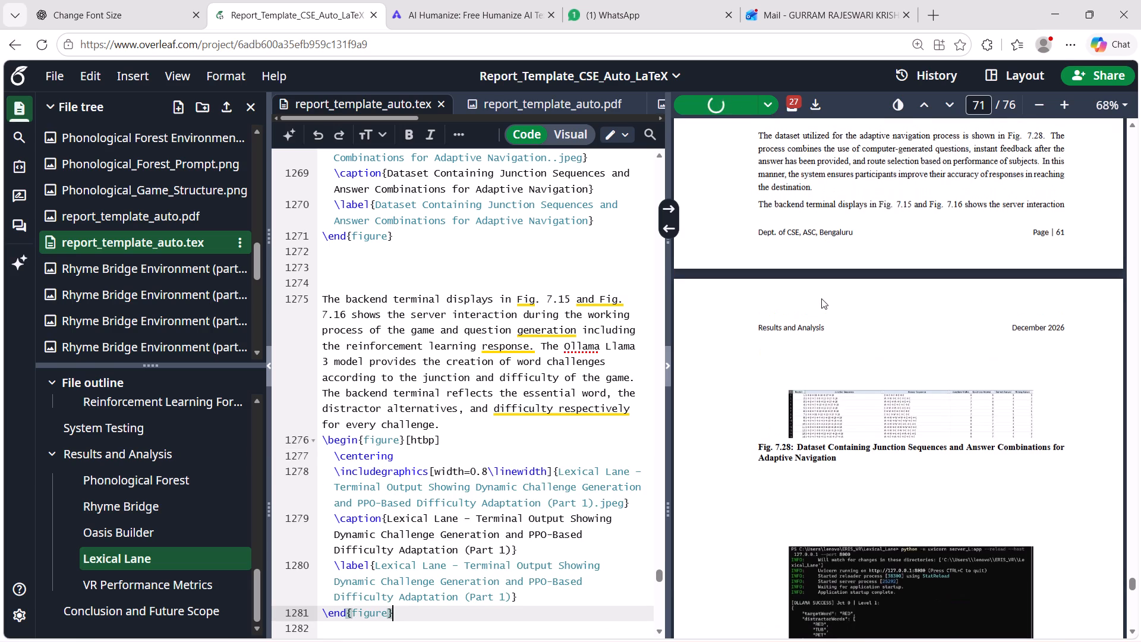
scroll(821, 298, up, 1)
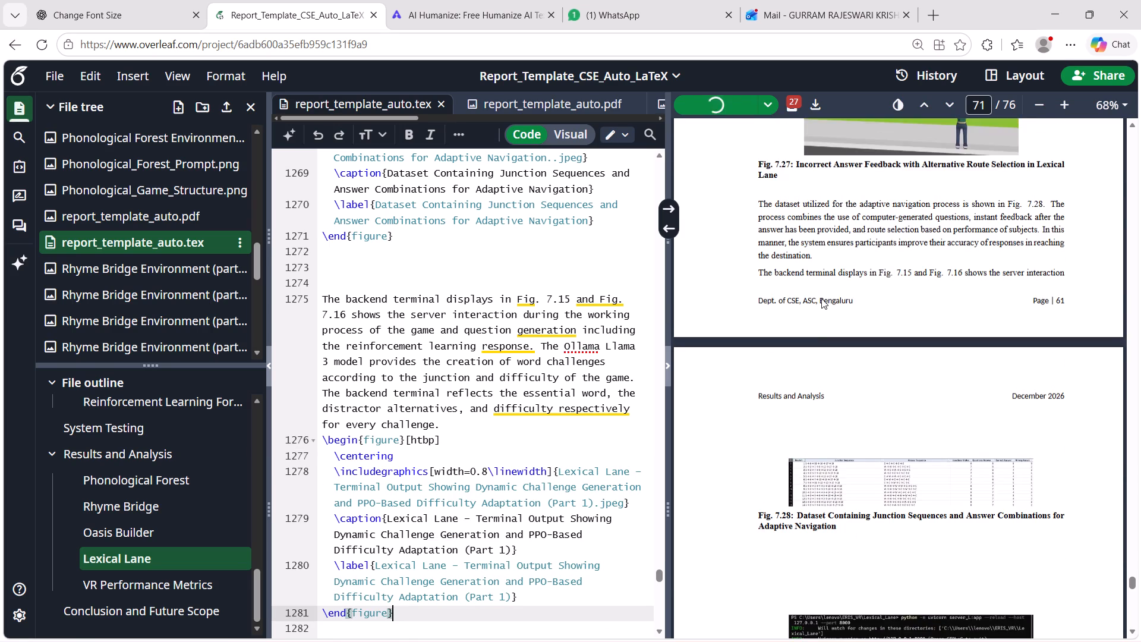
scroll(821, 298, up, 1)
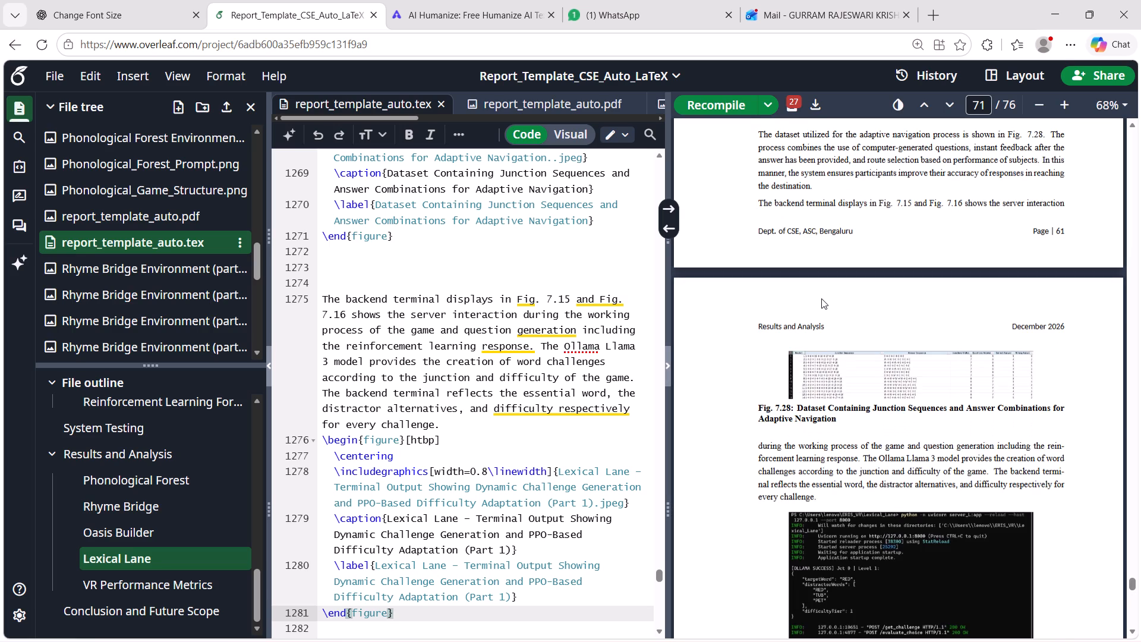
In the backend terminal paragraph, replace "7.15" with \ref{Lexical Lane – Terminal Output Showing Dynamic Challenge Generation and PPO-Based Difficulty Adaptation (Part 1)}.
click(568, 296)
key(BackSpace)
key(BackSpace)
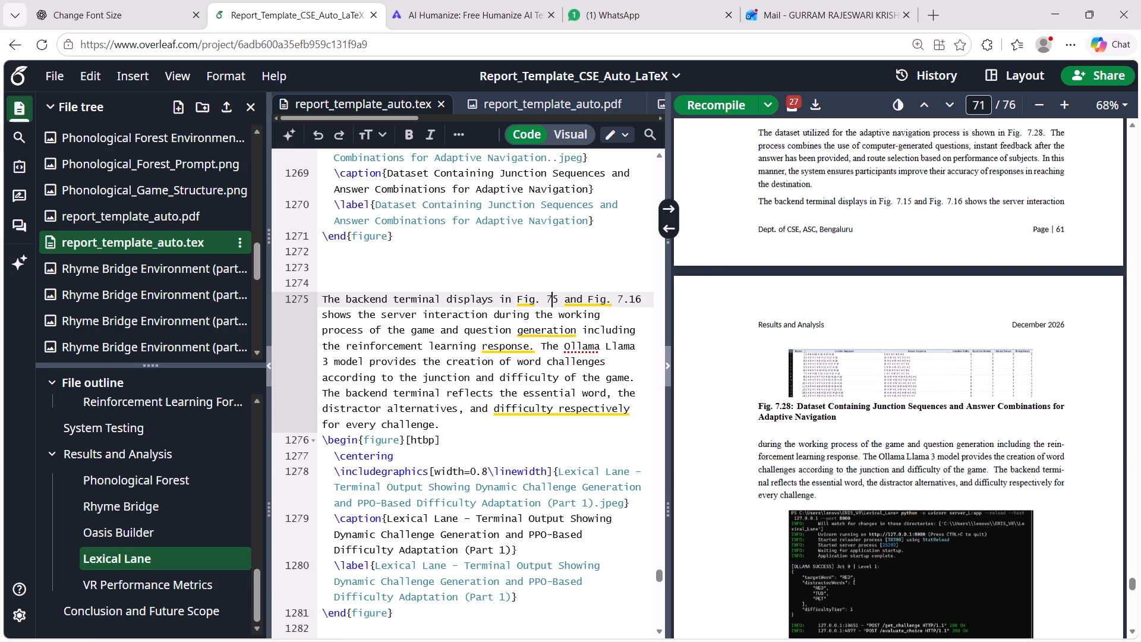
key(BackSpace)
key(Right)
key(BackSpace)
key(backslash)
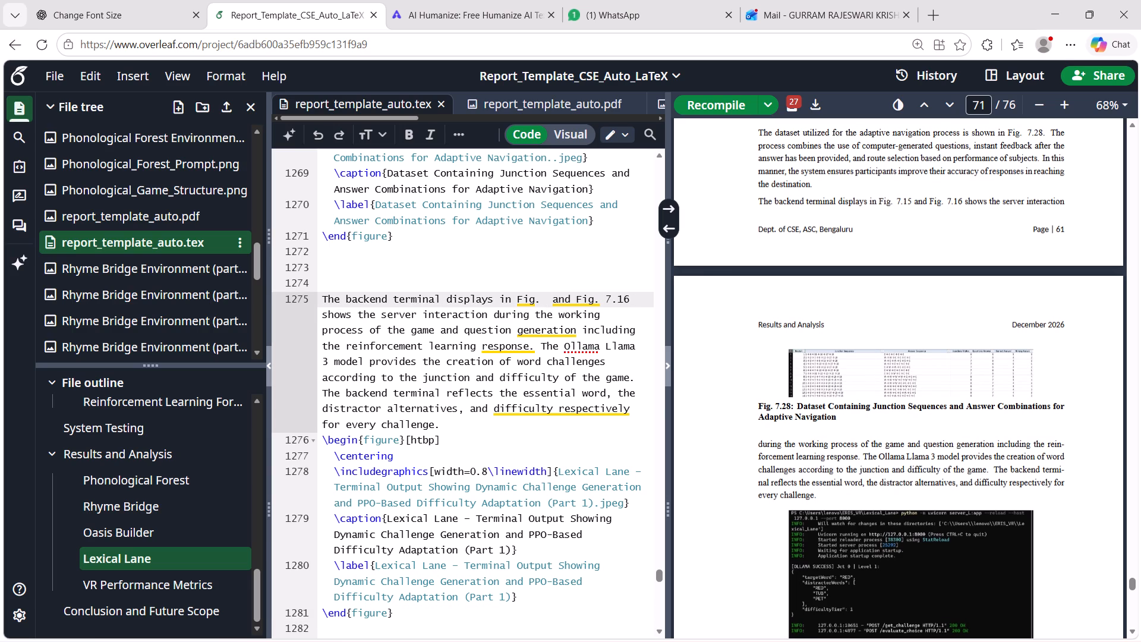
text(ref)
key(Return)
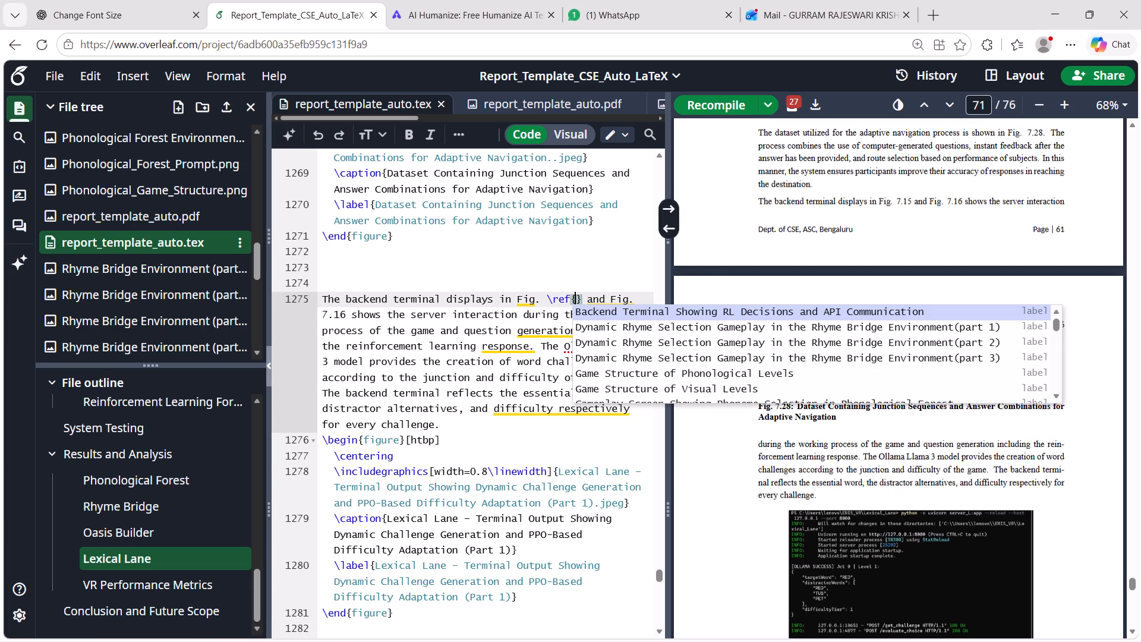
key(ctrl+v)
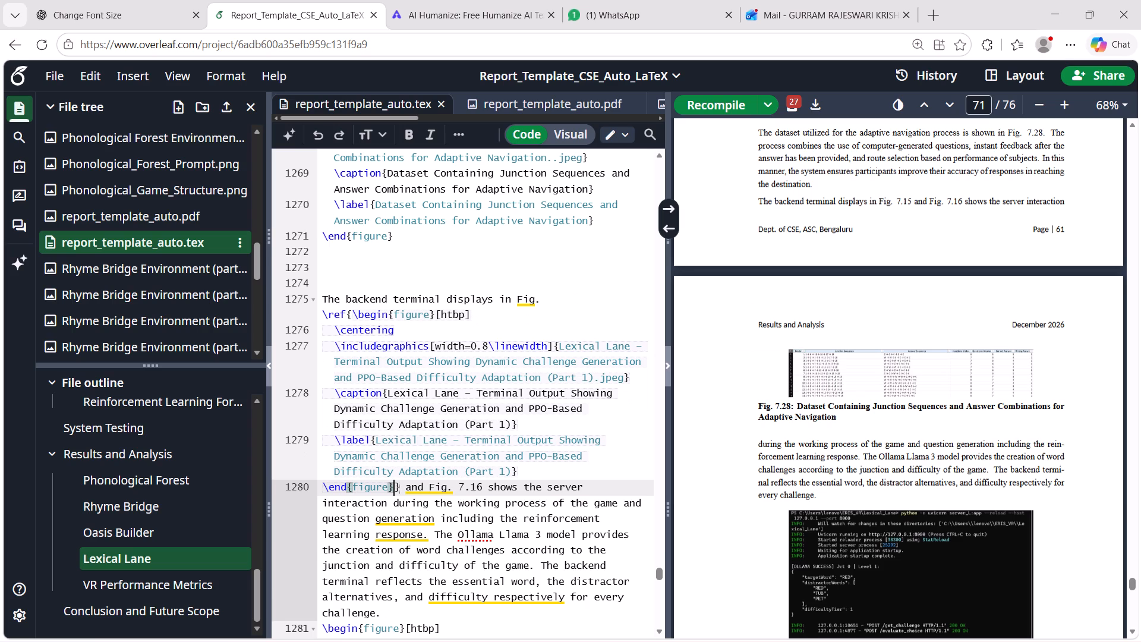
key(ctrl+z)
key(super+v)
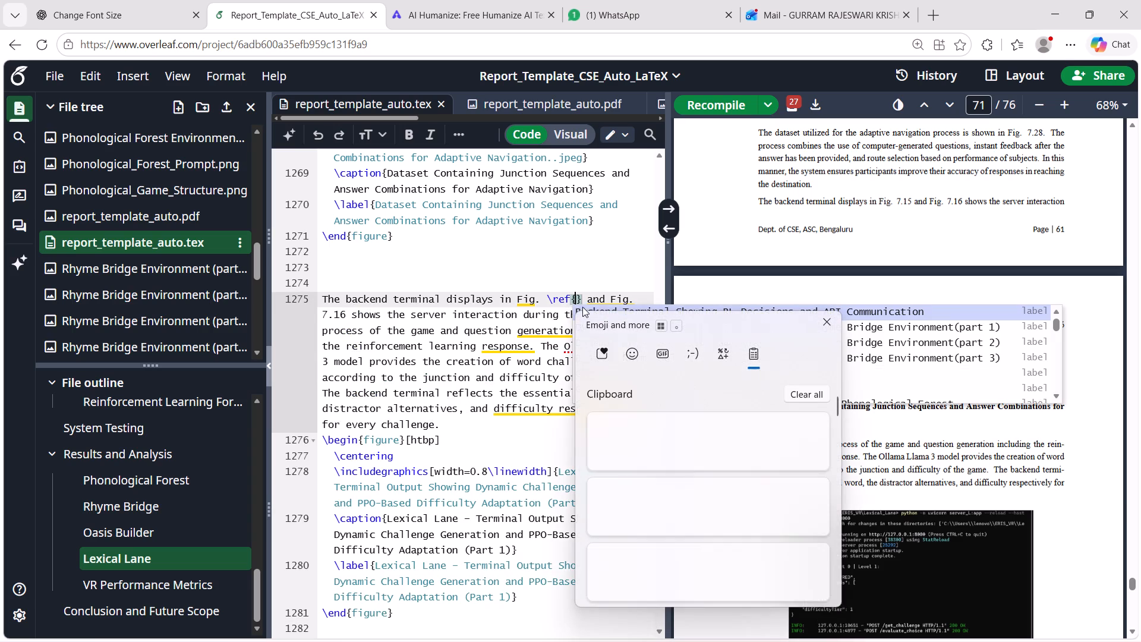
click(675, 503)
key(ctrl+v)
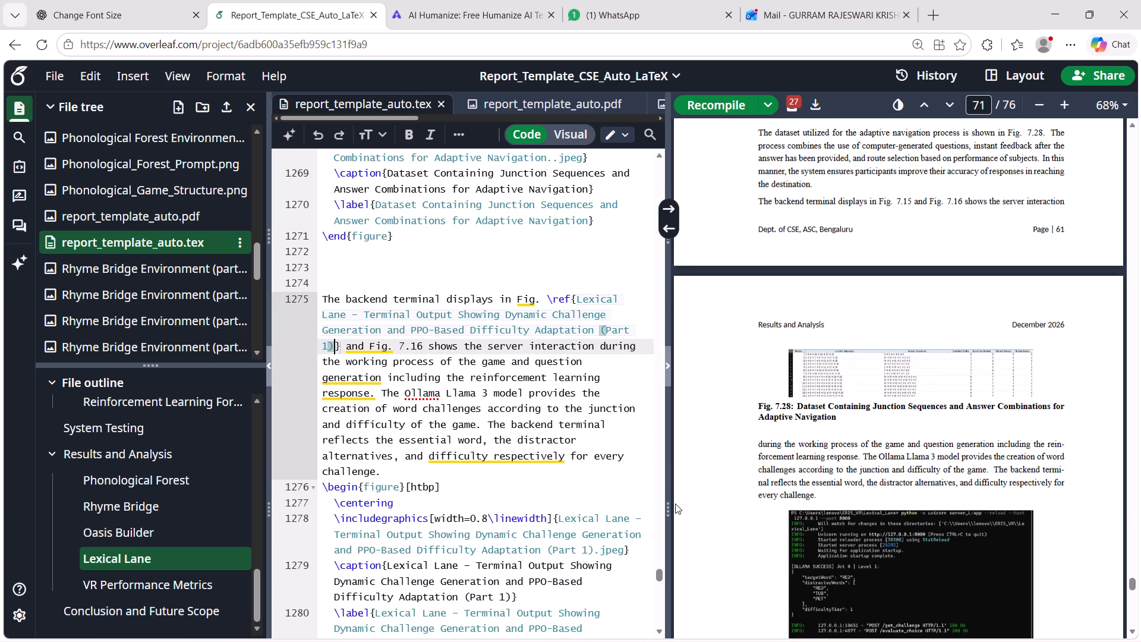
In the backend terminal paragraph, replace "7.16" with \ref{Lexical Lane – Terminal Output Showing Dynamic Challenge Generation and PPO-Based Difficulty Adaptation (Part 2)}.
click(422, 347)
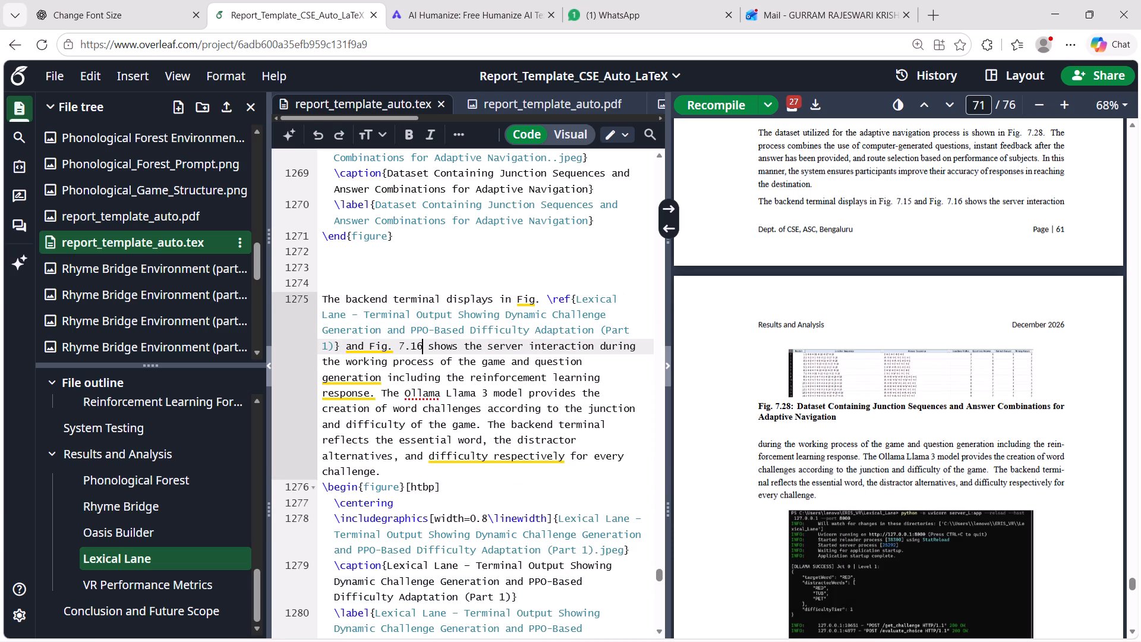
key(BackSpace)
key(BackSpace)
key(BackSpace)
key(BackSpace)
text(\re)
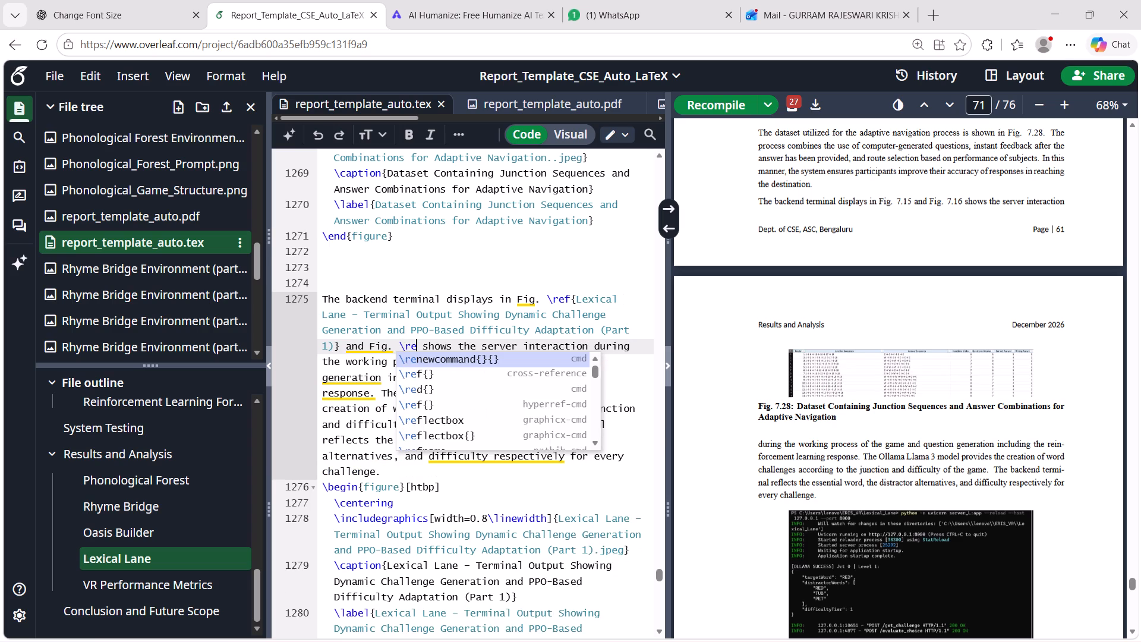
key(Down)
key(Return)
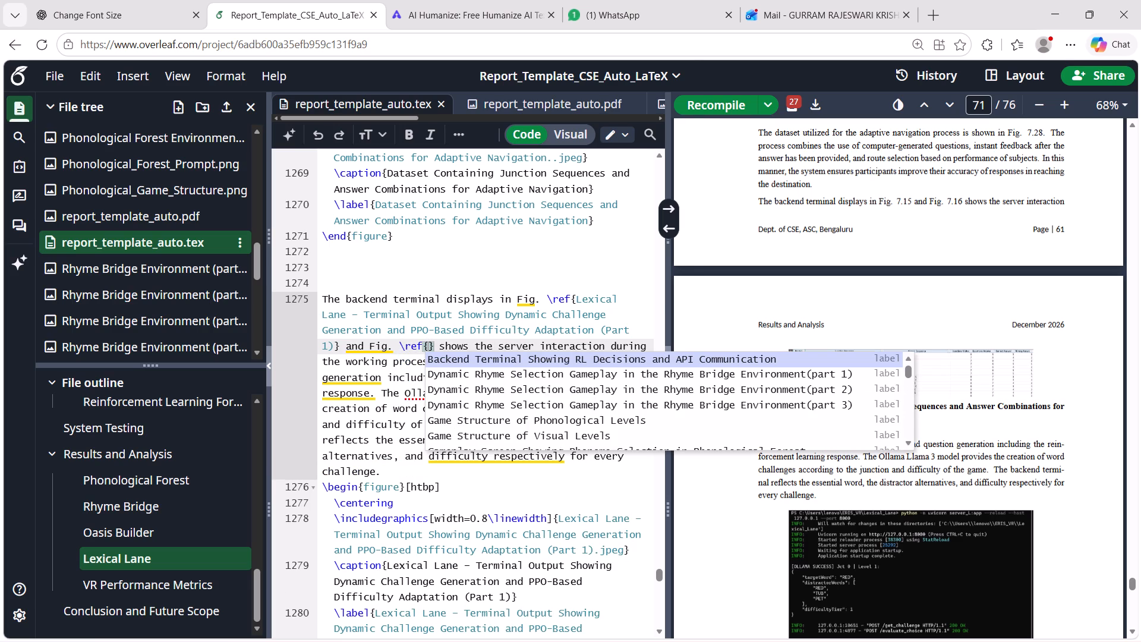
key(super+v)
click(524, 239)
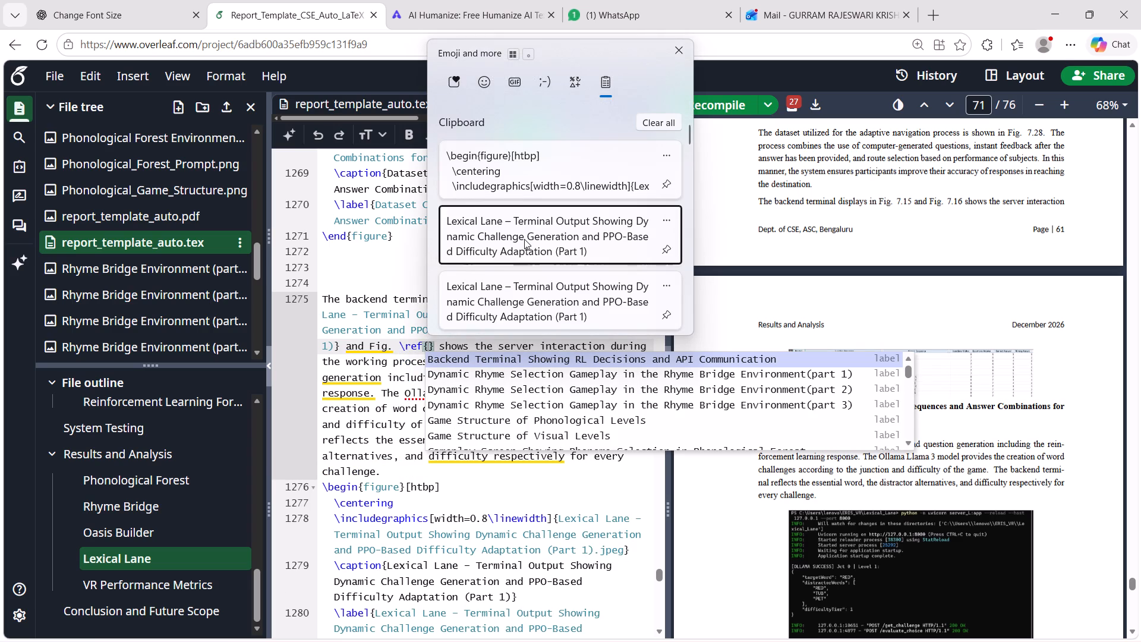
key(ctrl+v)
click(494, 380)
key(BackSpace)
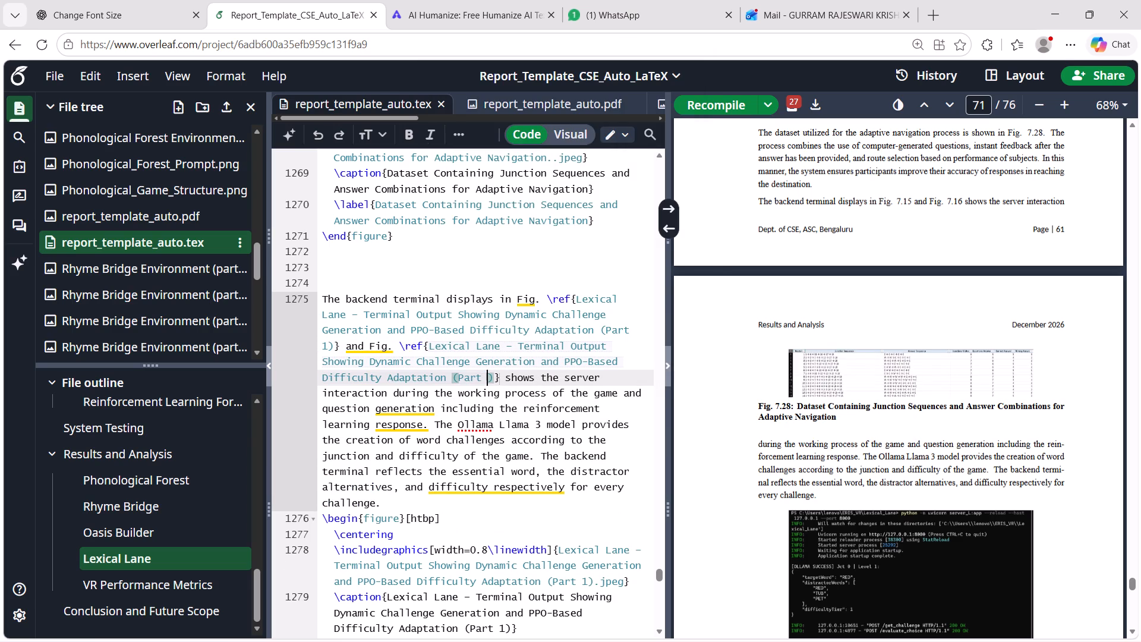
key(2)
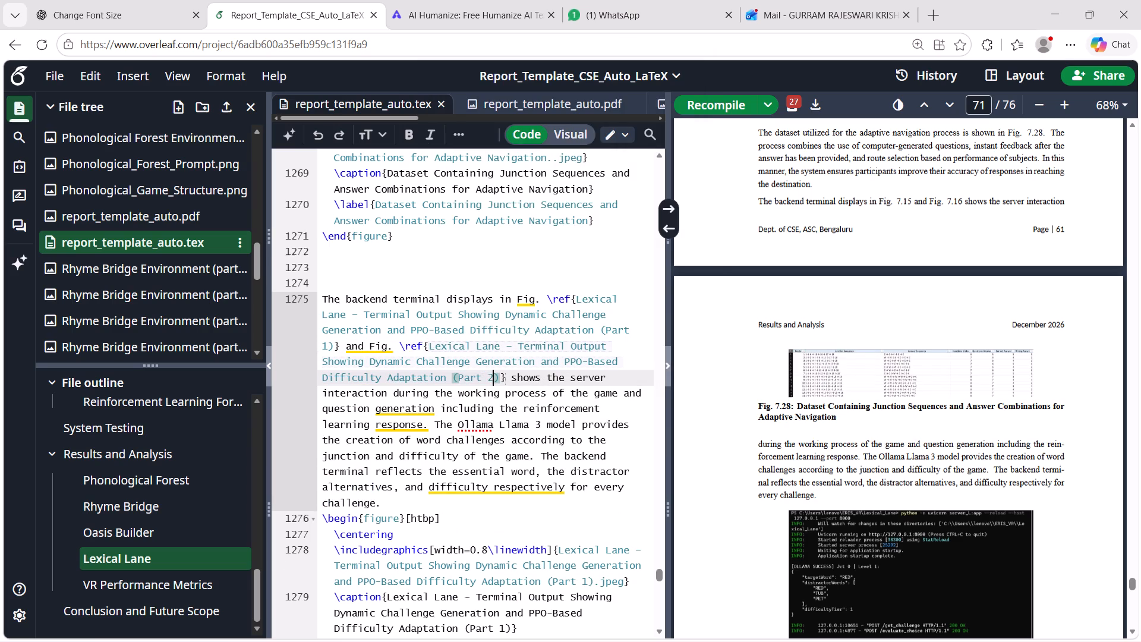
Set the Part 1 terminal output figure's image width to 0.7\linewidth.
scroll(861, 424, down, 1)
scroll(497, 421, down, 4)
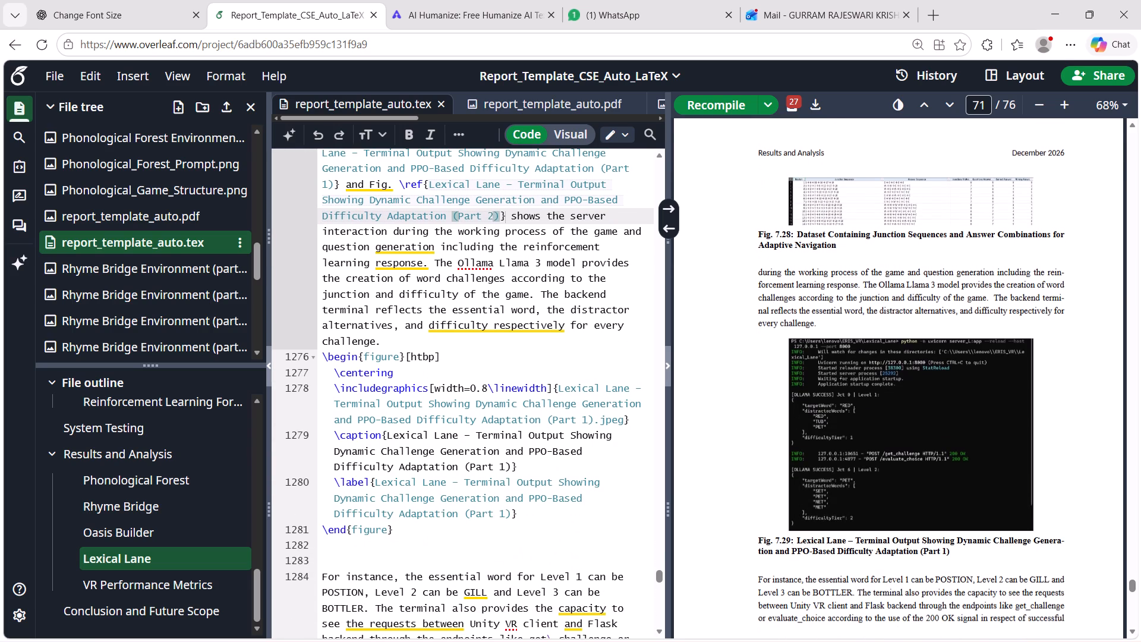
click(487, 392)
key(BackSpace)
key(7)
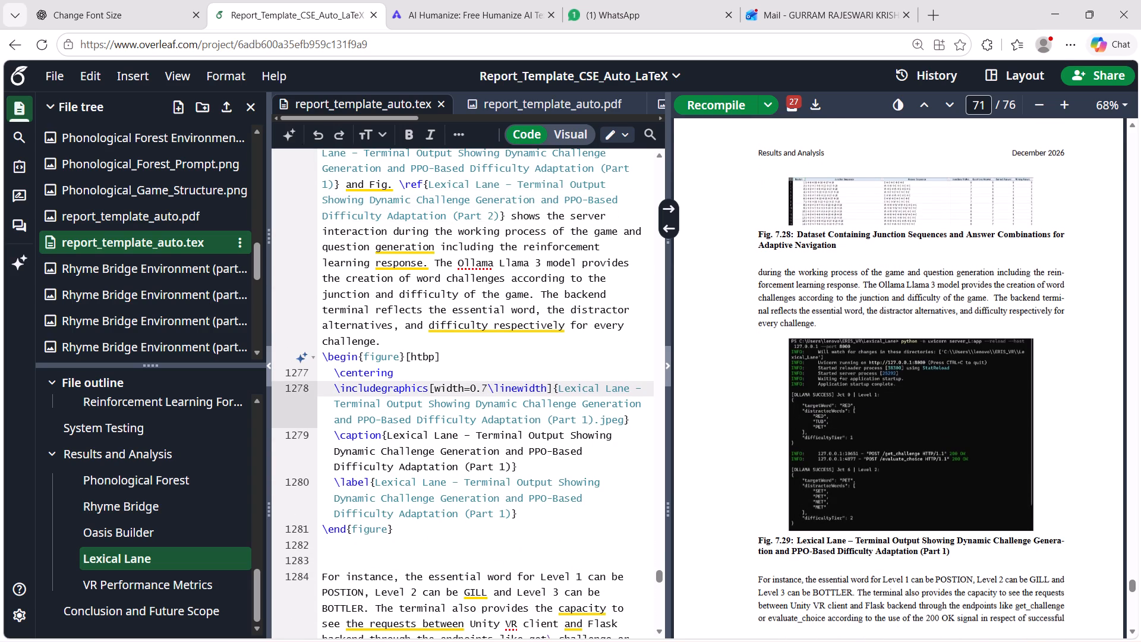
Copy the complete Part 1 terminal output figure block.
drag(398, 532, 320, 355)
key(ctrl+c)
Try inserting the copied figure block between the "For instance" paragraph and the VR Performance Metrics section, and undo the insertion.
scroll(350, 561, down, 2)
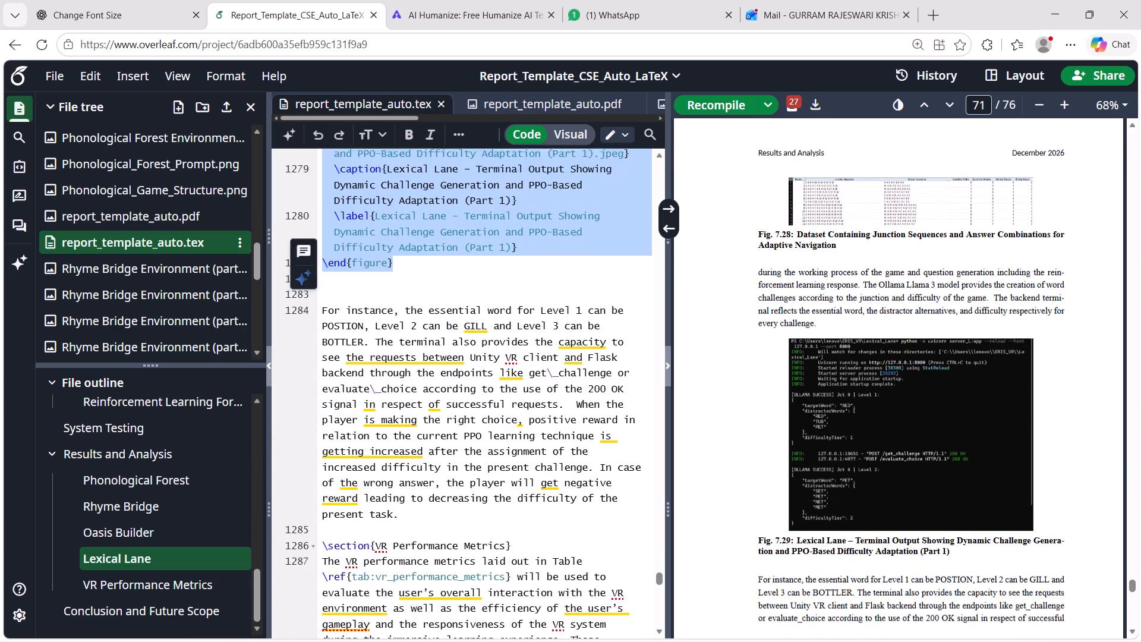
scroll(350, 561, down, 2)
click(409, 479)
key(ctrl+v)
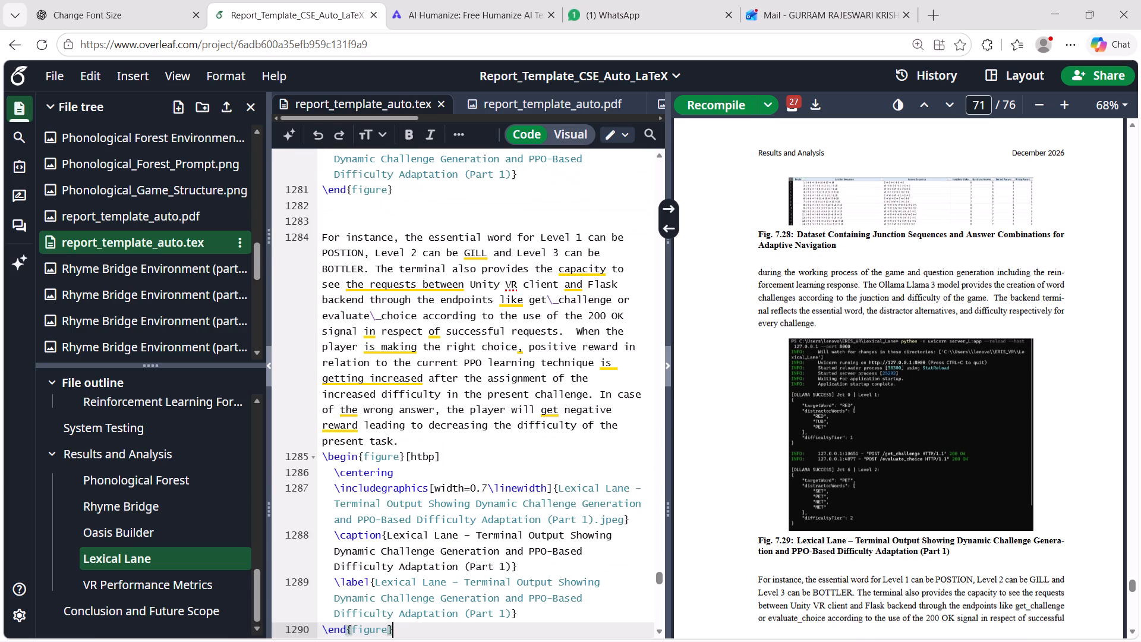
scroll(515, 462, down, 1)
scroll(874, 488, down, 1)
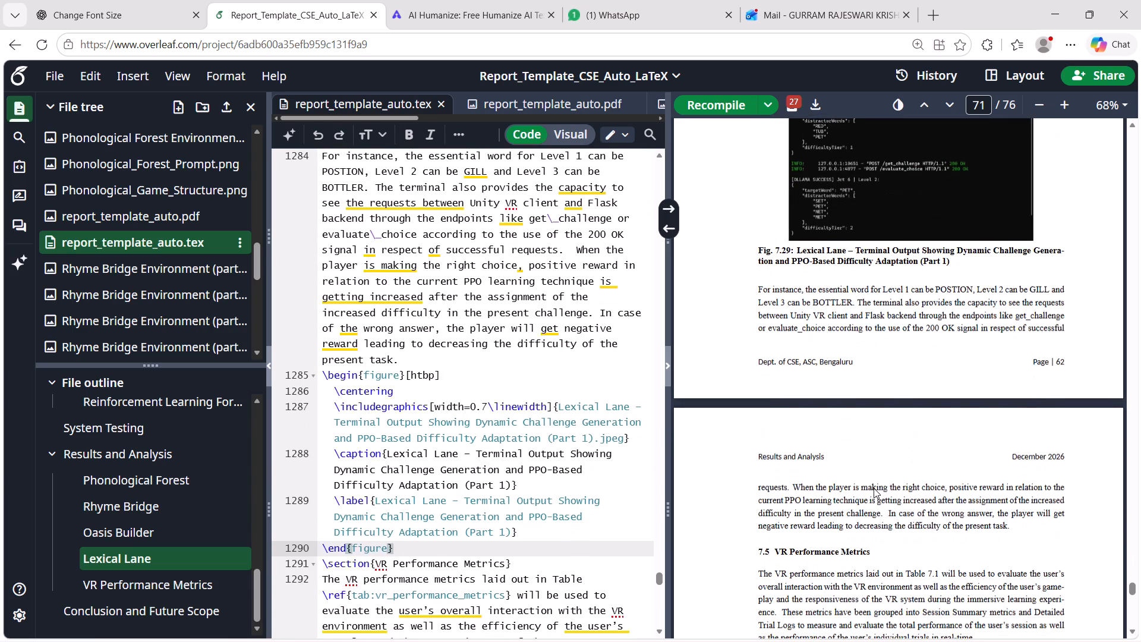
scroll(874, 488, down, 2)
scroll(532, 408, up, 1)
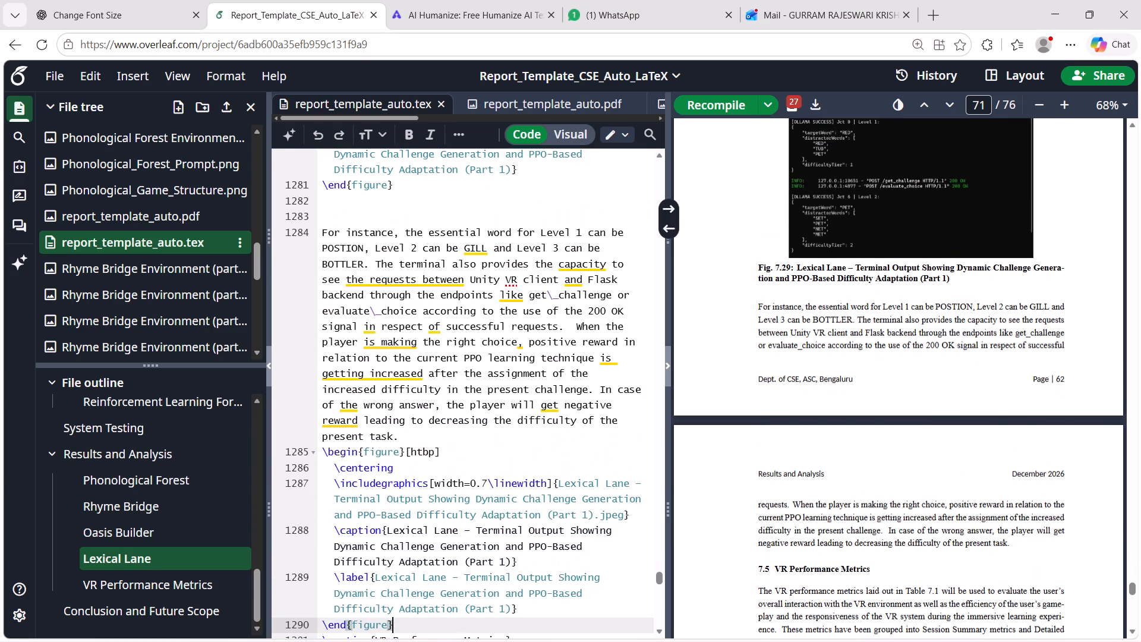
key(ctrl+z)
Insert the copied figure block directly above the "For instance" paragraph and change its image file name to "(Part 2).jpeg".
click(366, 222)
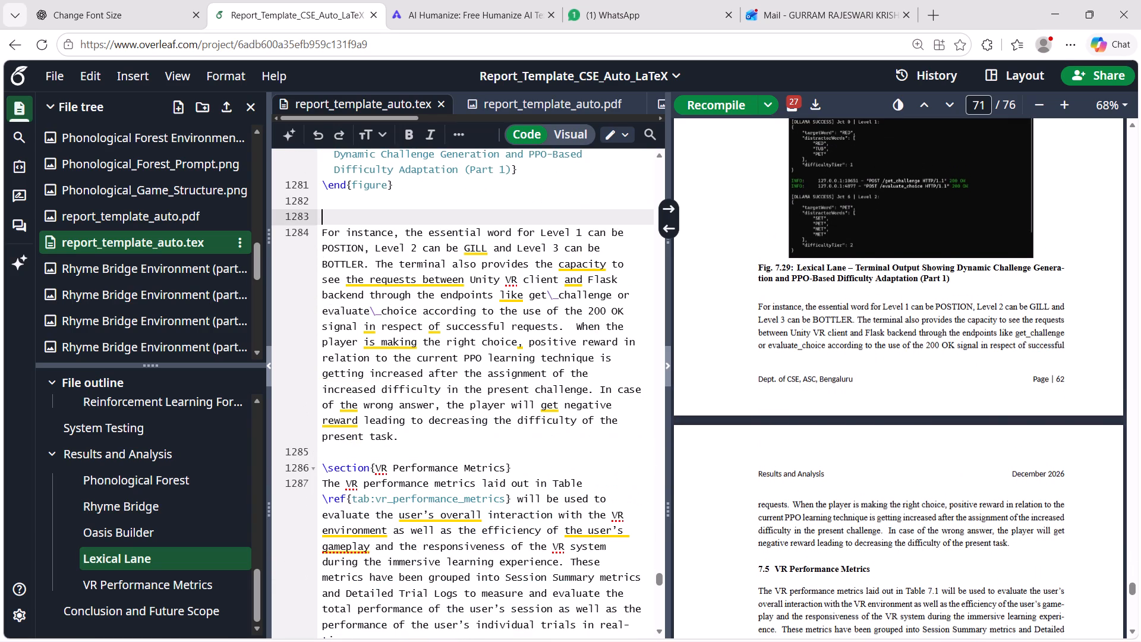
key(ctrl+v)
scroll(500, 293, up, 1)
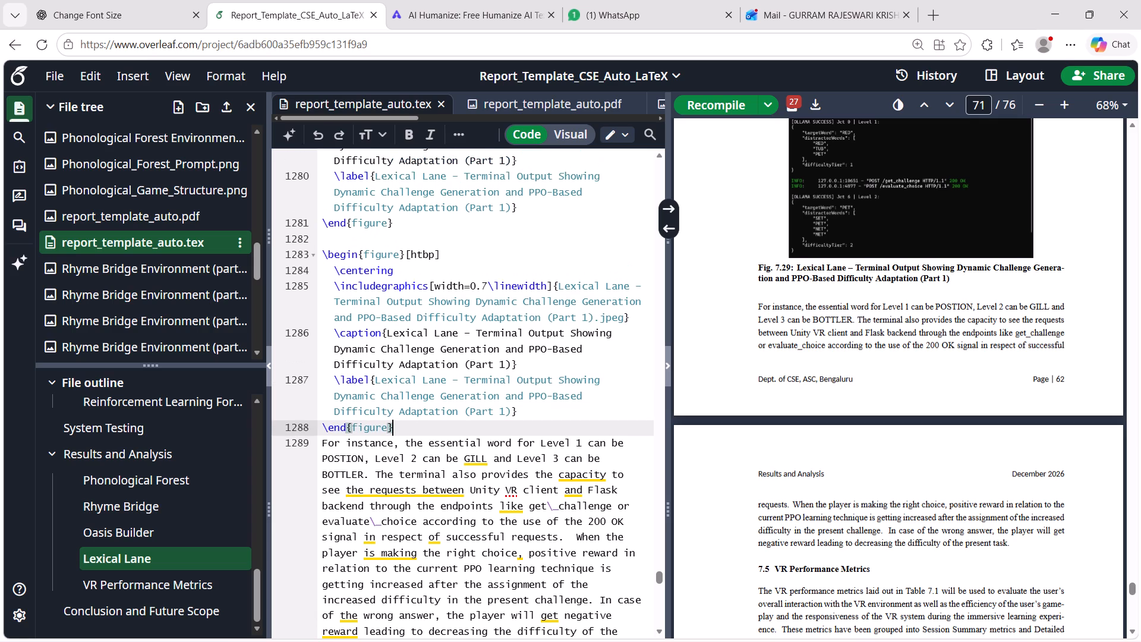
click(587, 316)
key(BackSpace)
key(2)
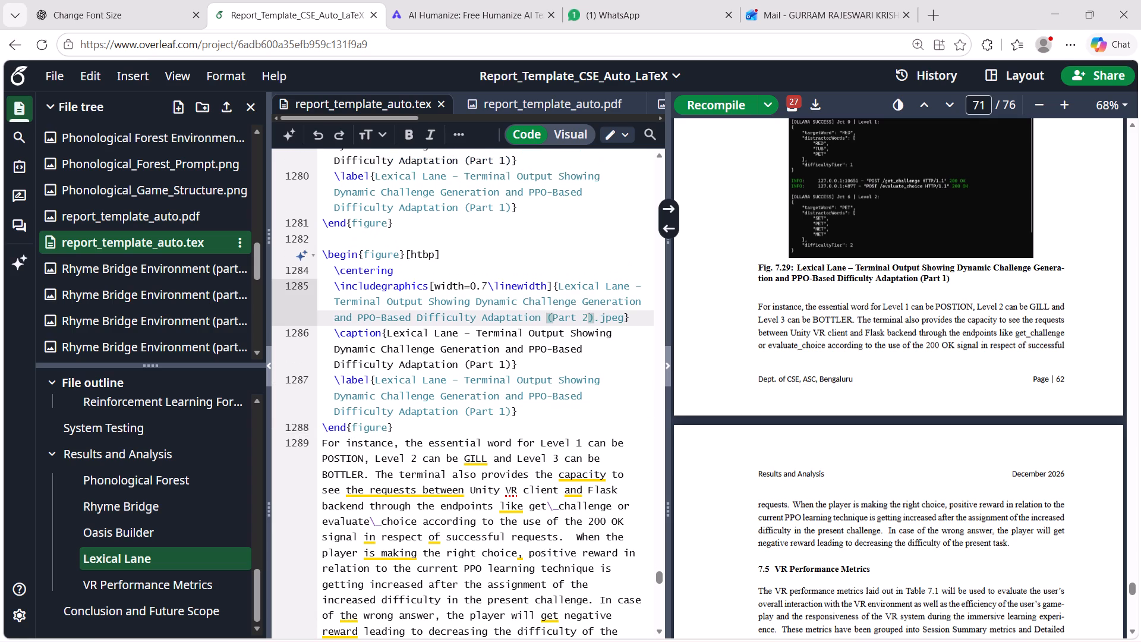
Find and preview the second Lexical Lane terminal output image in the project files, and return to report_template_auto.tex.
scroll(150, 268, down, 8)
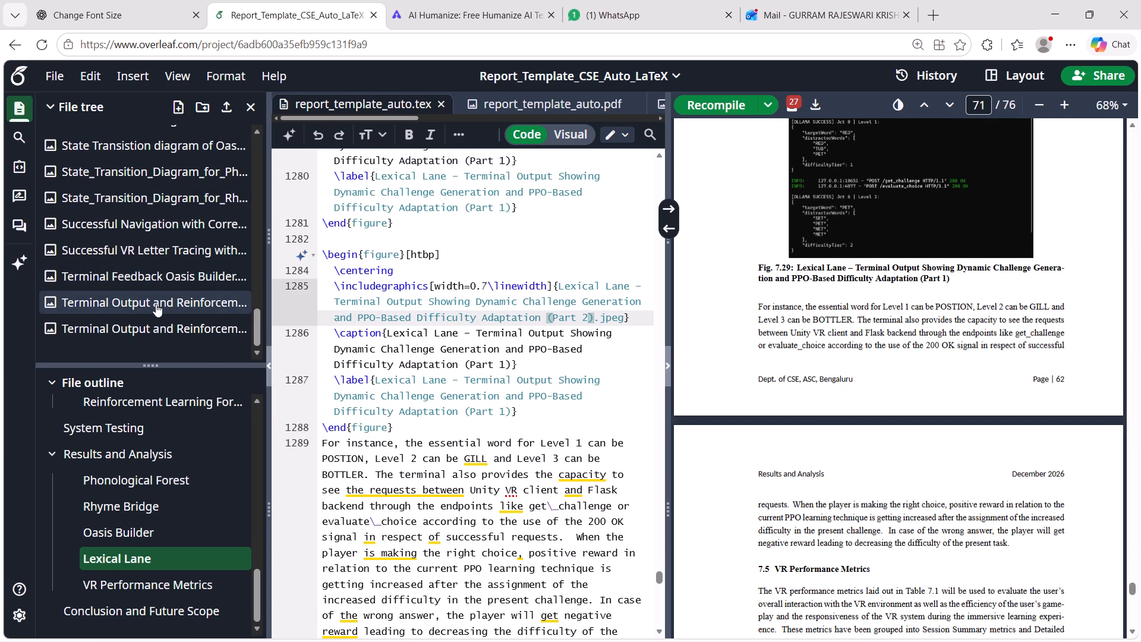
scroll(182, 182, up, 4)
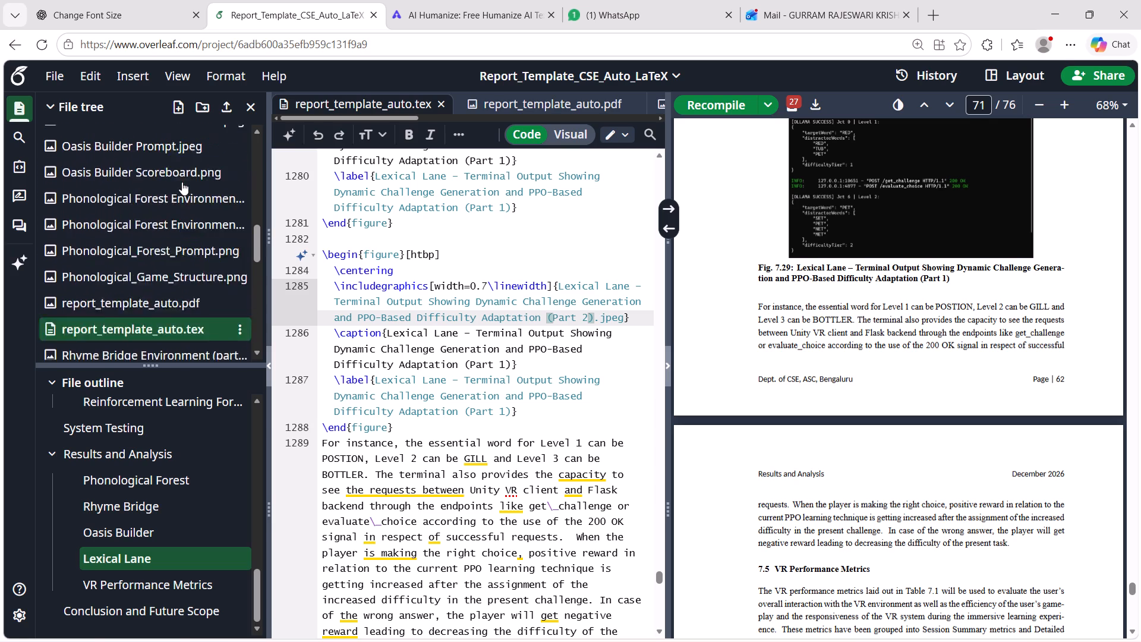
scroll(182, 182, up, 2)
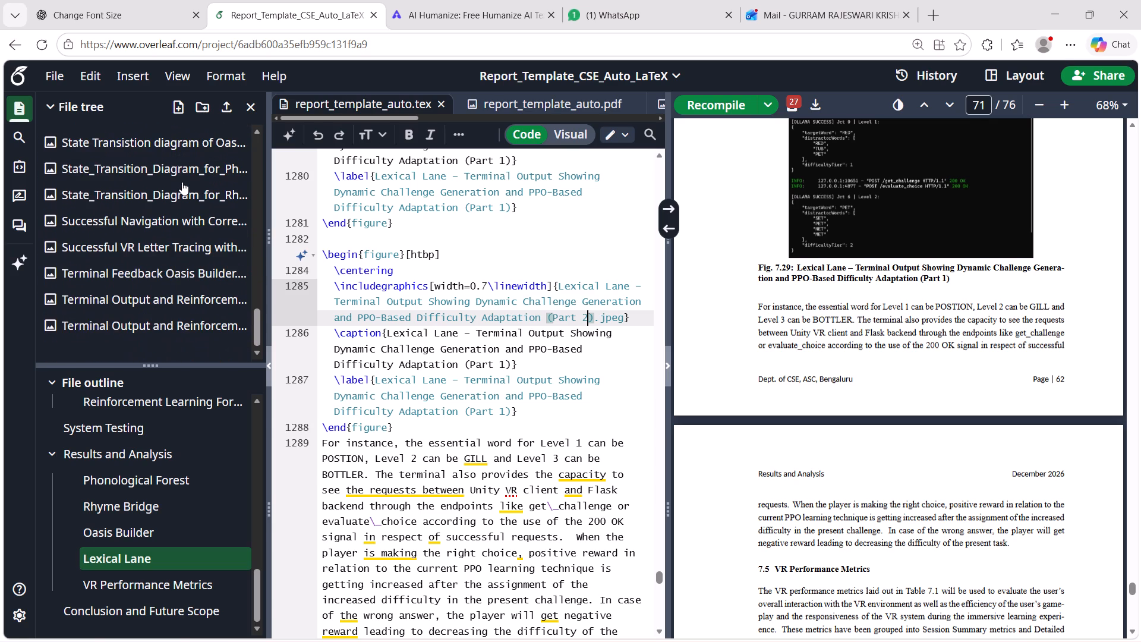
scroll(182, 182, up, 8)
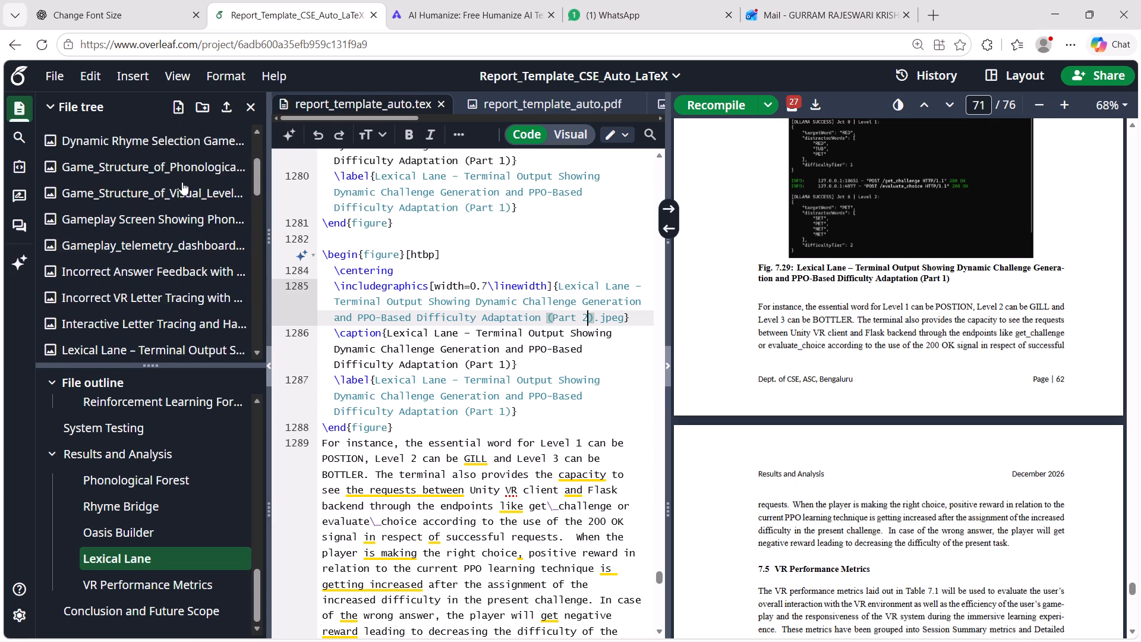
scroll(182, 182, down, 2)
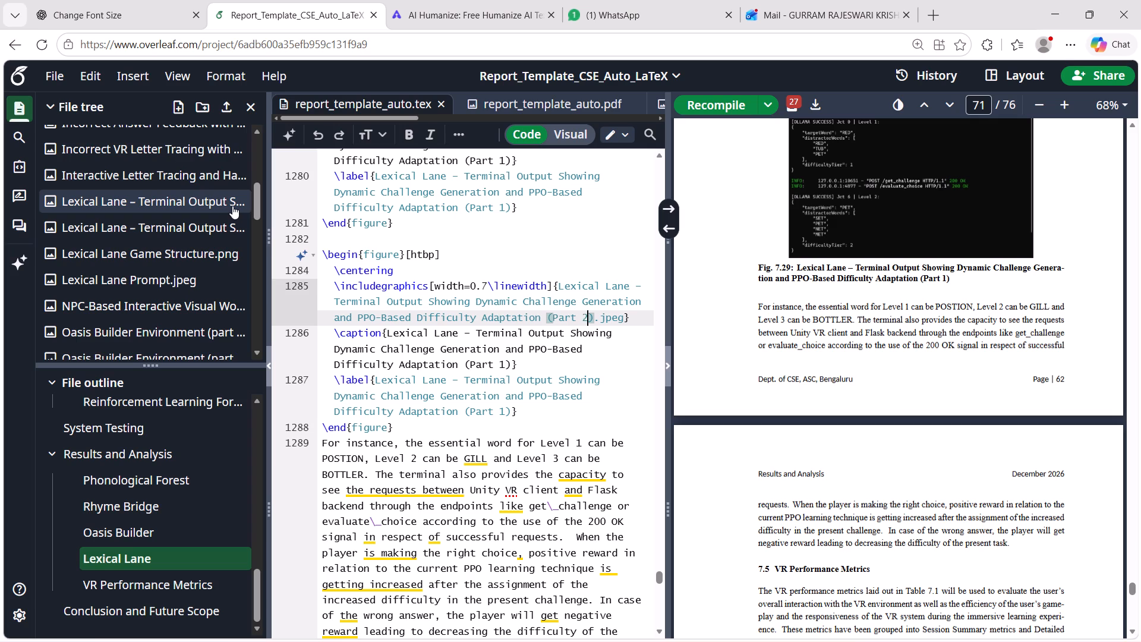
click(226, 223)
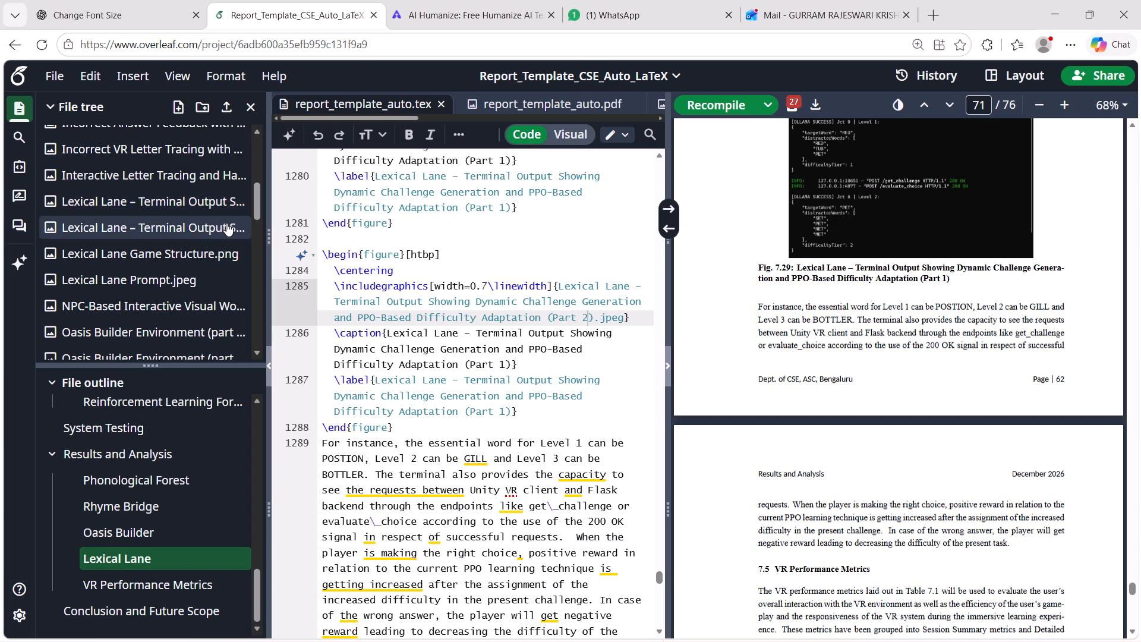
click(340, 99)
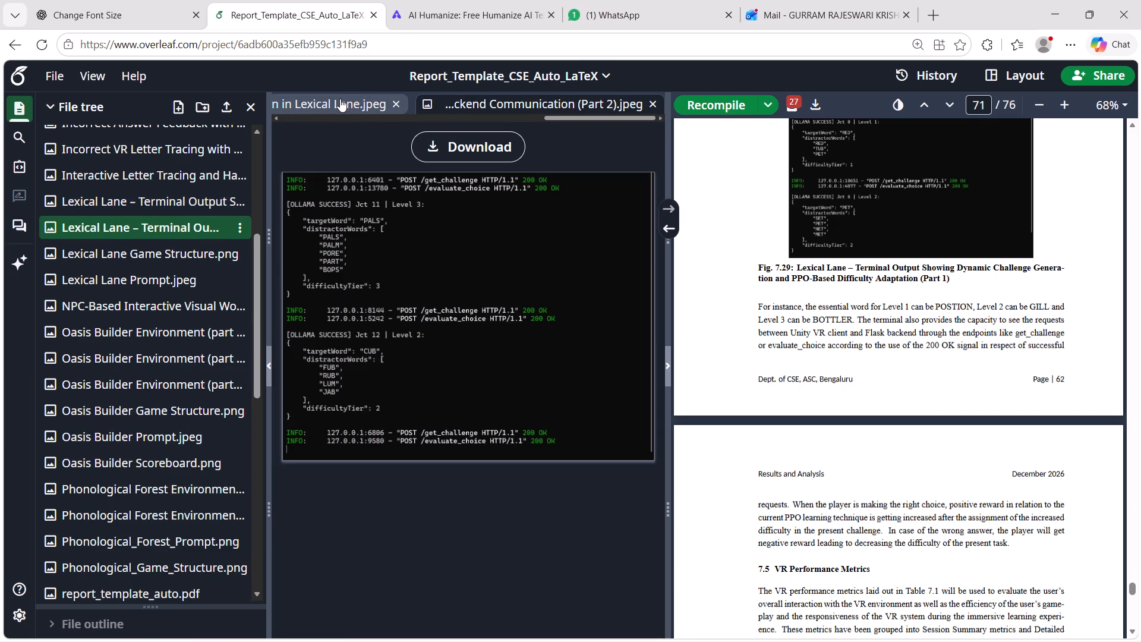
scroll(137, 430, down, 3)
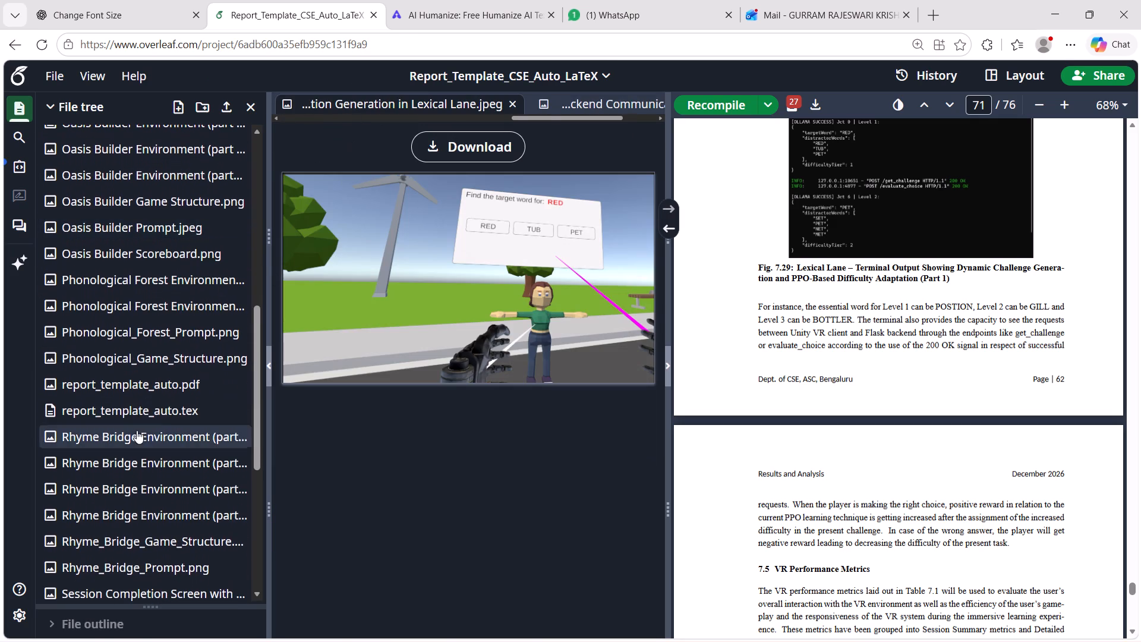
click(164, 411)
click(553, 434)
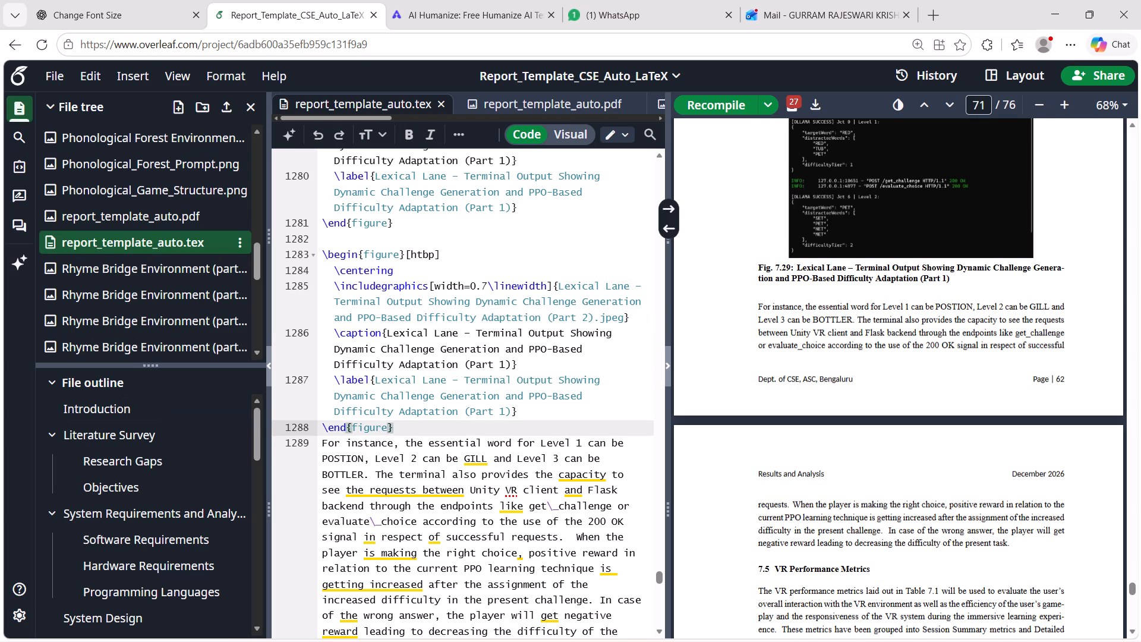
Change "(Part 1)" to "(Part 2)" in both the caption and the label of the second terminal output figure, and recompile the report.
scroll(523, 364, up, 2)
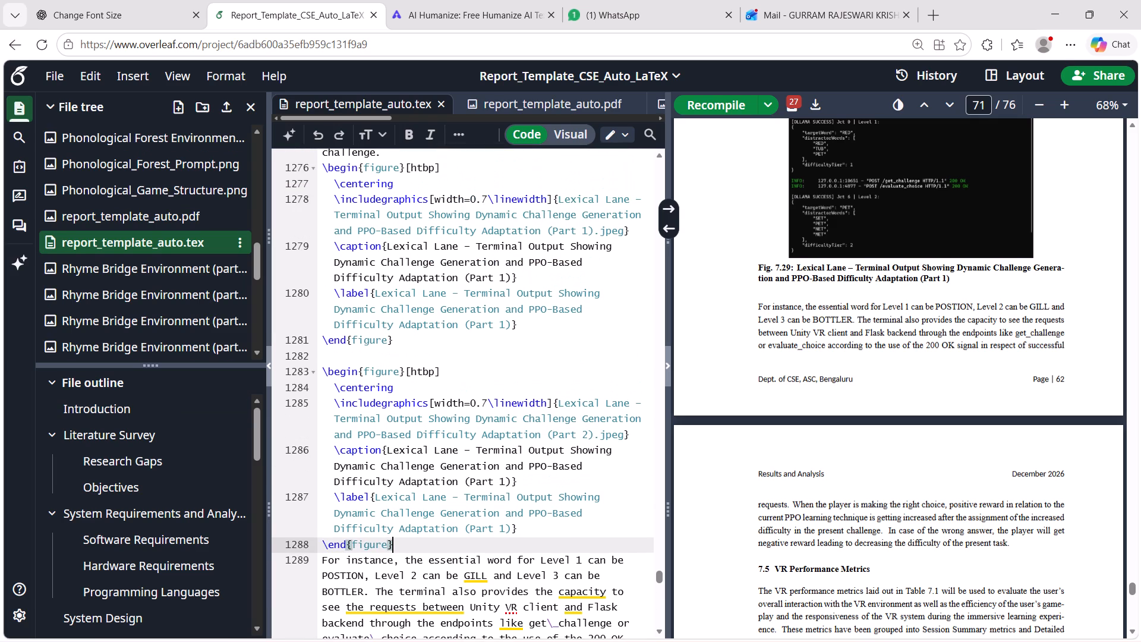
click(504, 481)
key(BackSpace)
key(2)
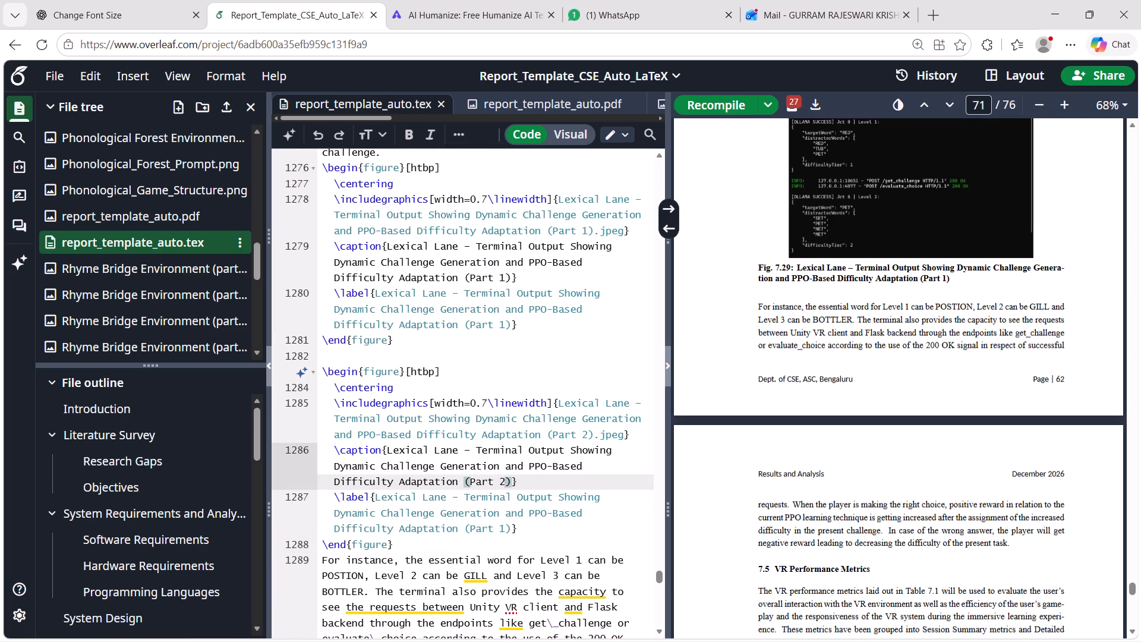
click(506, 527)
key(BackSpace)
key(2)
key(ctrl+s)
Check the backend terminal paragraph's references and the terminal output figures in the source and the PDF pages around Fig. 7.28.
scroll(572, 250, up, 1)
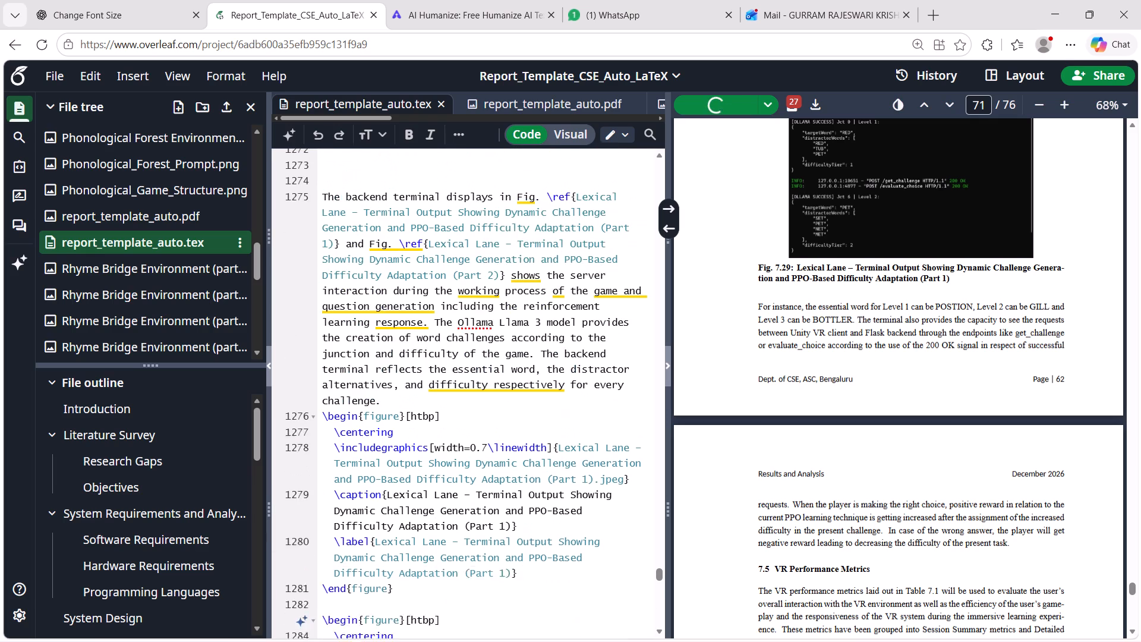
scroll(572, 250, up, 2)
scroll(803, 382, down, 4)
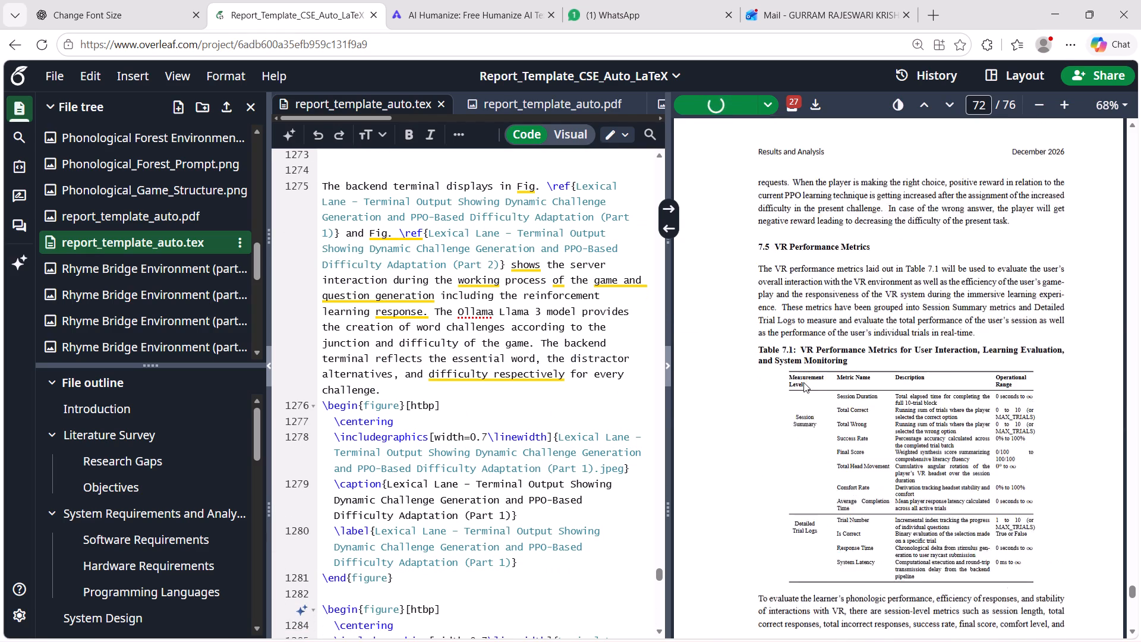
scroll(803, 382, up, 8)
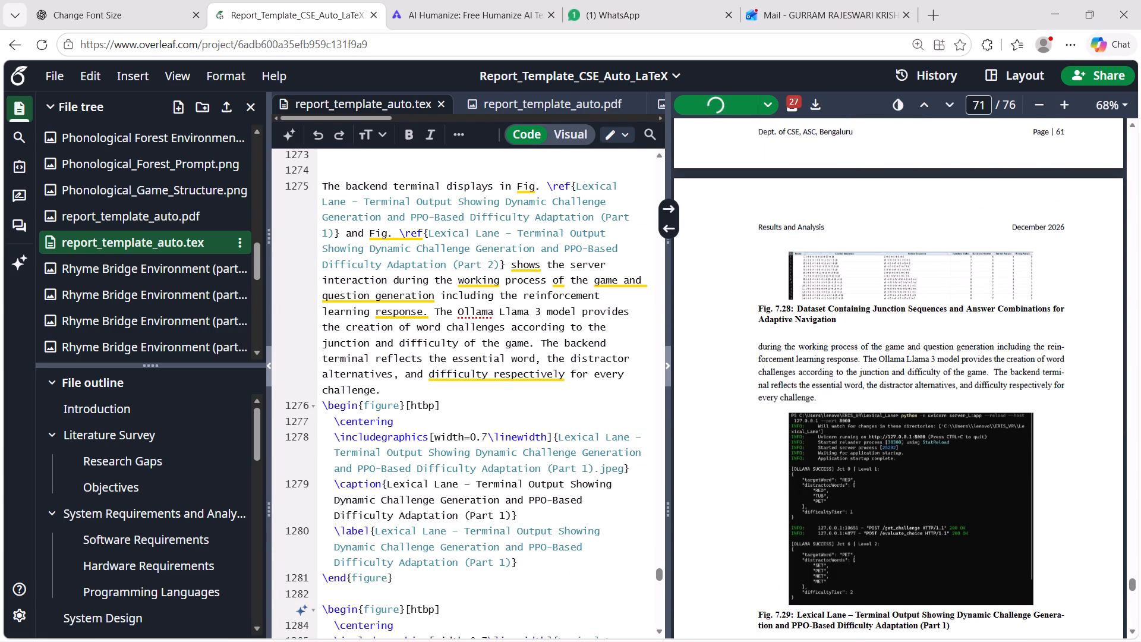
scroll(803, 382, down, 2)
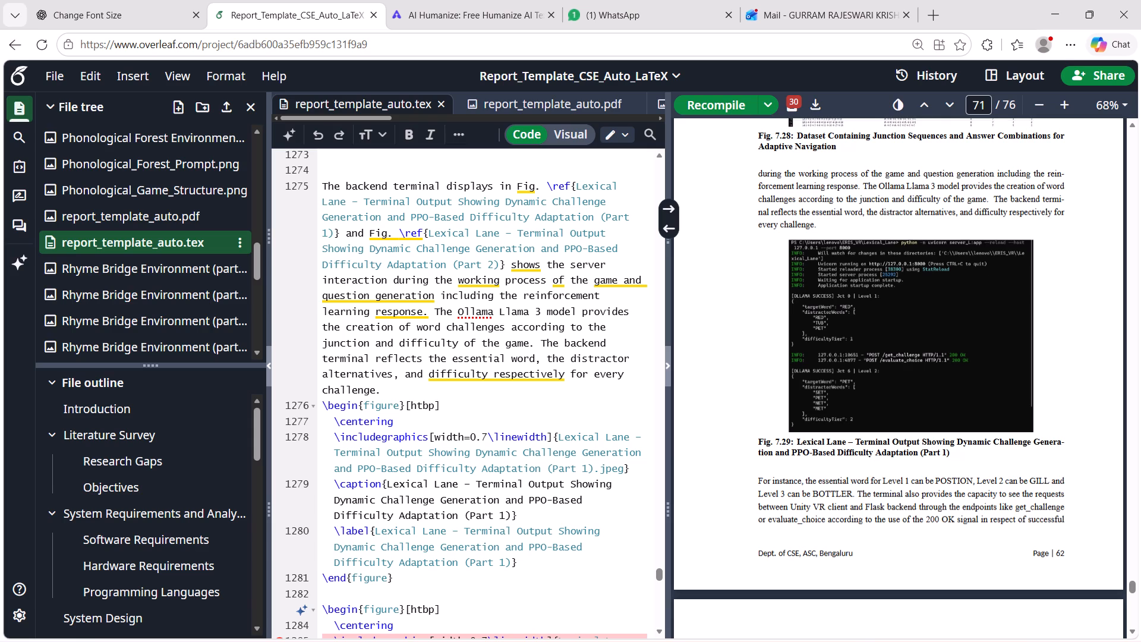
scroll(874, 440, down, 4)
scroll(874, 440, up, 4)
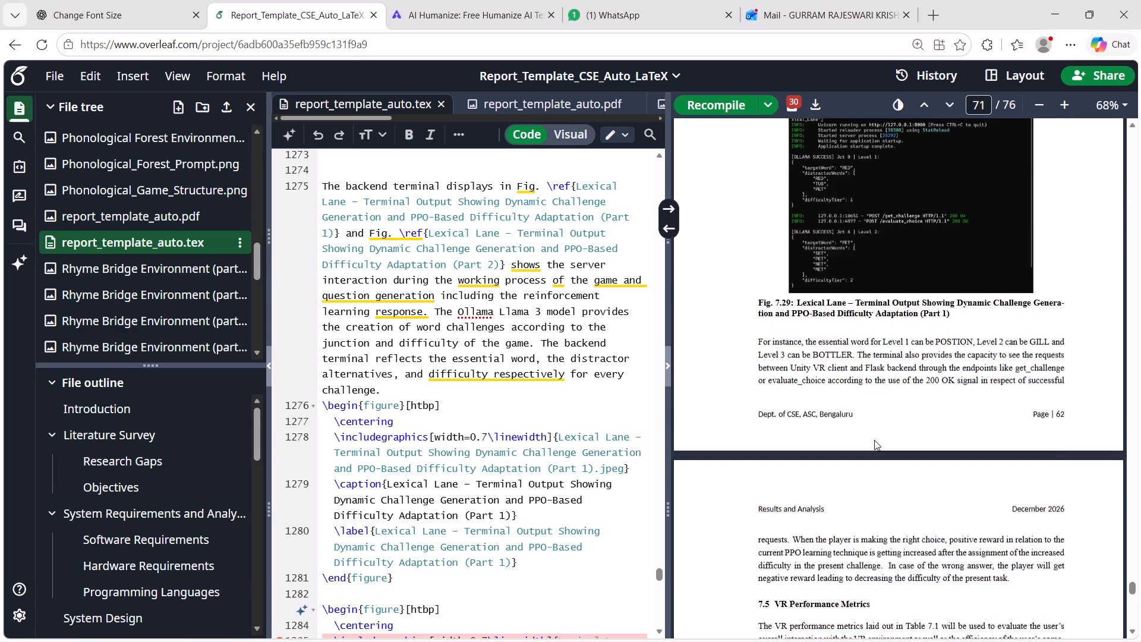
scroll(874, 440, up, 4)
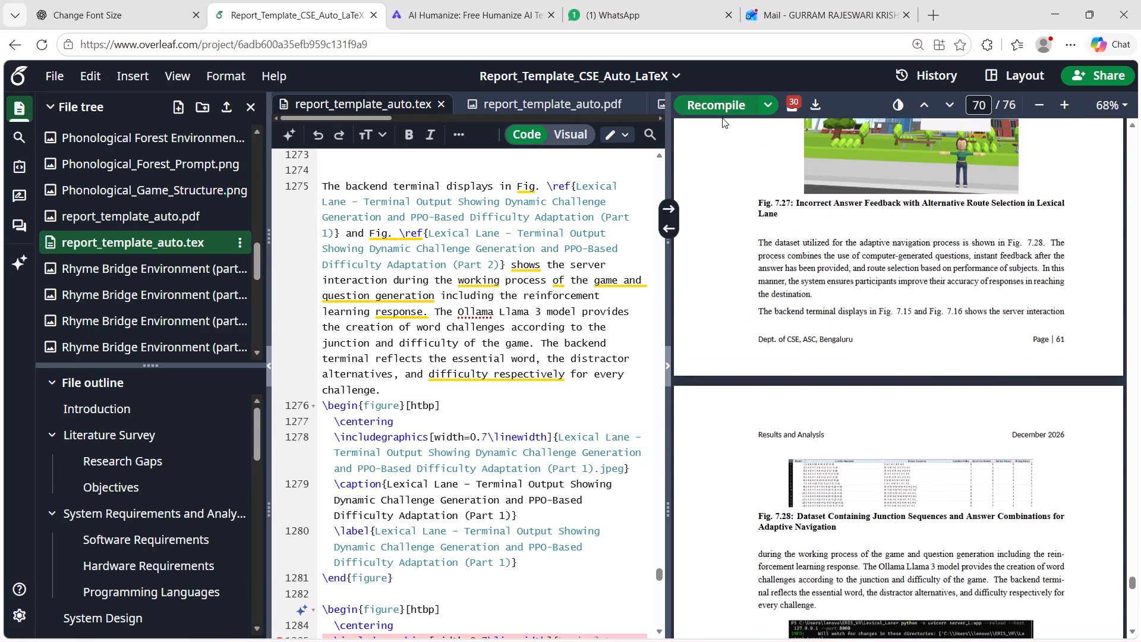
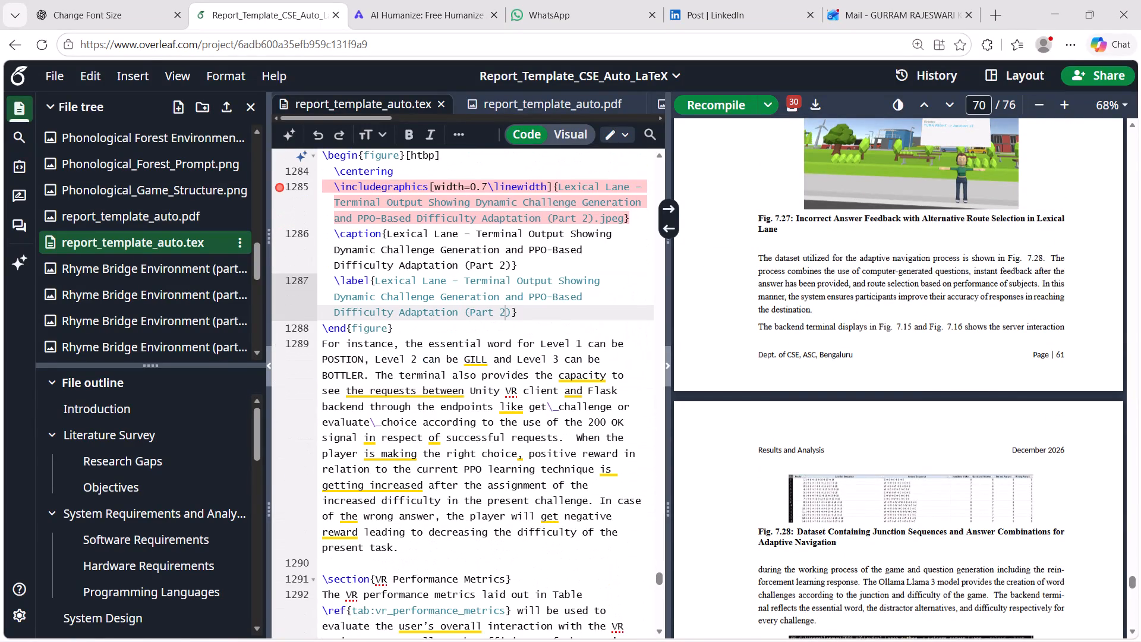
Examine the second terminal output figure's source block, the PDF pages after Fig. 7.28 and the image names in the project files.
scroll(522, 283, up, 1)
click(522, 283)
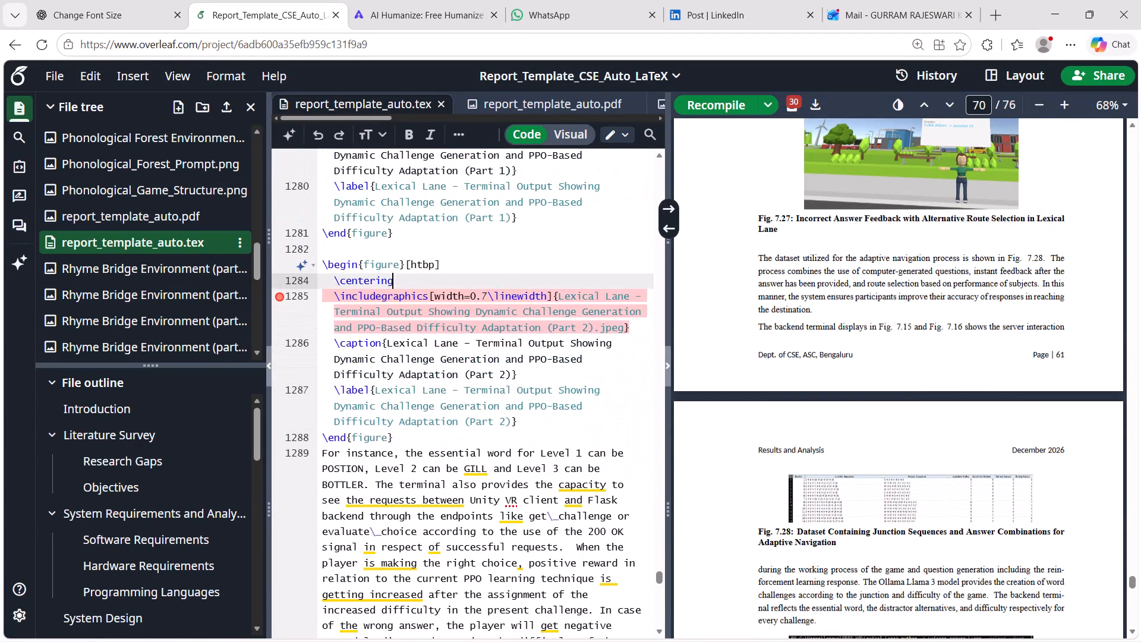
scroll(962, 404, down, 8)
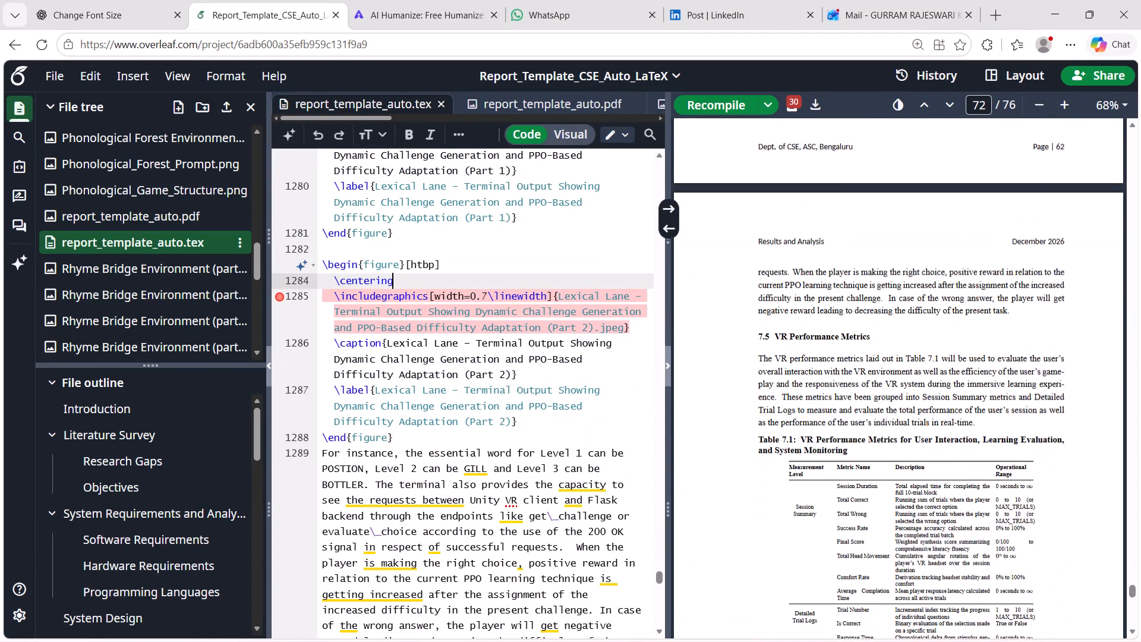
scroll(962, 404, down, 1)
scroll(915, 380, up, 3)
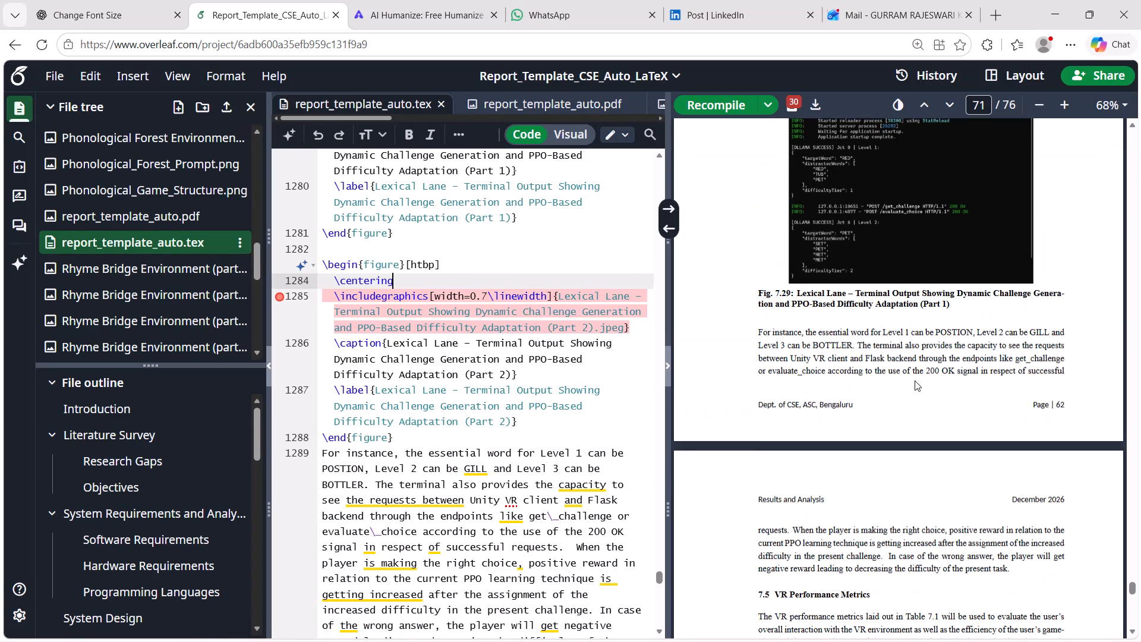
click(409, 432)
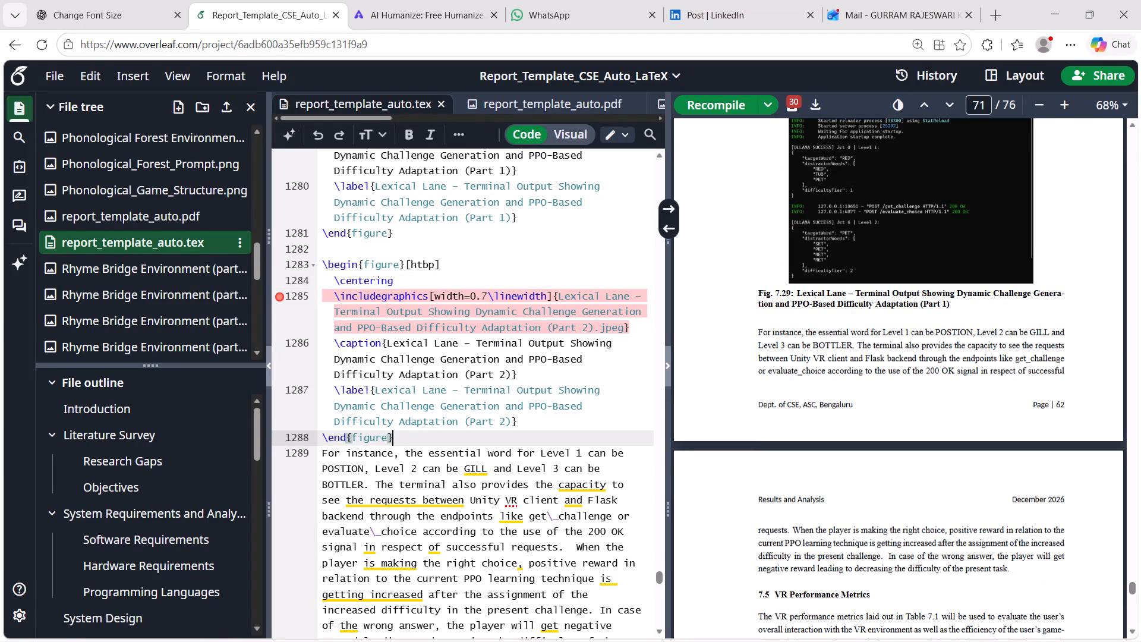
drag(403, 427, 372, 399)
click(372, 399)
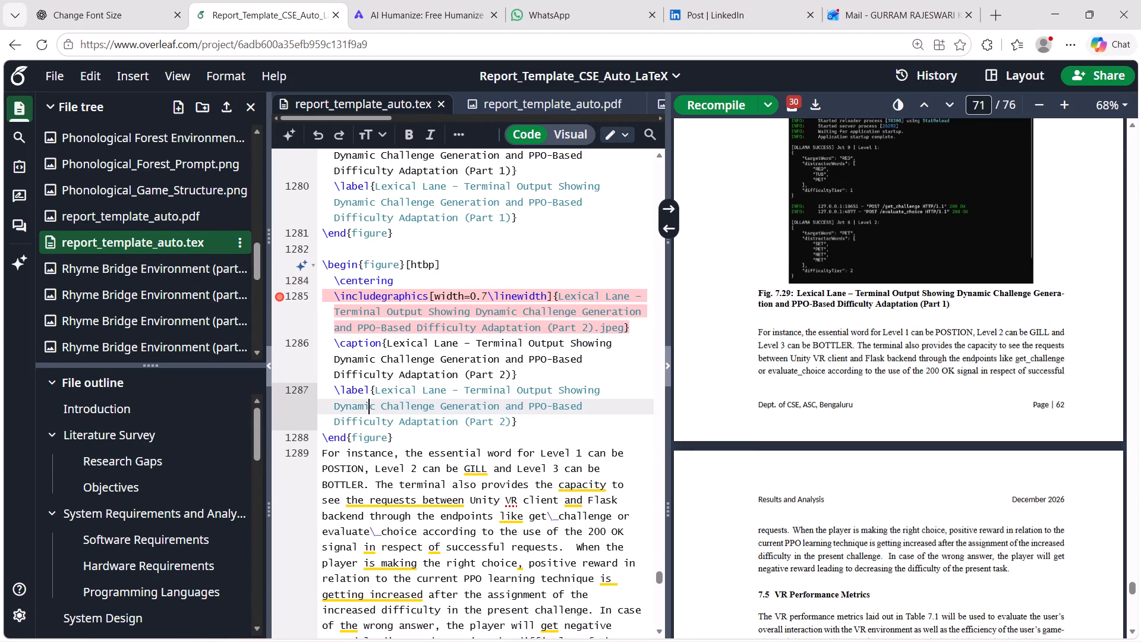
scroll(190, 335, down, 5)
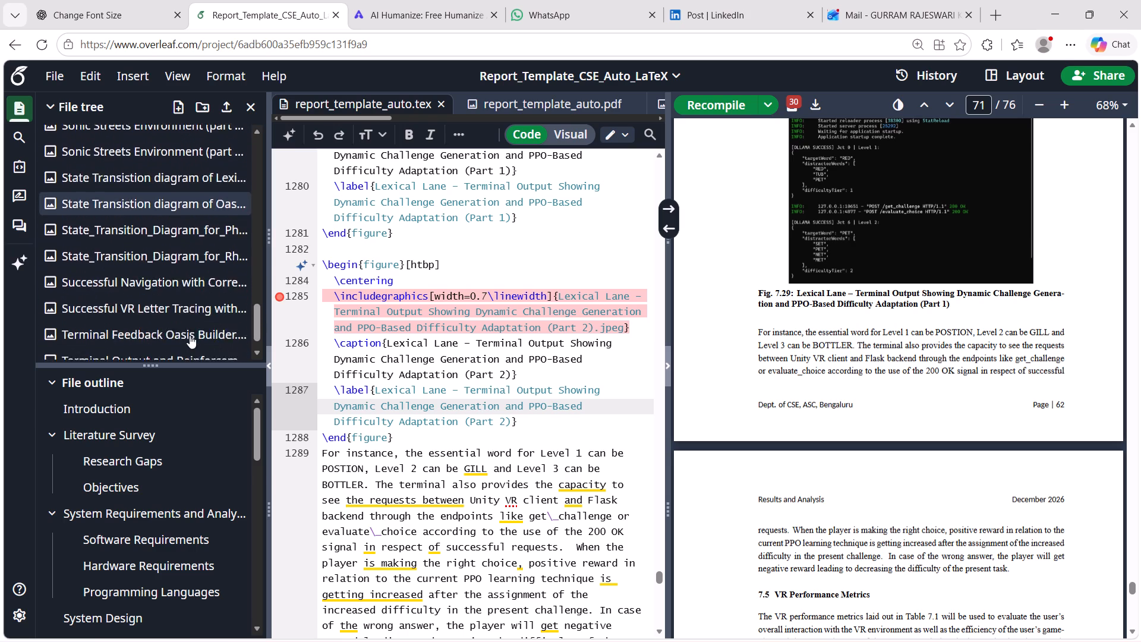
scroll(190, 335, down, 2)
scroll(182, 216, up, 1)
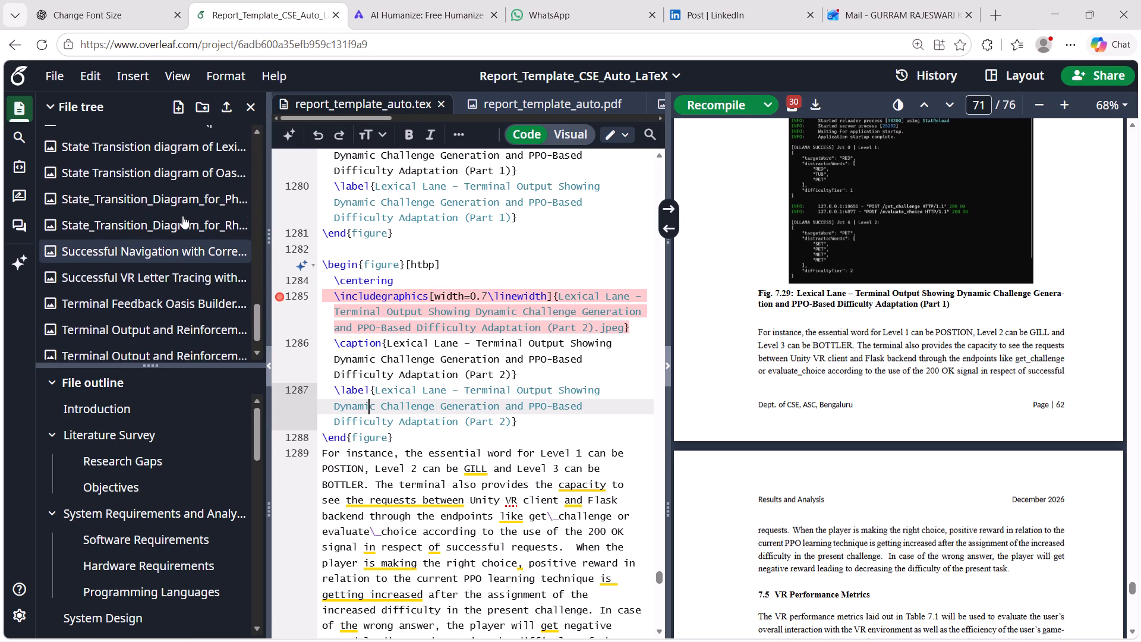
scroll(182, 216, up, 1)
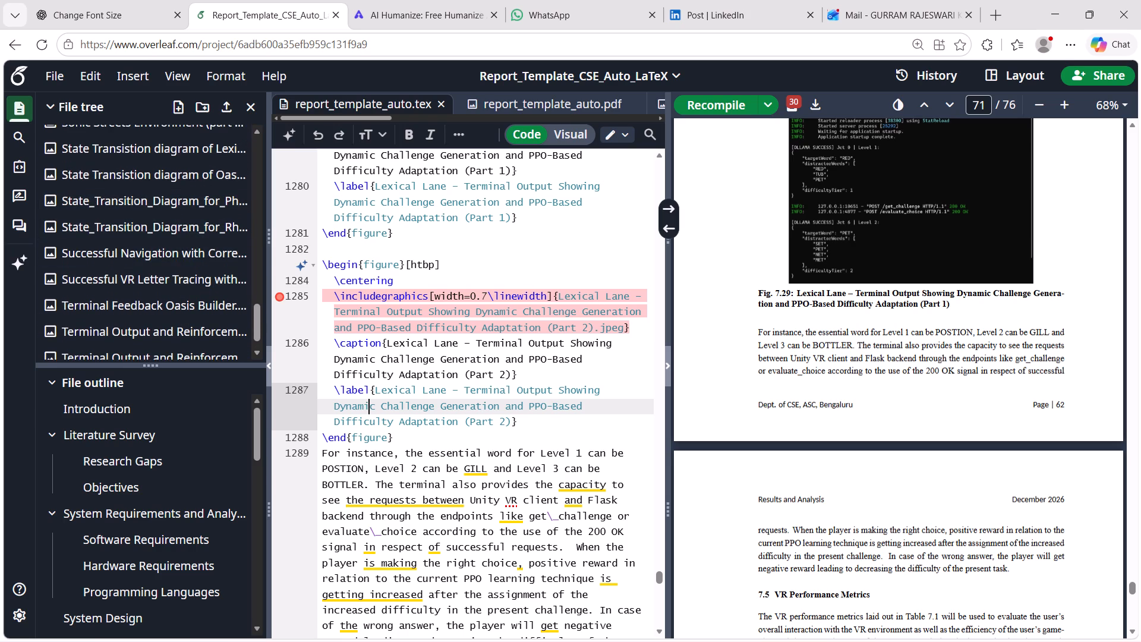
click(465, 301)
drag(559, 301, 576, 304)
drag(576, 304, 624, 327)
key(BackSpace)
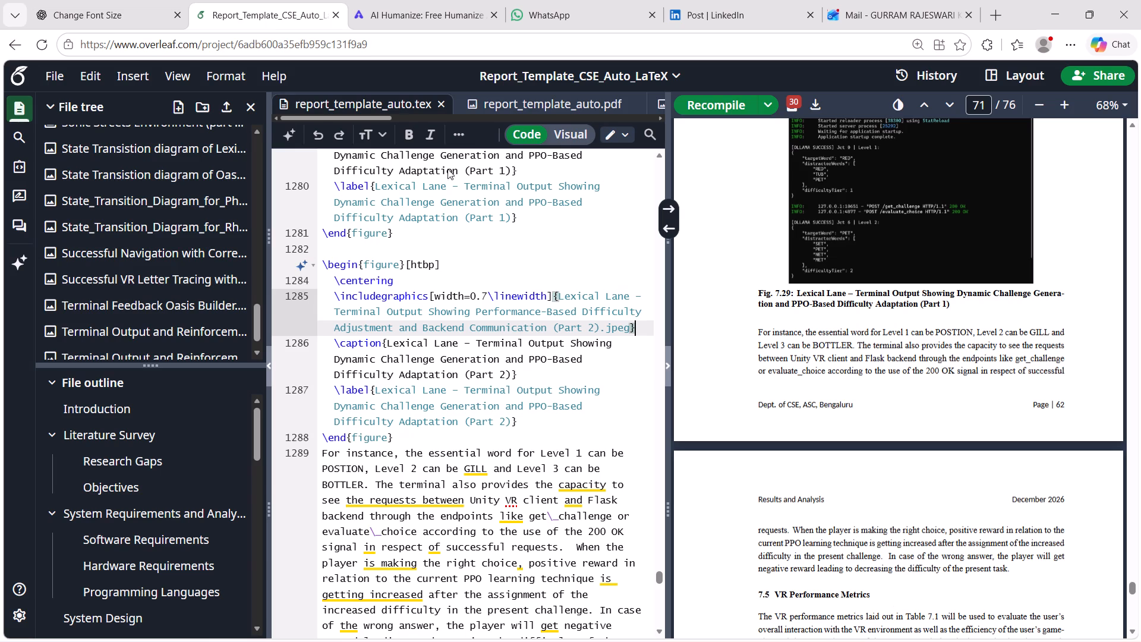
drag(556, 297, 610, 319)
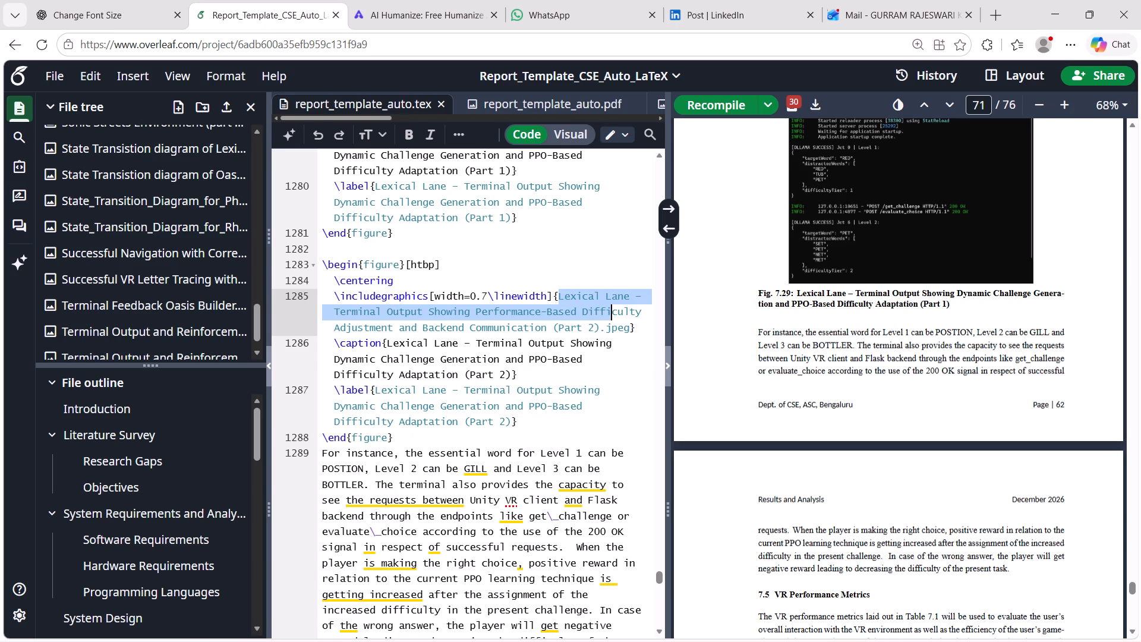
click(610, 319)
drag(559, 295, 580, 304)
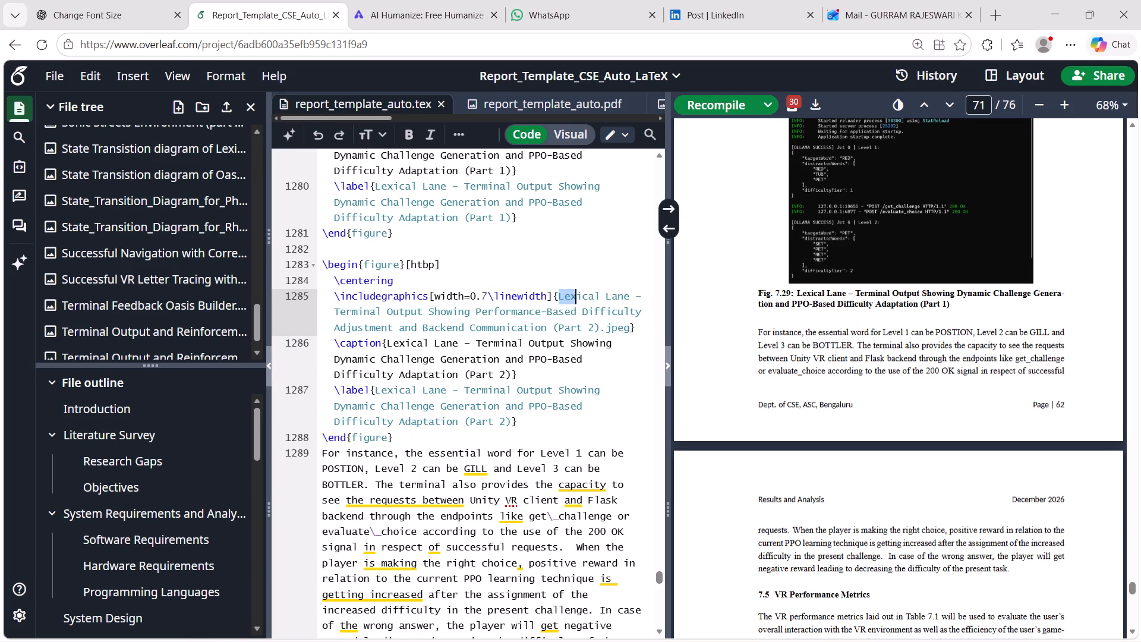
drag(580, 304, 599, 328)
key(ctrl+c)
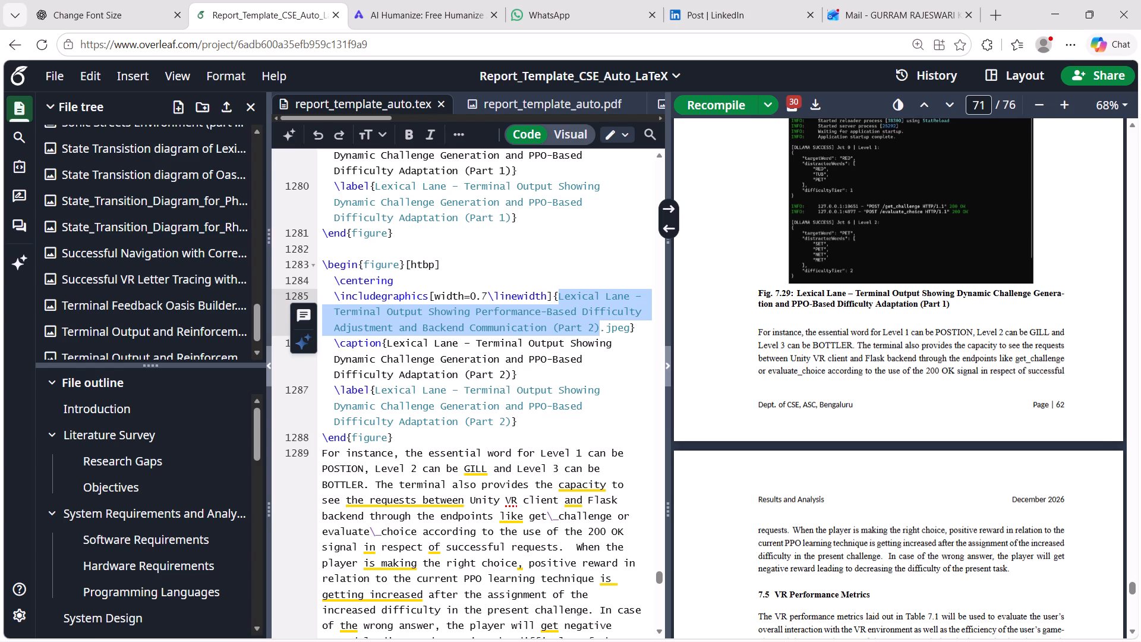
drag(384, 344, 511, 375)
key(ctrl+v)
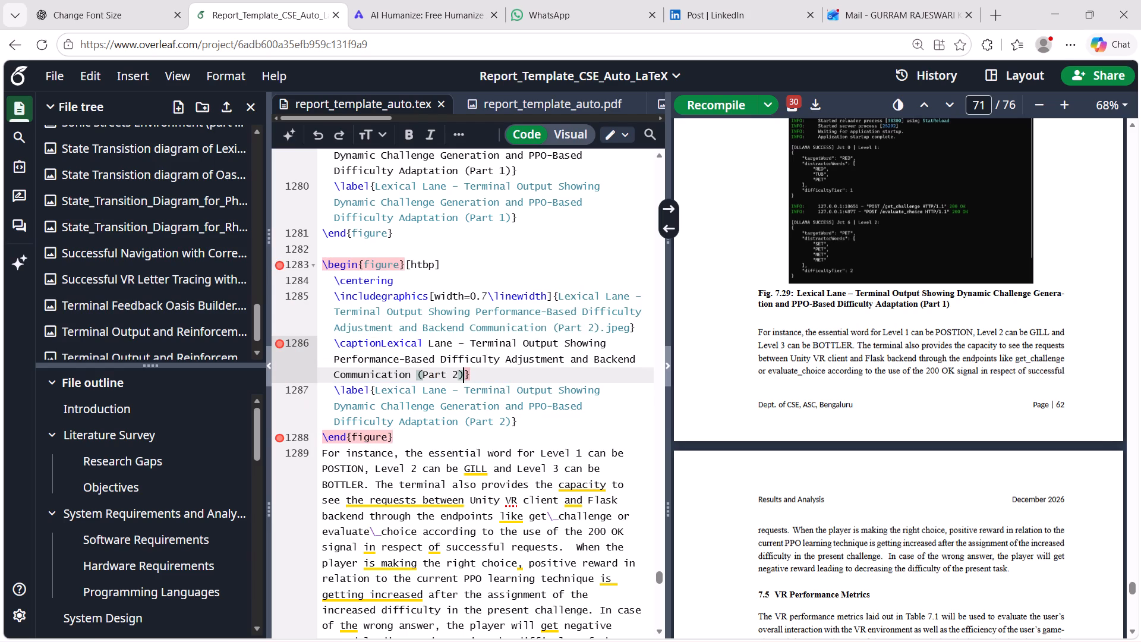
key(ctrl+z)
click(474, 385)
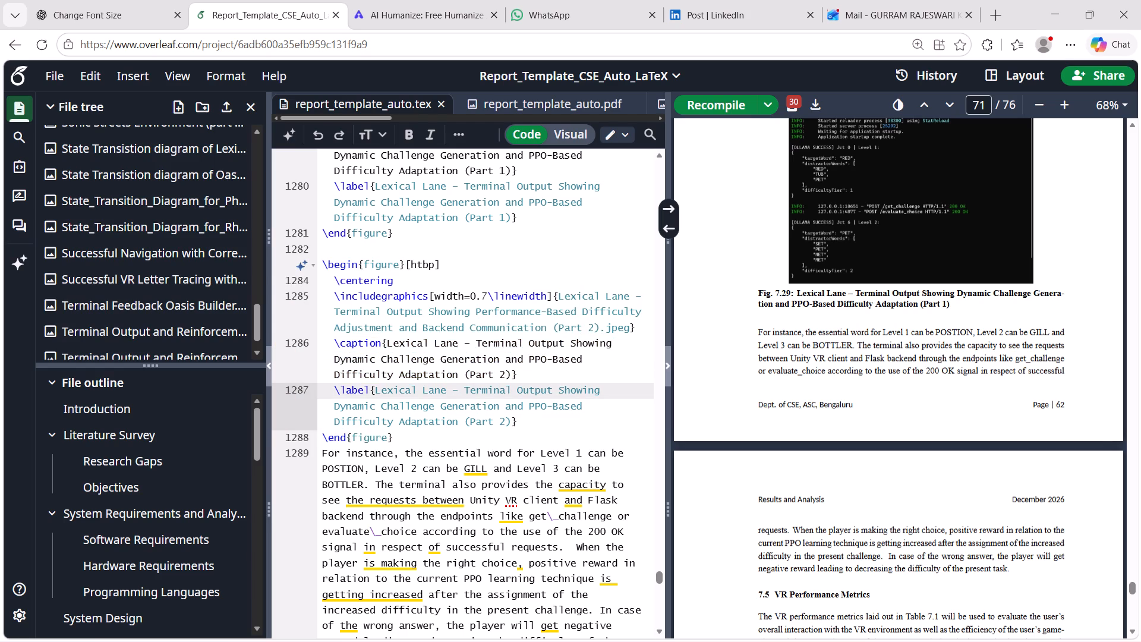
Replace the second figure's caption and label text with "Lexical Lane – Terminal Output Showing Performance-Based Difficulty Adjustment and Backend Communication (Part 2)".
drag(387, 344, 504, 367)
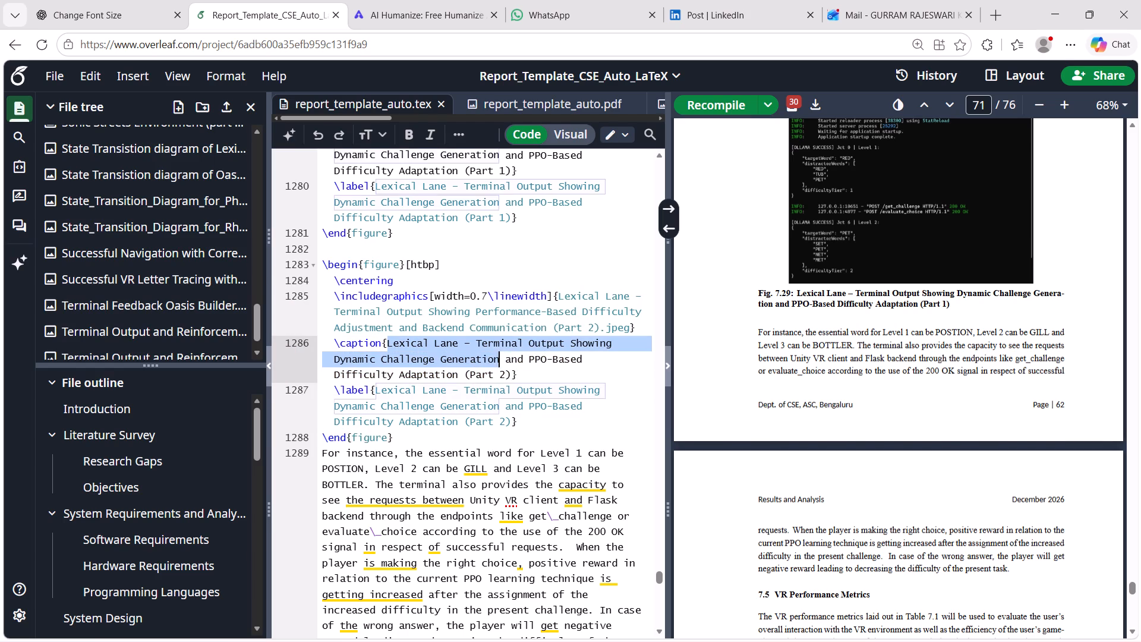
drag(504, 367, 510, 372)
key(ctrl+v)
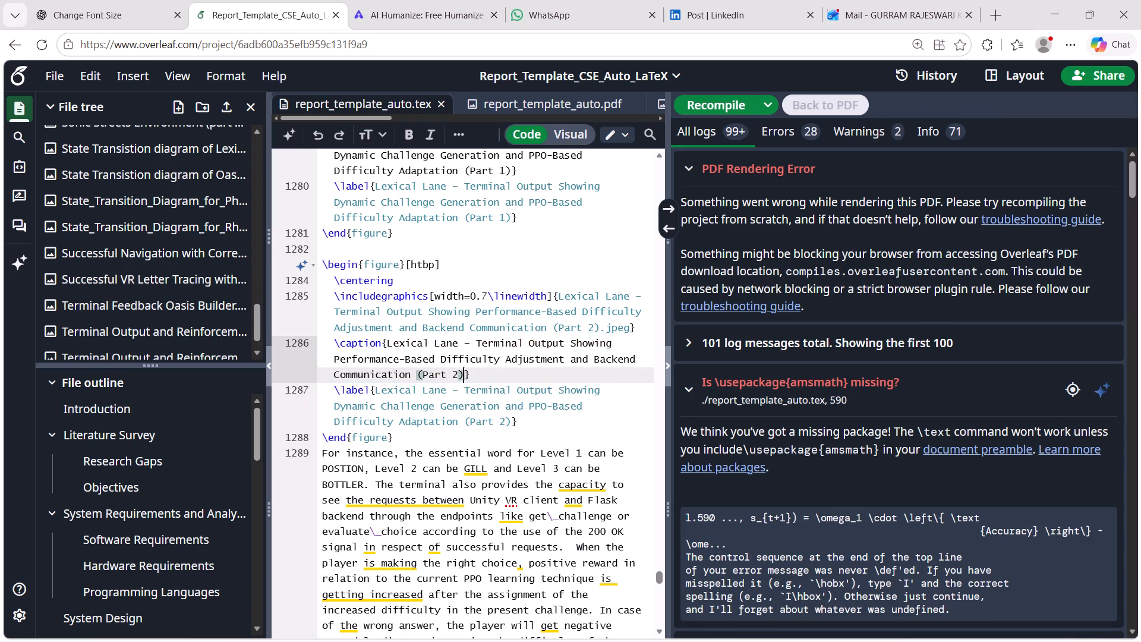
drag(375, 391, 510, 421)
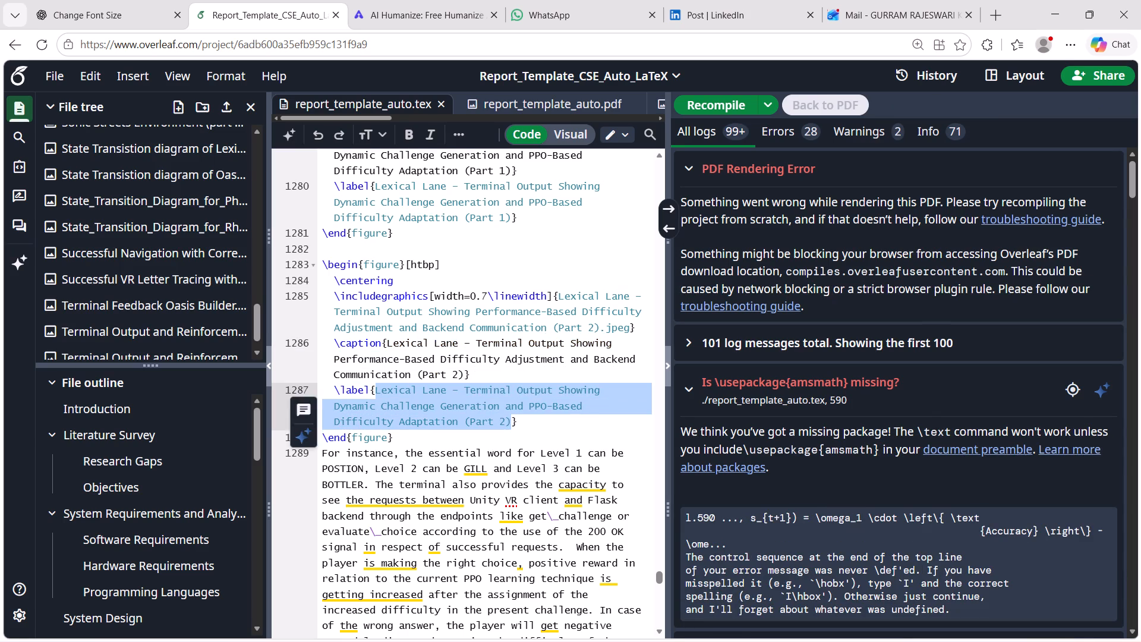
key(ctrl+v)
Point the backend terminal paragraph's second reference to "Lexical Lane – Terminal Output Showing Performance-Based Difficulty Adjustment and Backend Communication (Part 2)" and recompile the report.
scroll(494, 323, up, 3)
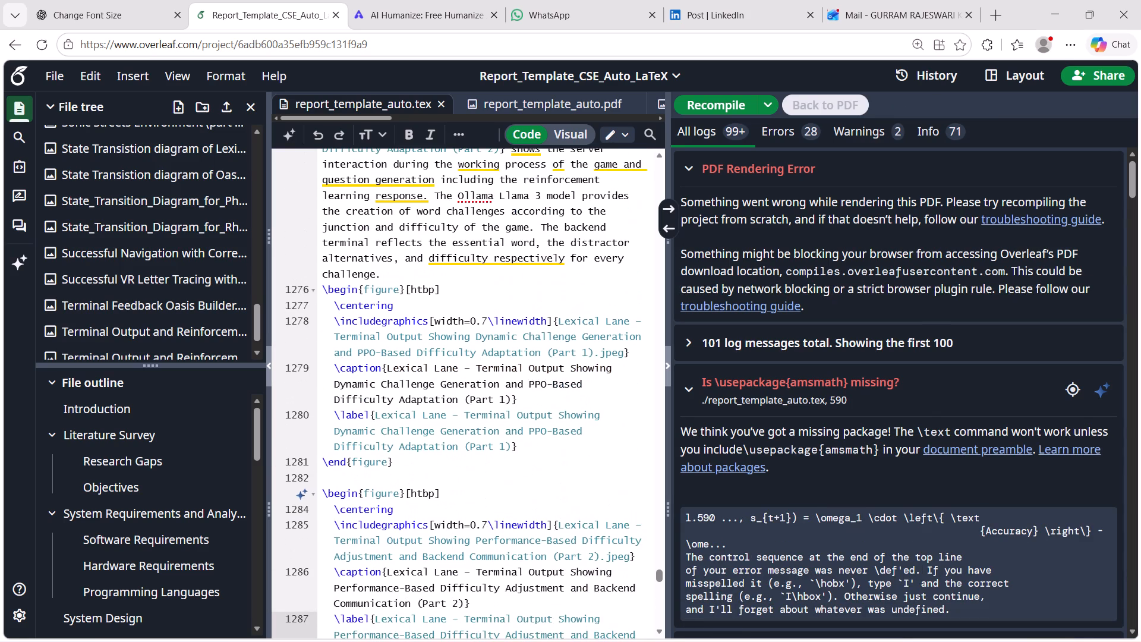
scroll(494, 323, up, 3)
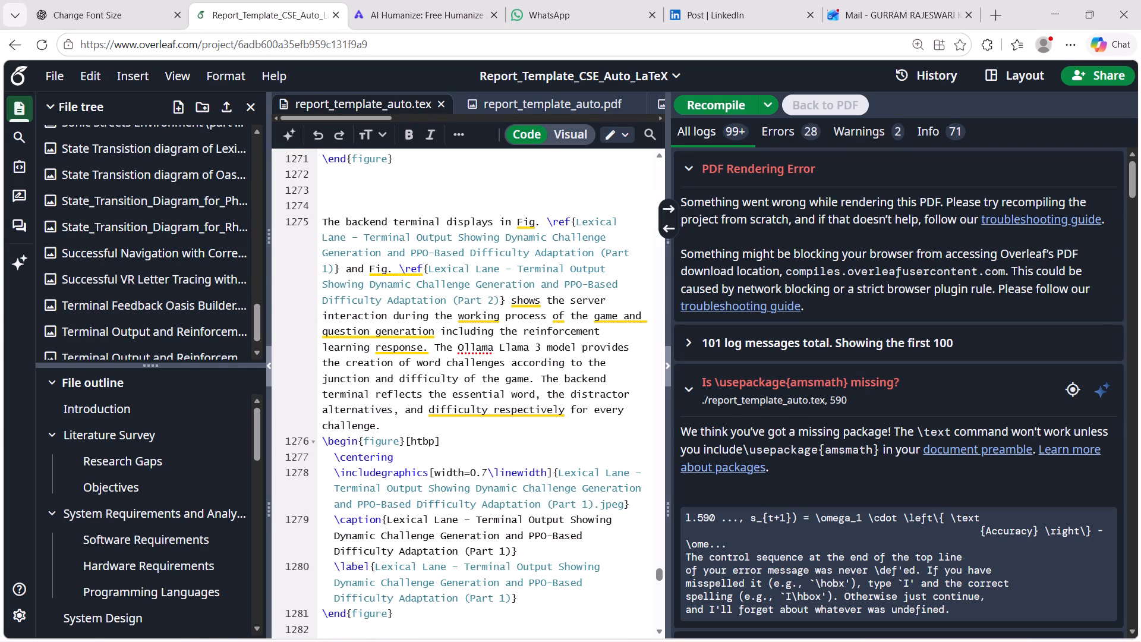
drag(428, 270, 487, 291)
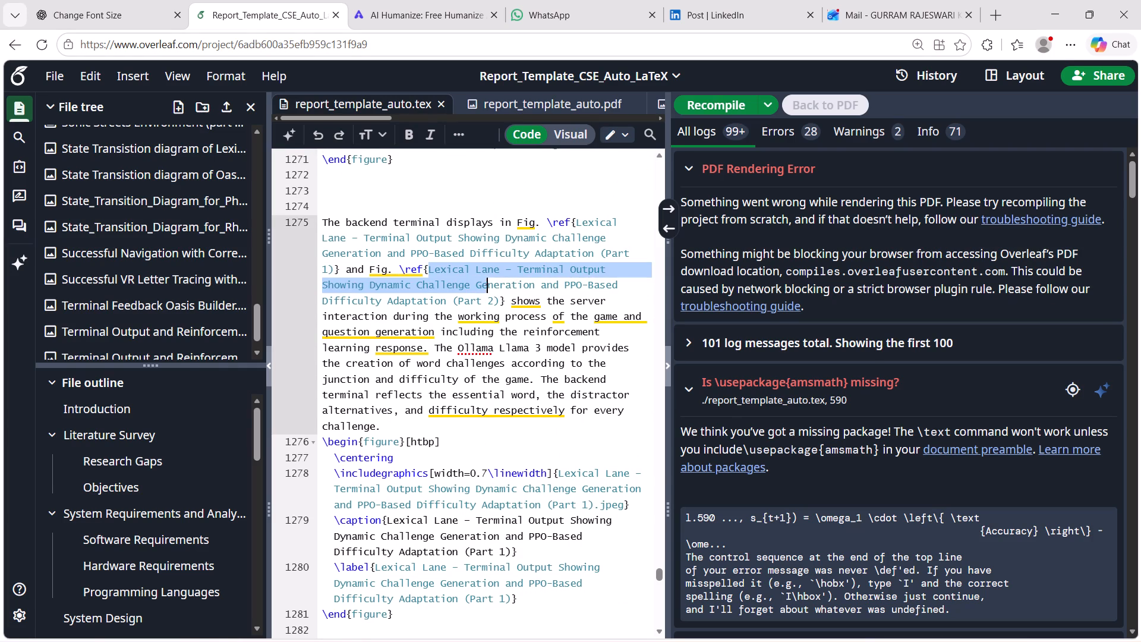
drag(487, 291, 502, 298)
key(ctrl+v)
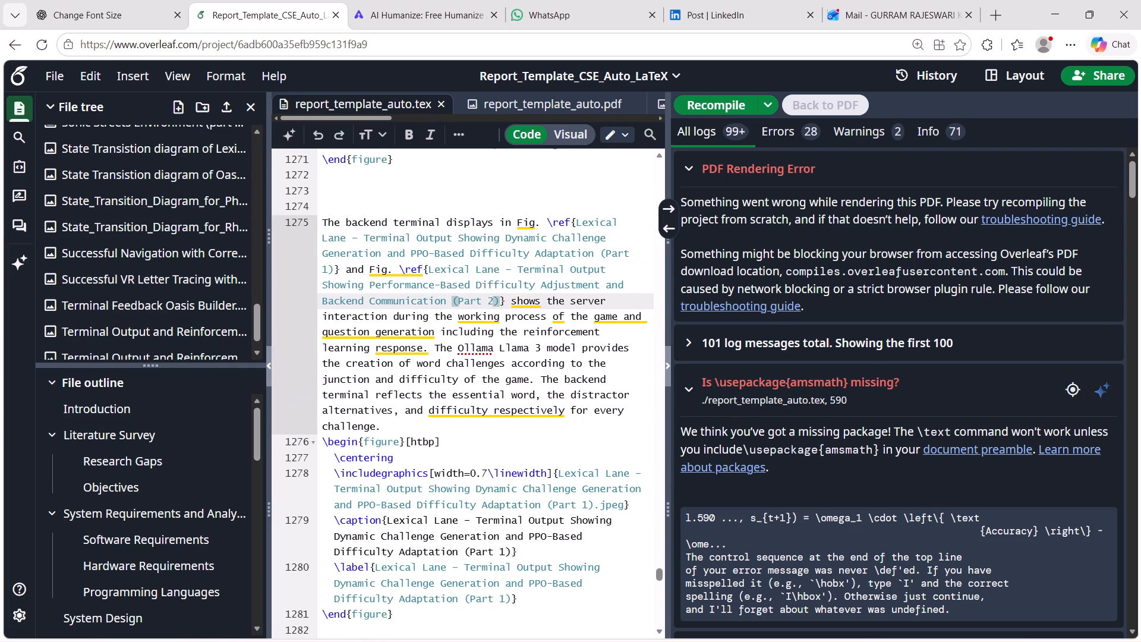
key(ctrl+s)
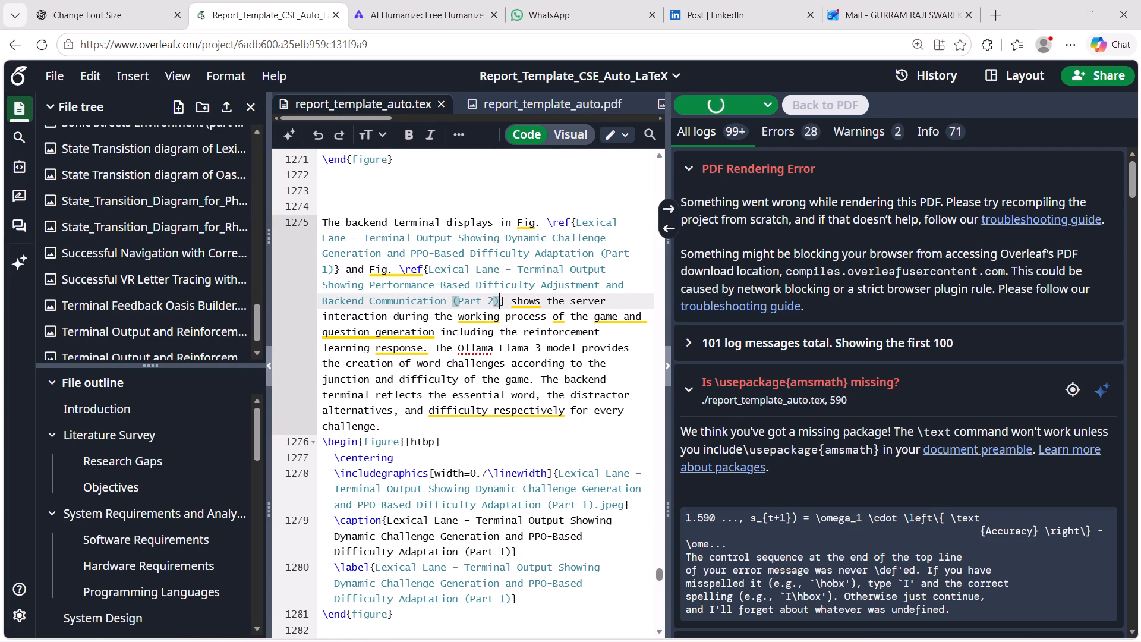
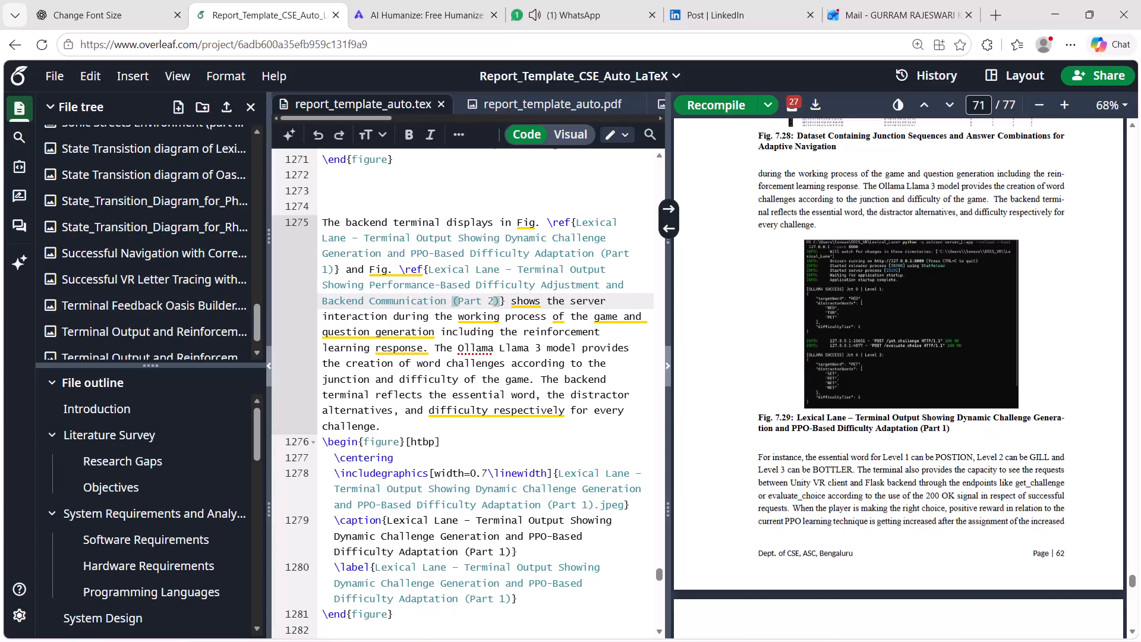
Examine the compiled pages around the dataset figure and both Lexical Lane terminal output figures, checking their captions, references and surrounding text.
scroll(909, 452, down, 3)
scroll(909, 452, up, 1)
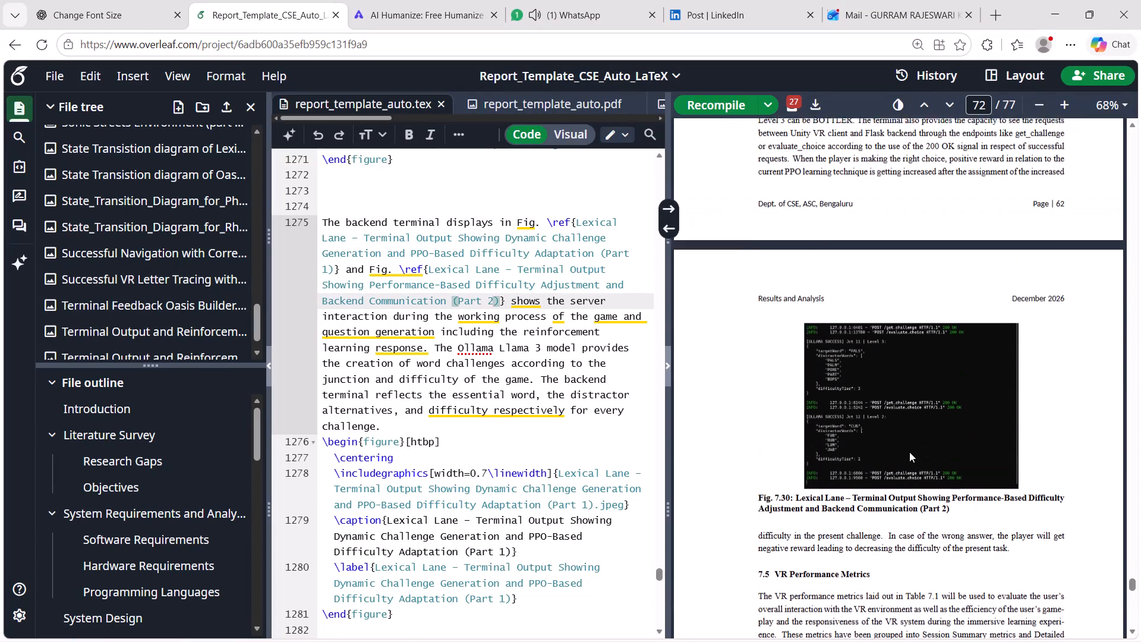
scroll(909, 452, up, 6)
scroll(909, 452, down, 1)
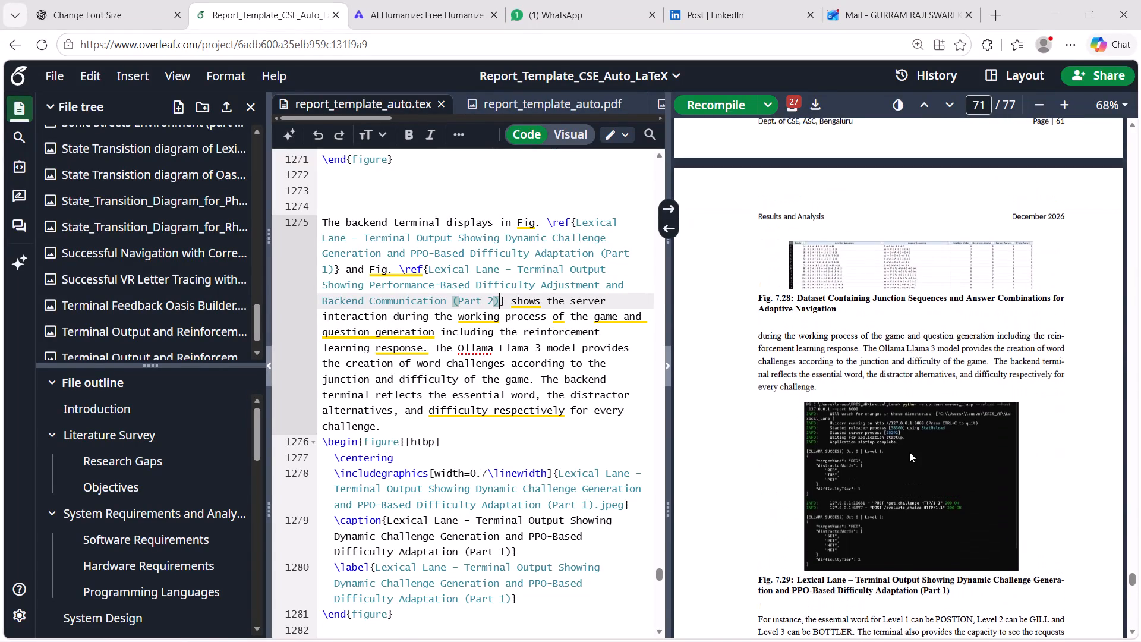
scroll(909, 452, down, 1)
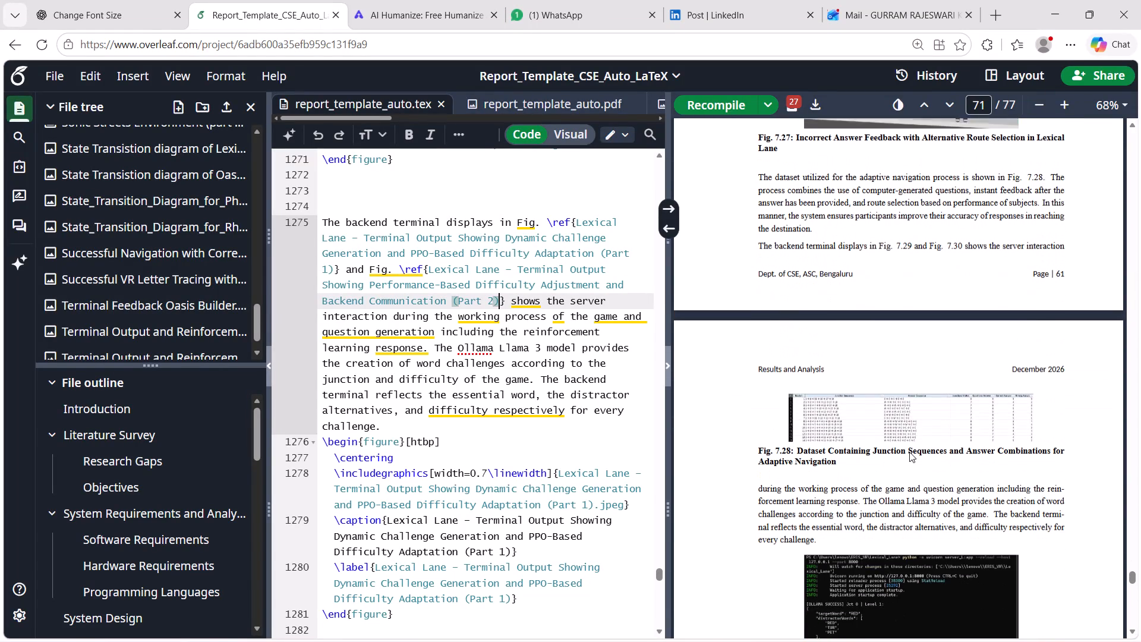
scroll(909, 452, down, 2)
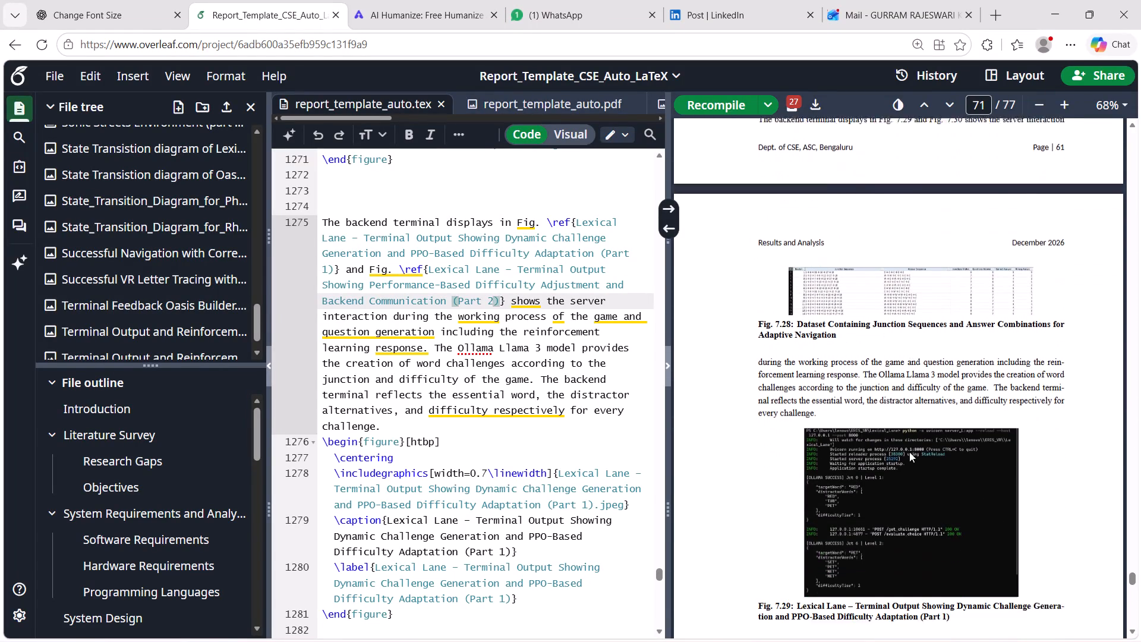
scroll(909, 452, down, 1)
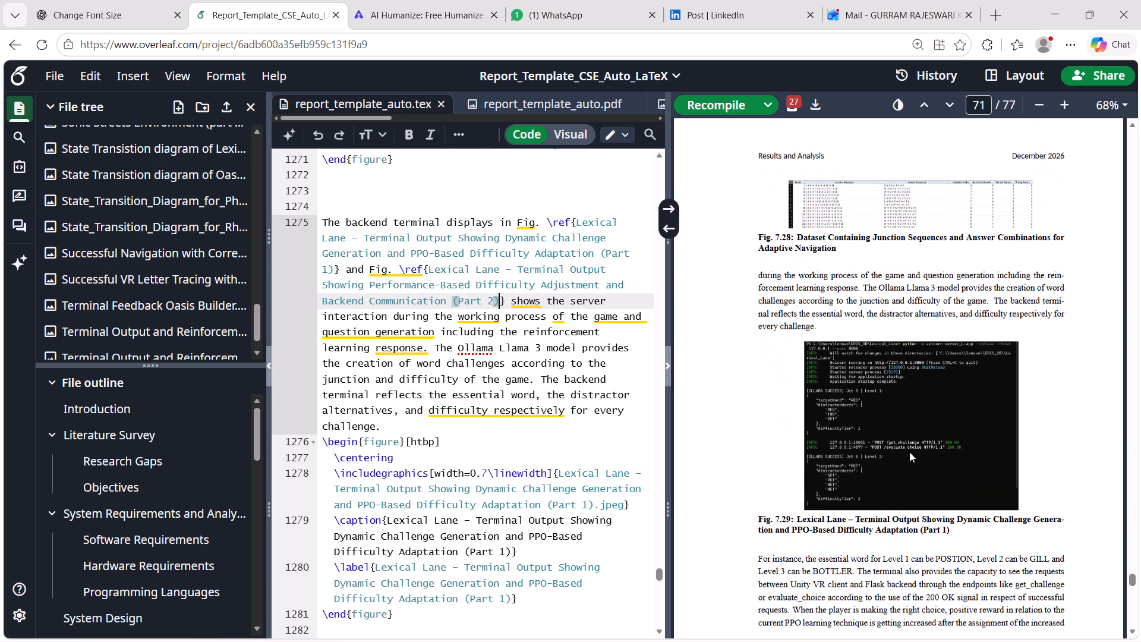
Delete two of the blank source lines between the dataset figure and the backend terminal paragraph.
click(338, 205)
key(BackSpace)
key(BackSpace)
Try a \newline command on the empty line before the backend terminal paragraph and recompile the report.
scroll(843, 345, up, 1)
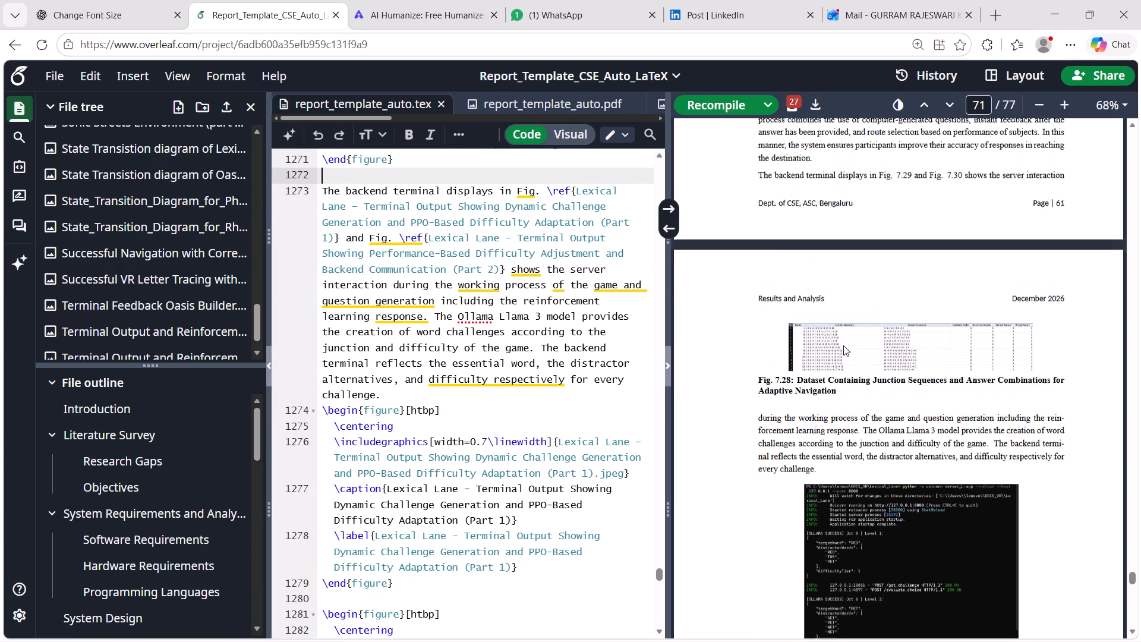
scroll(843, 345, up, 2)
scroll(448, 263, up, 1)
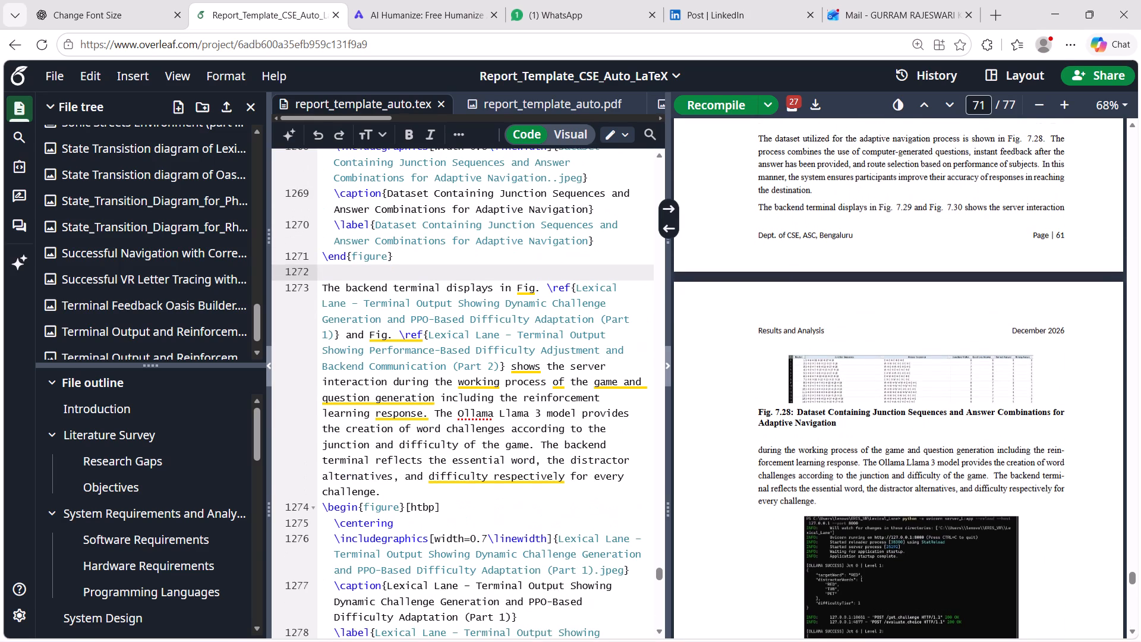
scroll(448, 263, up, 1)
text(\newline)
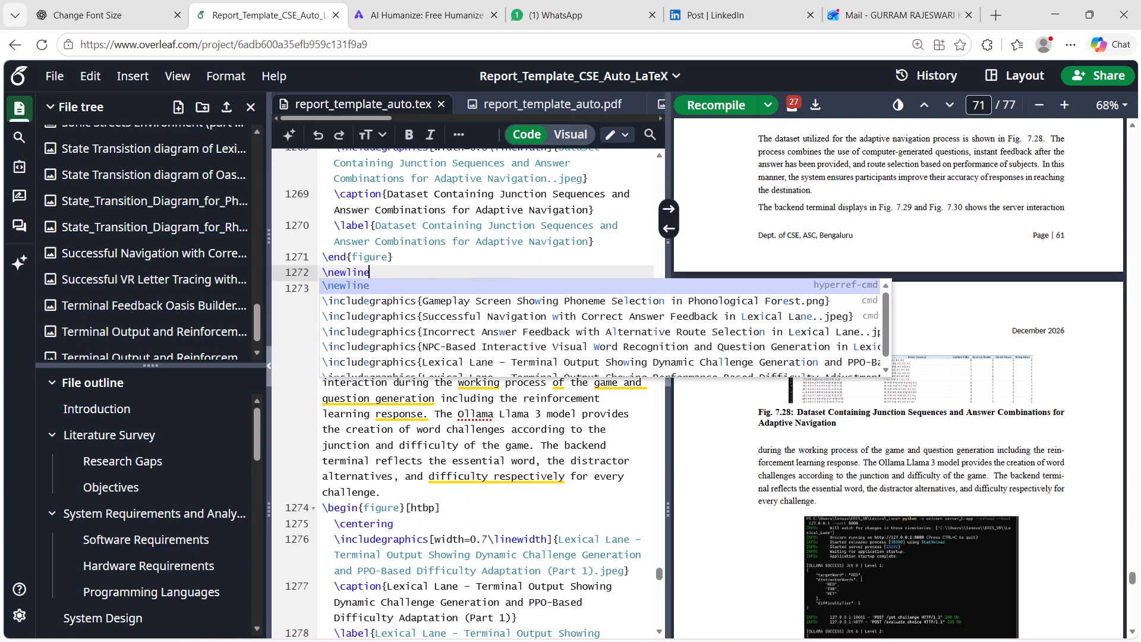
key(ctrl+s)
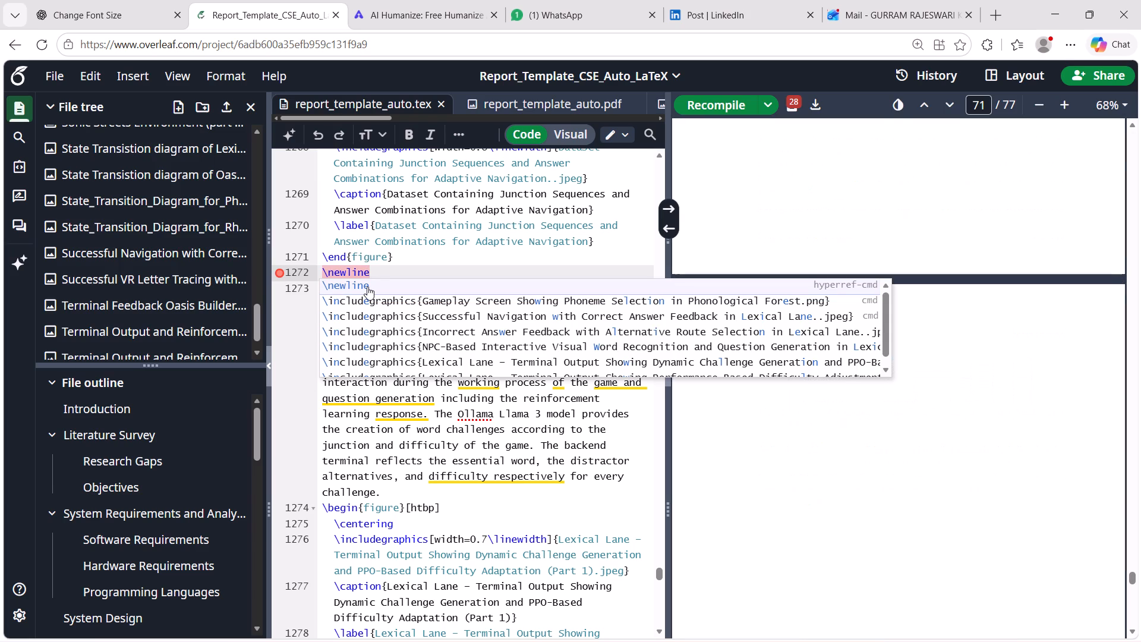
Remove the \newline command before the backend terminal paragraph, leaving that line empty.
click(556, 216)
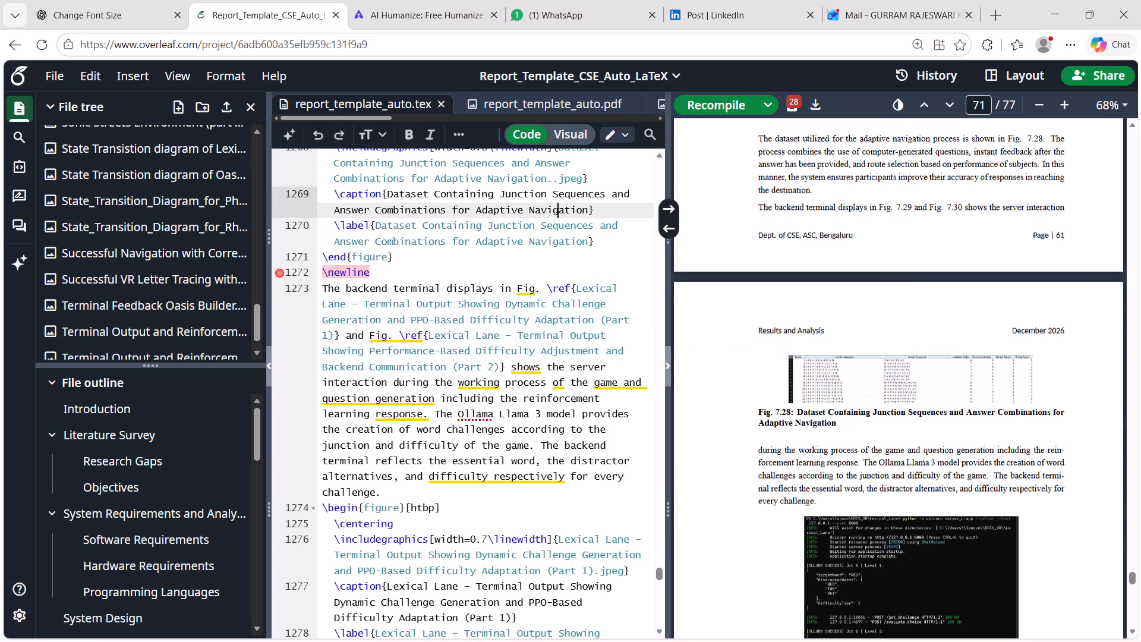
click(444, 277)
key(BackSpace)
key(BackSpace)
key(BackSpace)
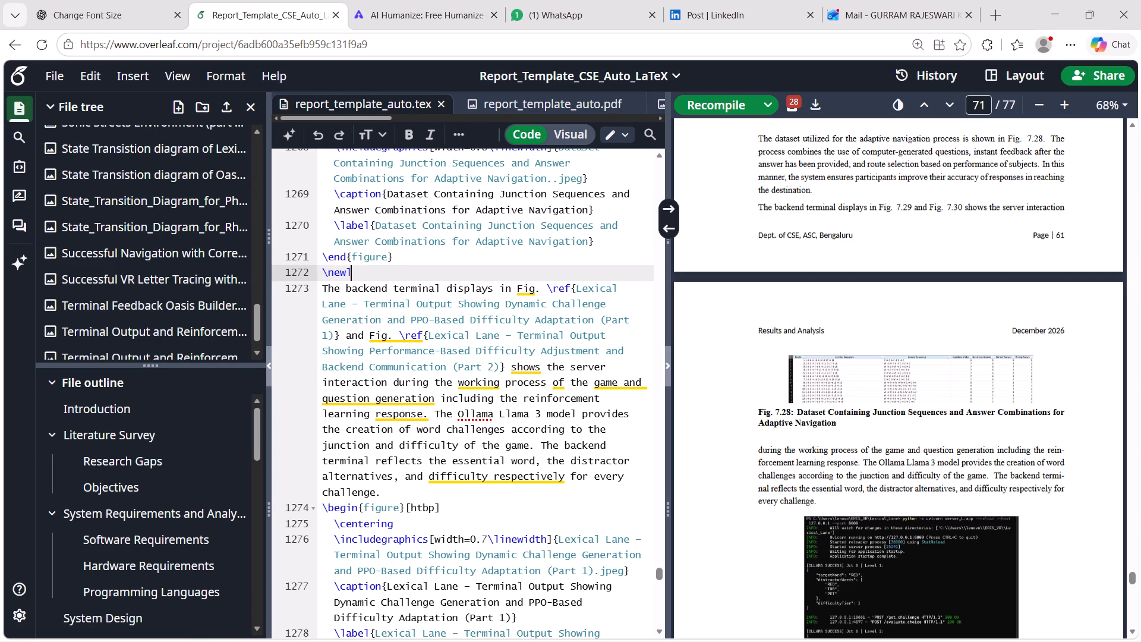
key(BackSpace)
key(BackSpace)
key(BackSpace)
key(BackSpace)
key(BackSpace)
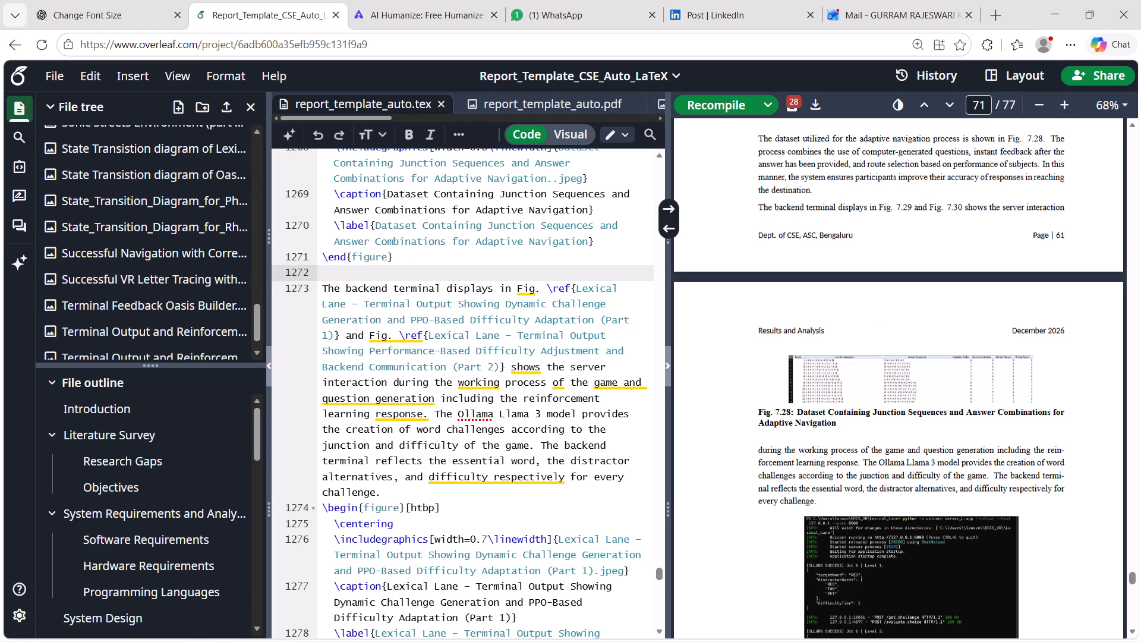
Recompile the report with the reduced spacing before the backend terminal paragraph.
key(ctrl+s)
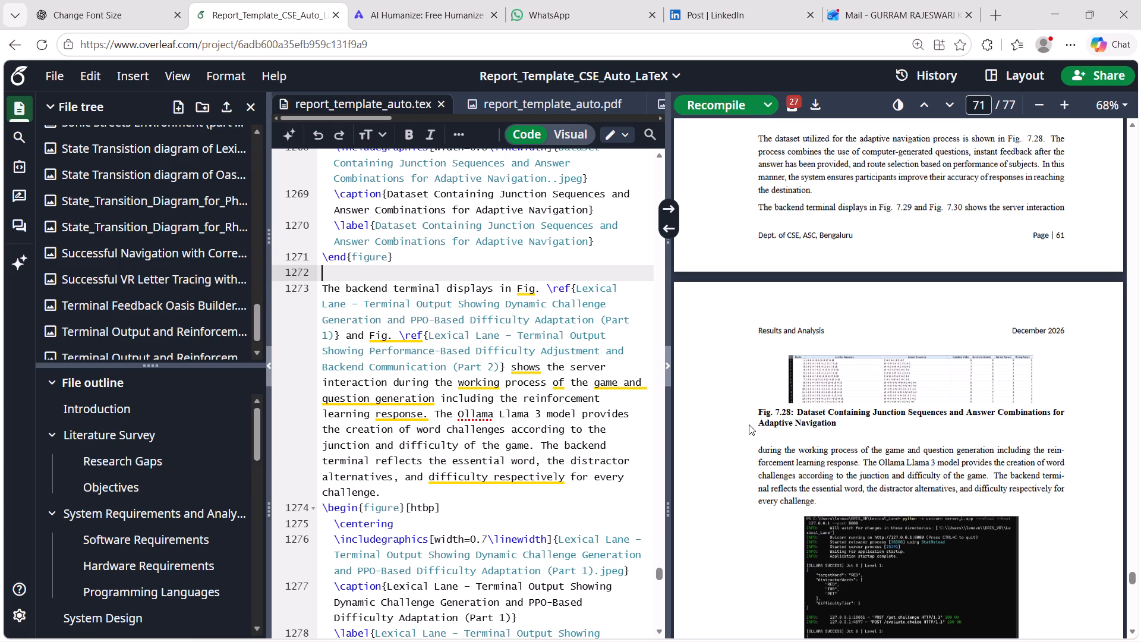
Review the compiled report's page layout from the terminal output figures through VR Performance Metrics and the references, and back through the Lexical Lane pages.
scroll(749, 424, down, 7)
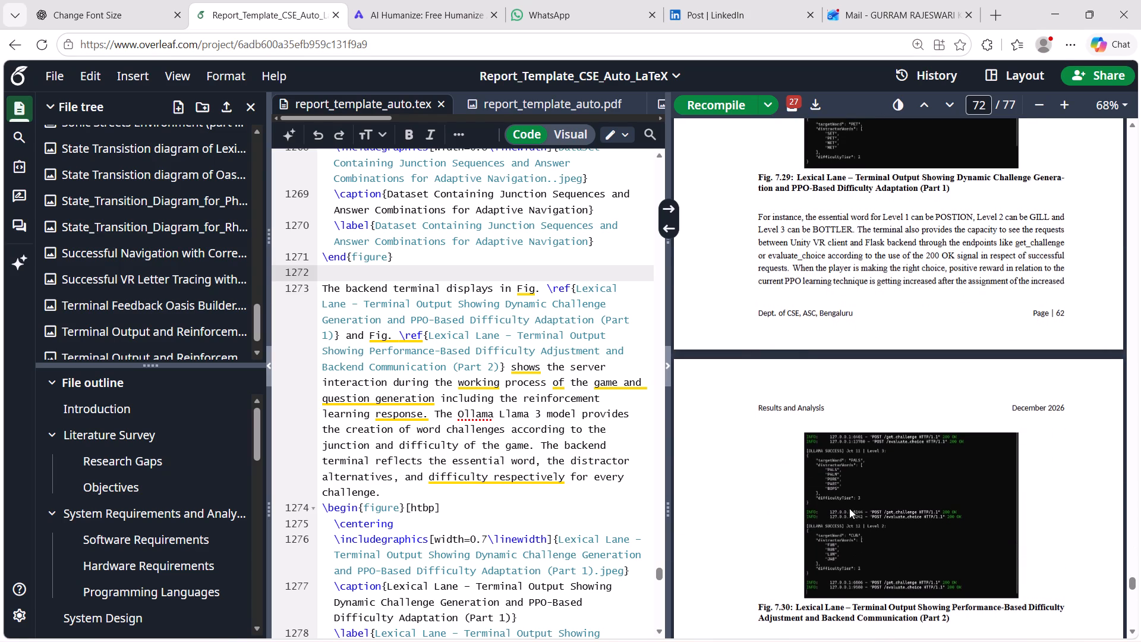
scroll(849, 508, down, 7)
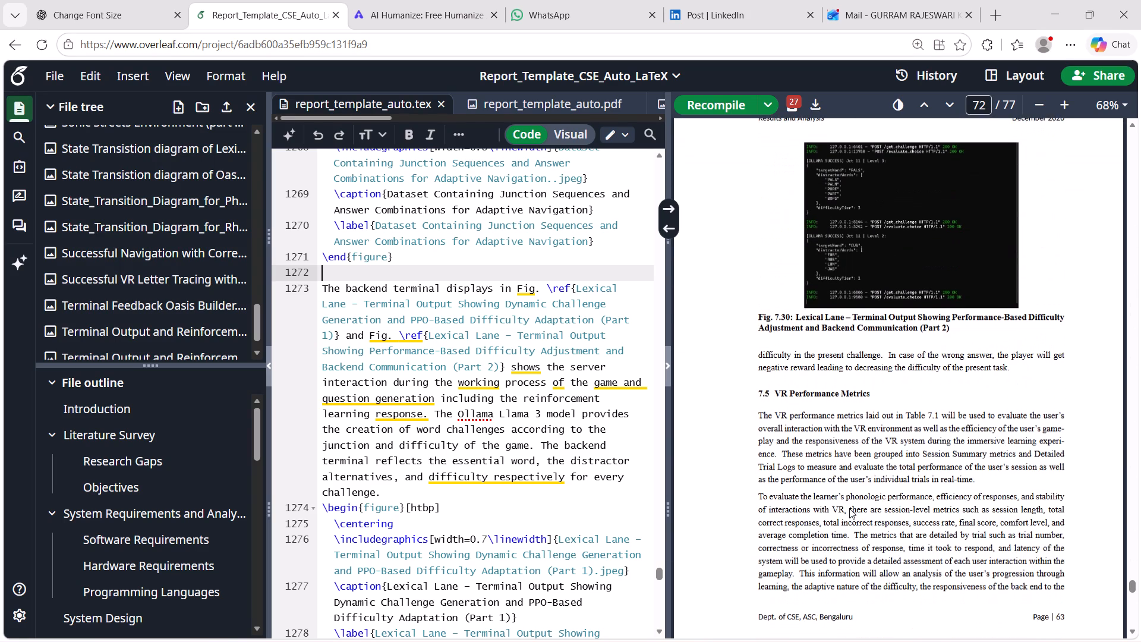
scroll(849, 508, down, 5)
scroll(849, 508, up, 1)
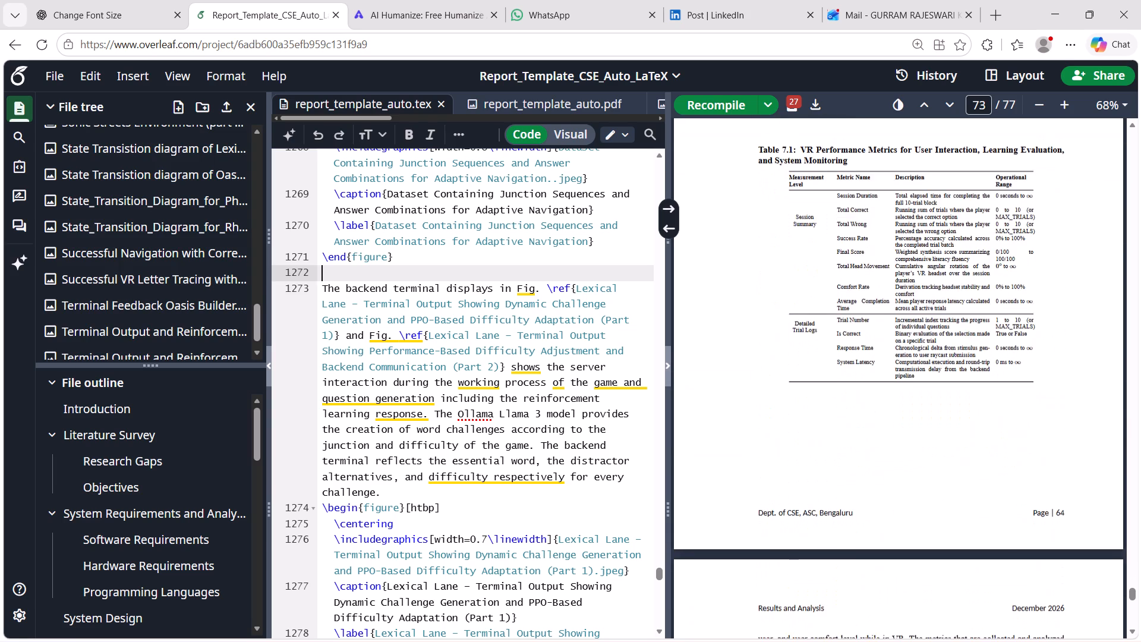
scroll(849, 508, up, 1)
scroll(849, 508, down, 4)
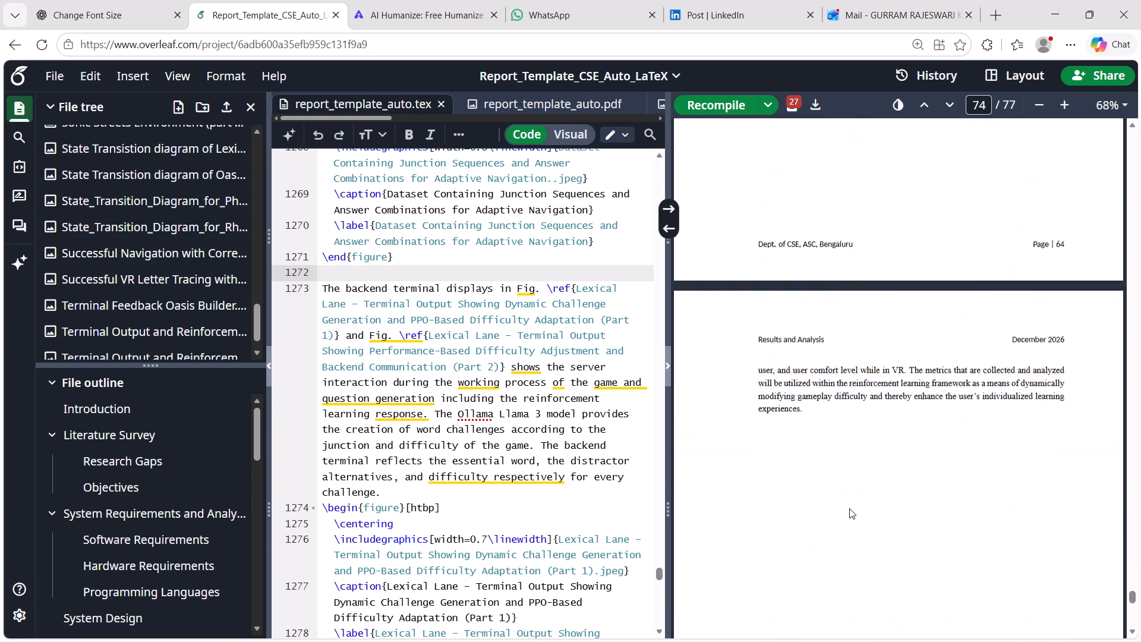
scroll(849, 508, down, 6)
scroll(849, 508, up, 2)
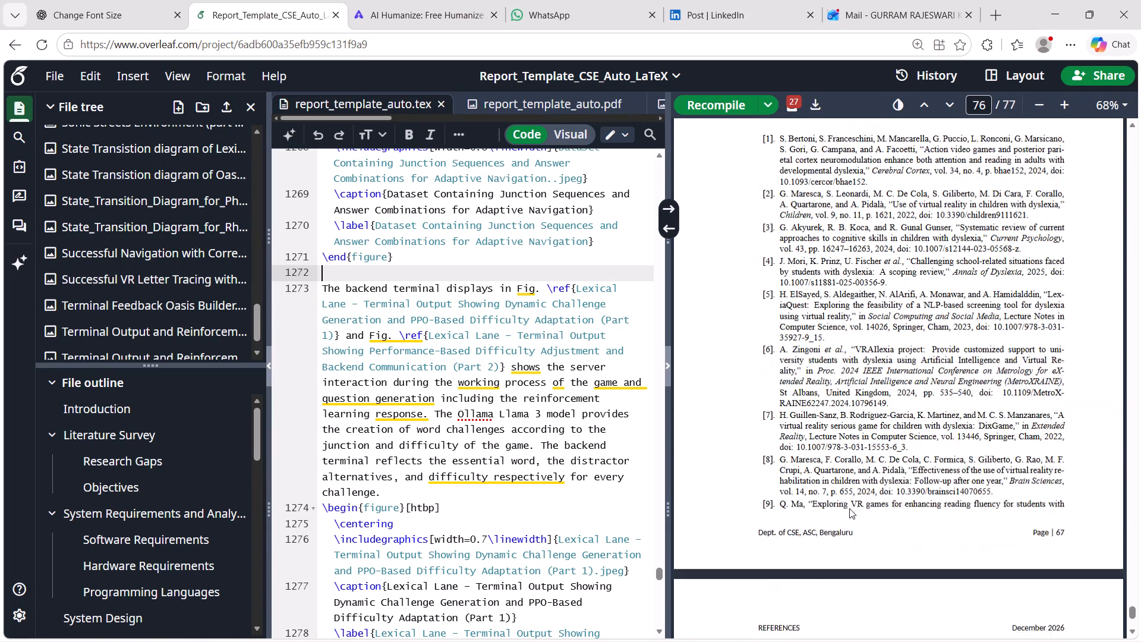
scroll(849, 508, up, 9)
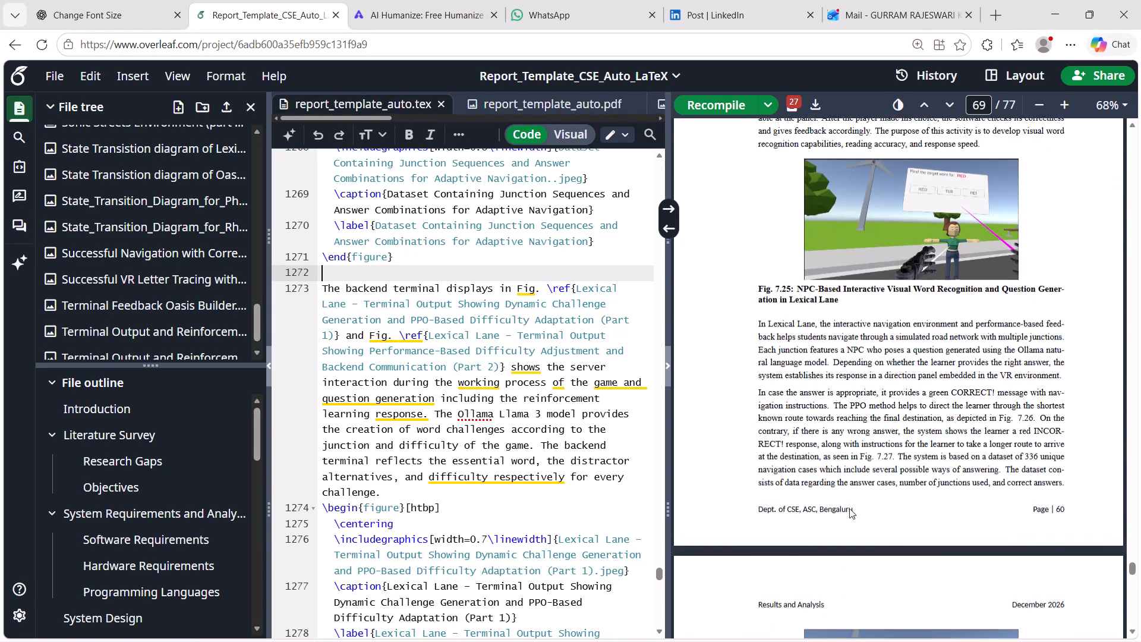
scroll(849, 508, up, 9)
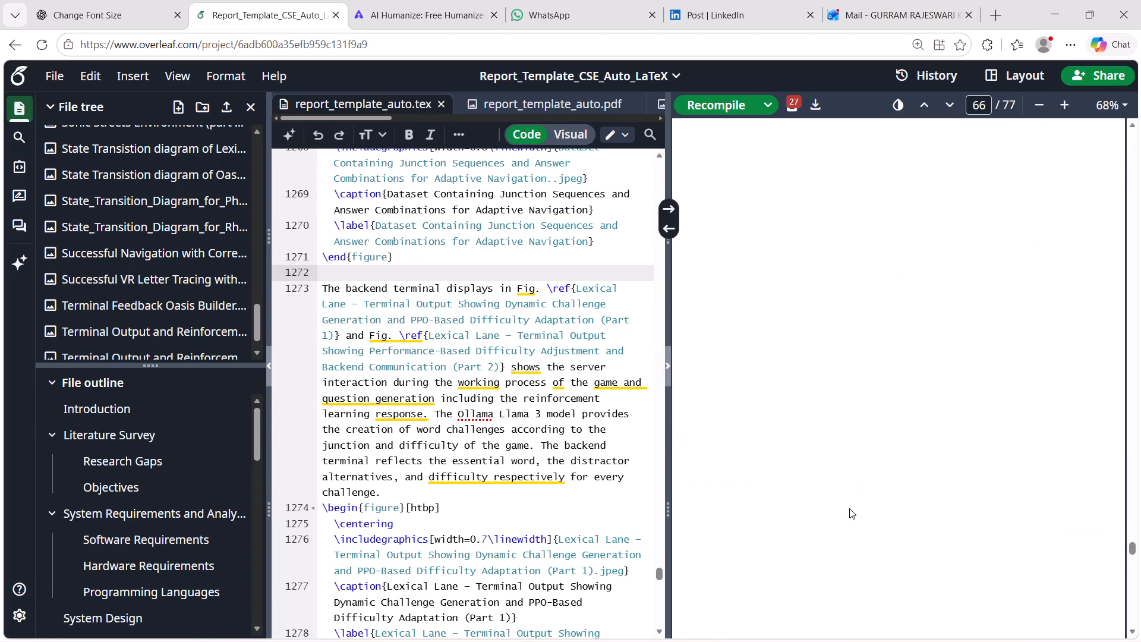
scroll(849, 508, up, 1)
scroll(849, 508, down, 2)
scroll(849, 508, up, 1)
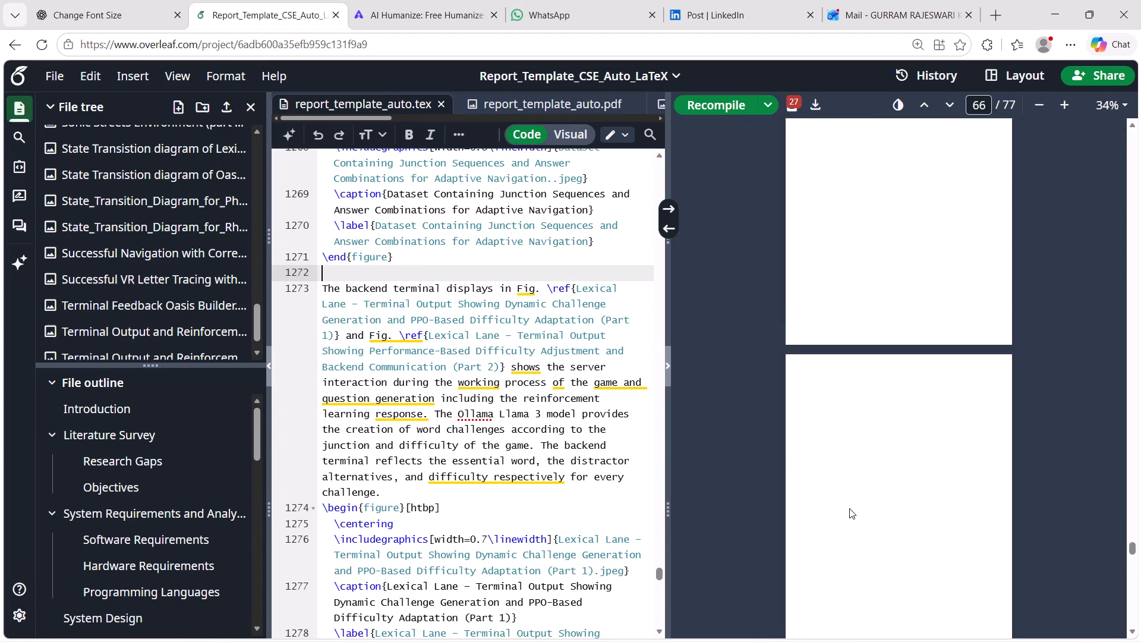
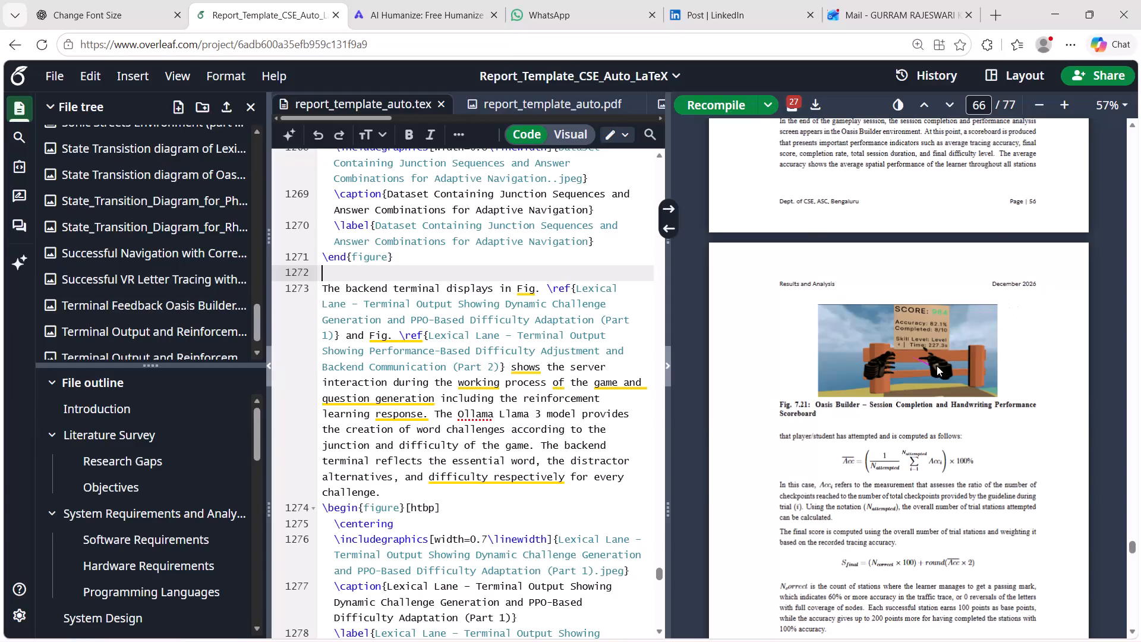
Review the compiled report's pages from the Oasis Builder scoreboard through the Lexical Lane figures to the VR Performance Metrics section.
scroll(937, 366, down, 4)
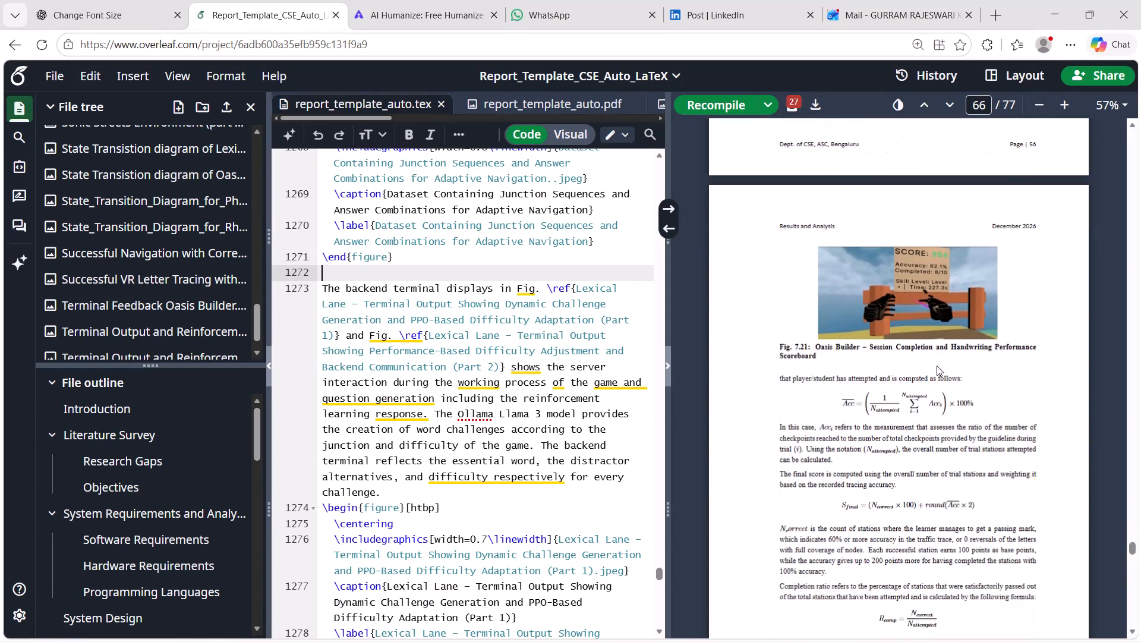
scroll(937, 366, down, 6)
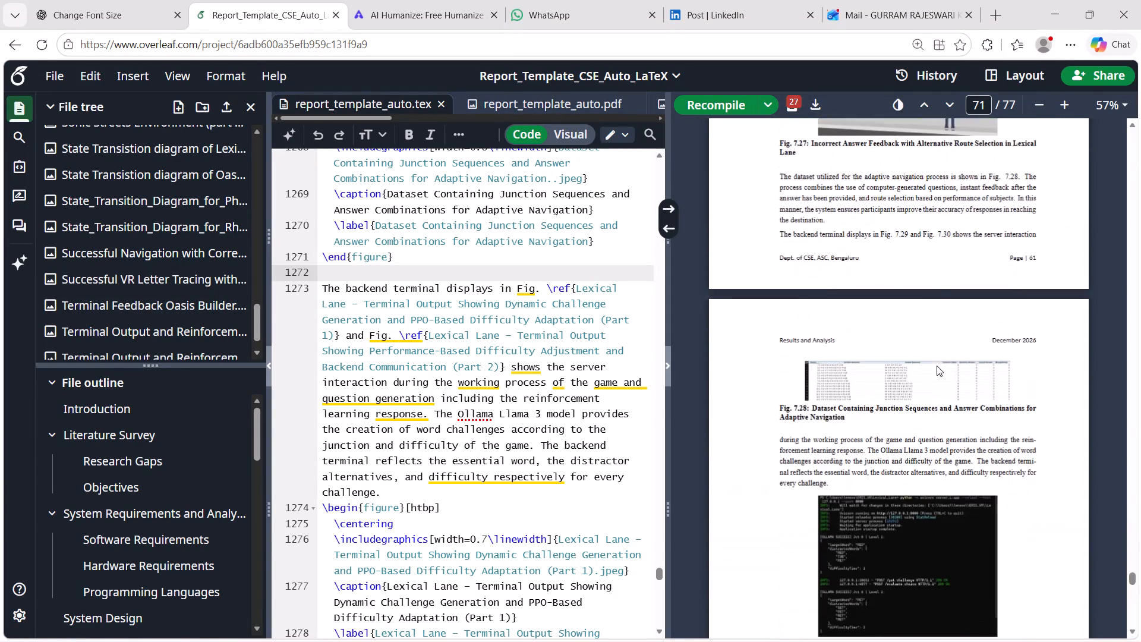
scroll(937, 366, down, 5)
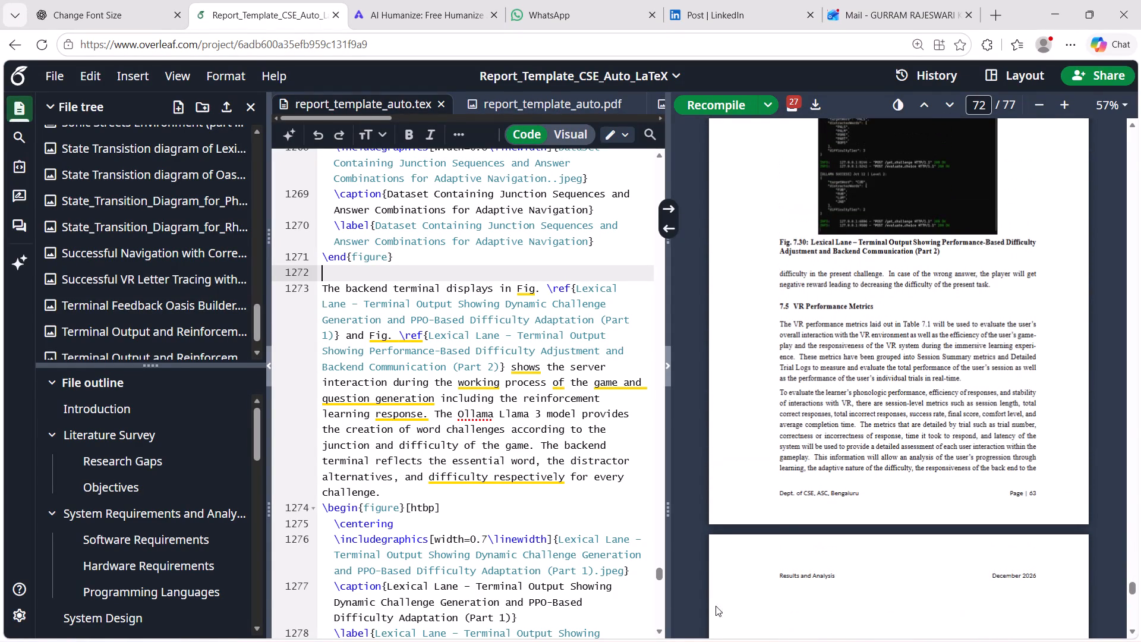
Switch to the Phase2 review presentation in PowerPoint and find the Lexical Lane Score Board slide.
key(alt+Tab)
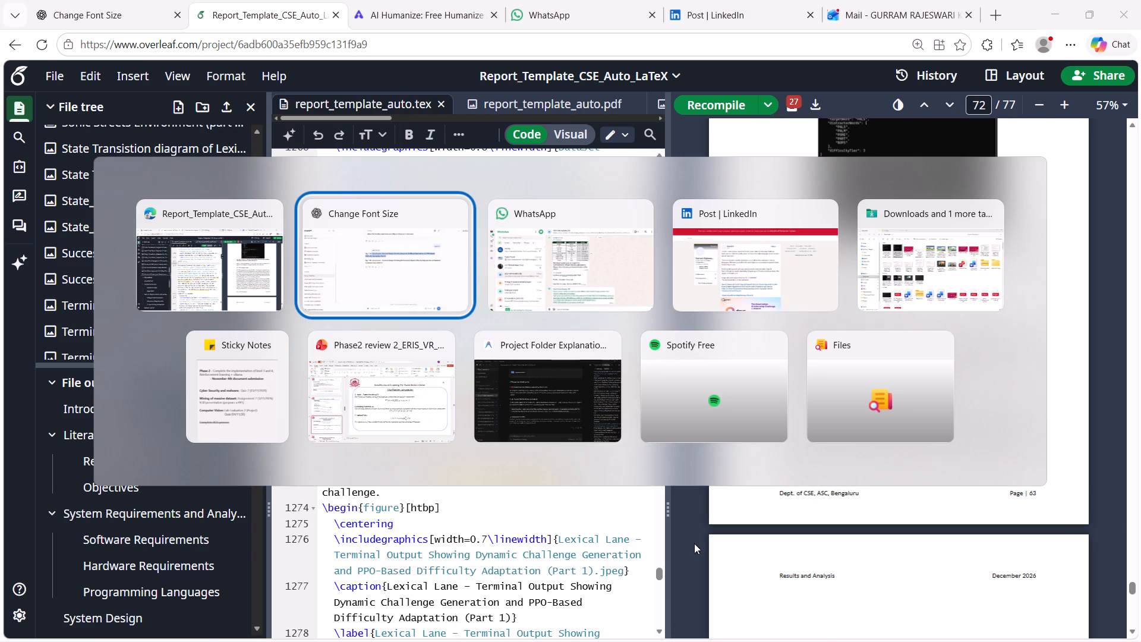
key(alt+Tab)
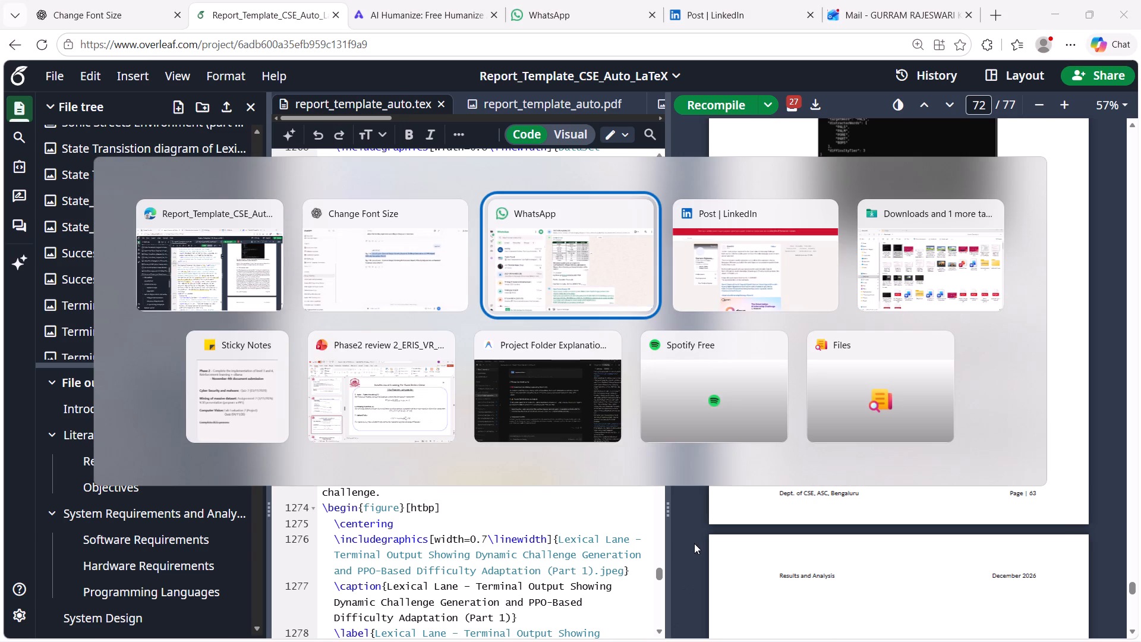
key(alt+Tab)
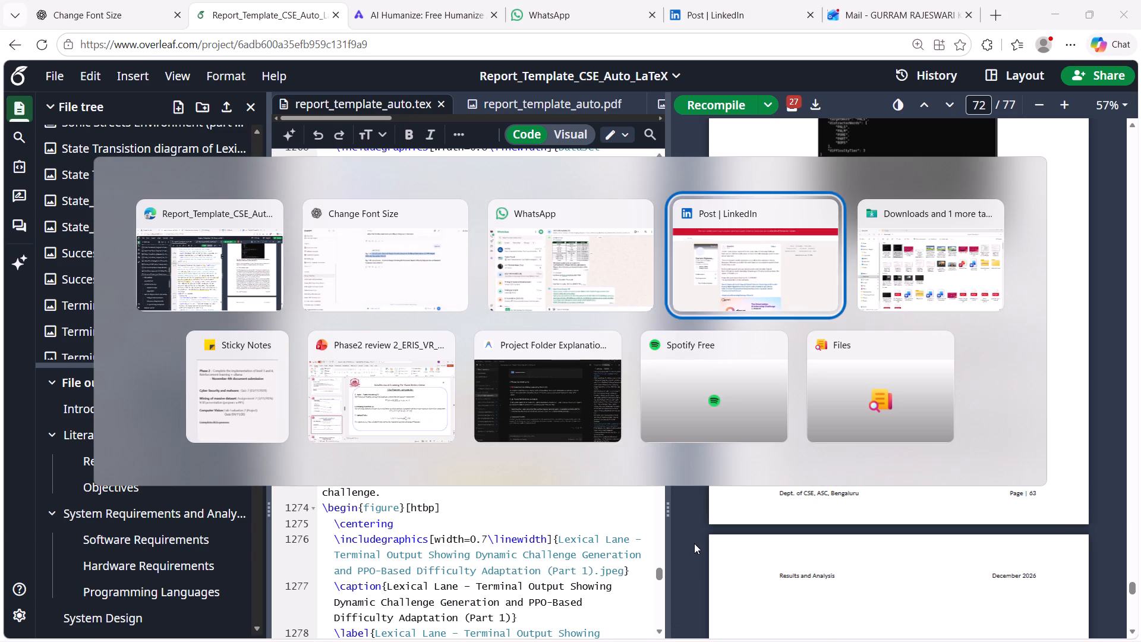
key(alt+Tab)
key(alt+Tab)
key(alt+Tab)
key(alt+Tab)
key(alt+Tab)
key(alt+Tab)
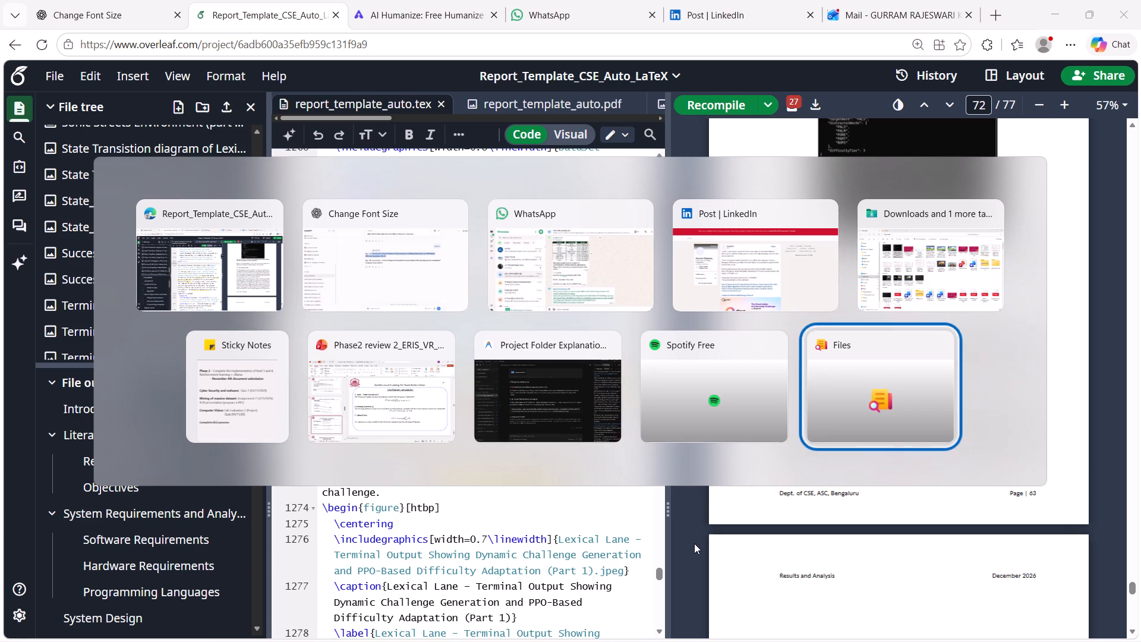
key(alt+Tab)
key(alt+Tab)
key(alt+Tab)
key(alt+Tab)
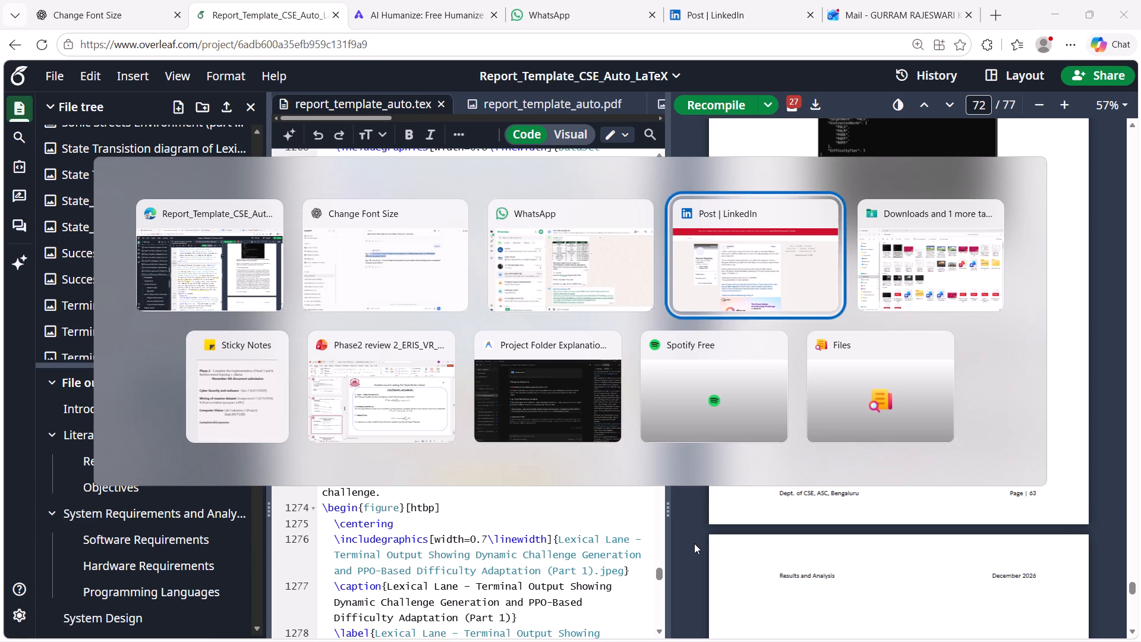
key(alt+Tab)
key(alt+Tab)
key(alt+Tab)
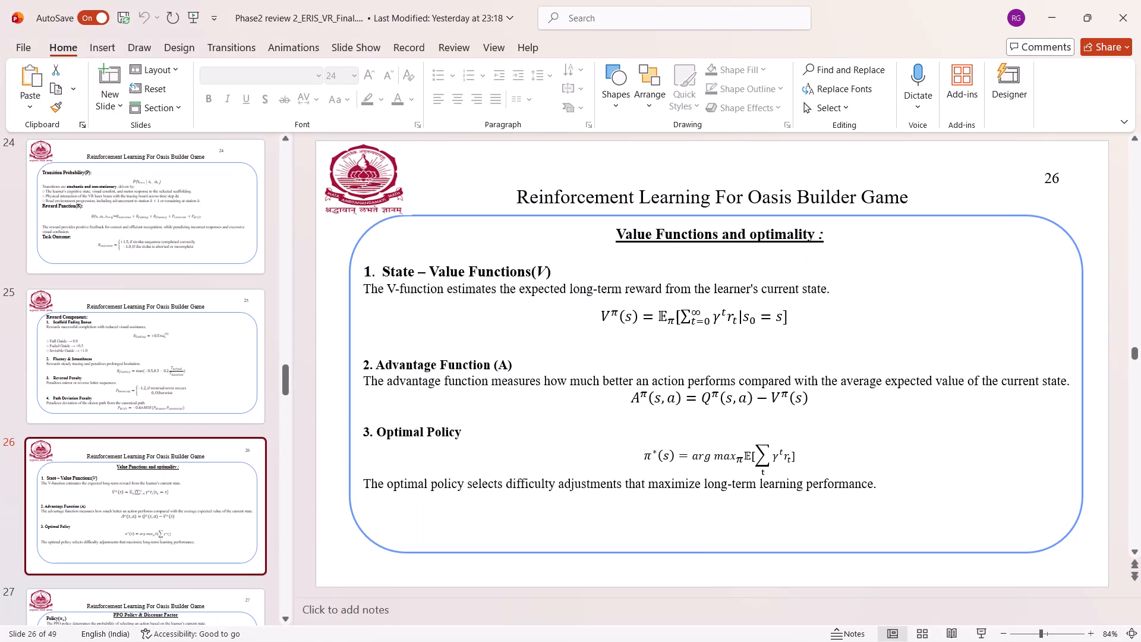
key(Down)
key(Down)
key(Down)
key(Down)
key(Down)
key(Down)
key(Down)
key(Down)
key(Down)
key(Down)
key(Down)
key(Down)
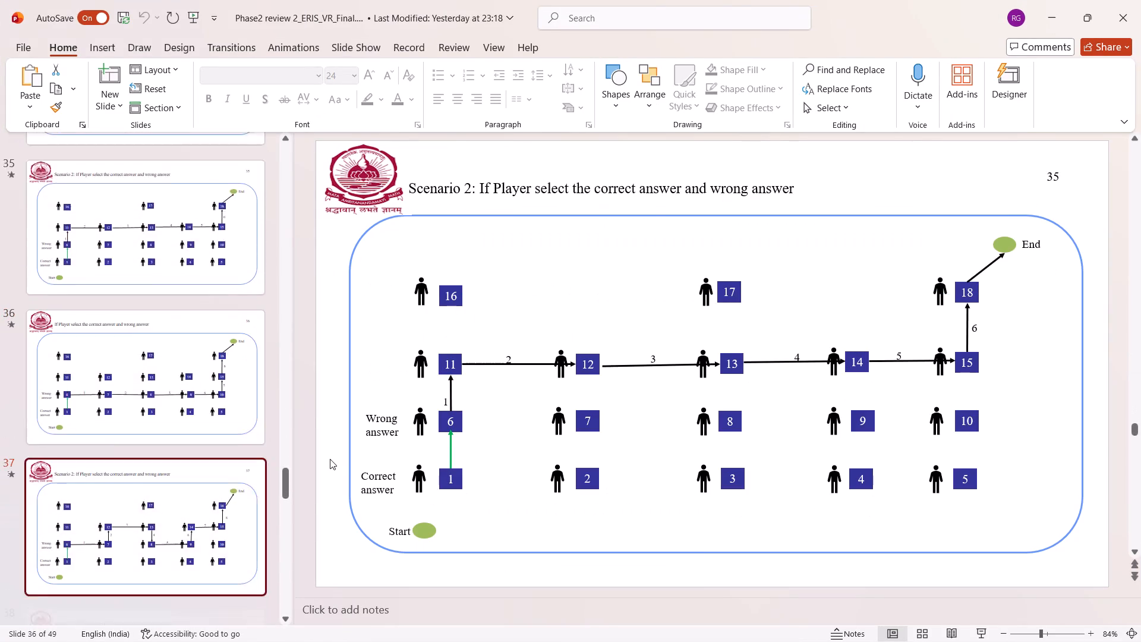
key(Down)
key(Down)
key(Down)
key(Down)
key(Down)
key(Down)
key(Down)
key(Down)
key(Down)
key(Down)
key(Down)
key(Down)
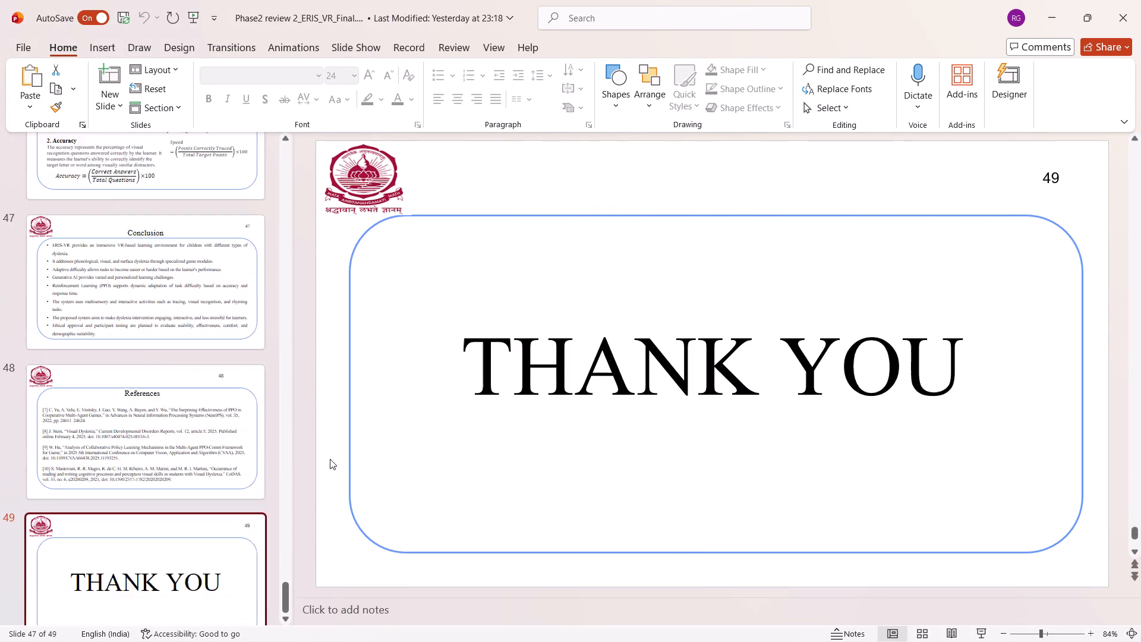
key(Up)
key(Up)
key(Up)
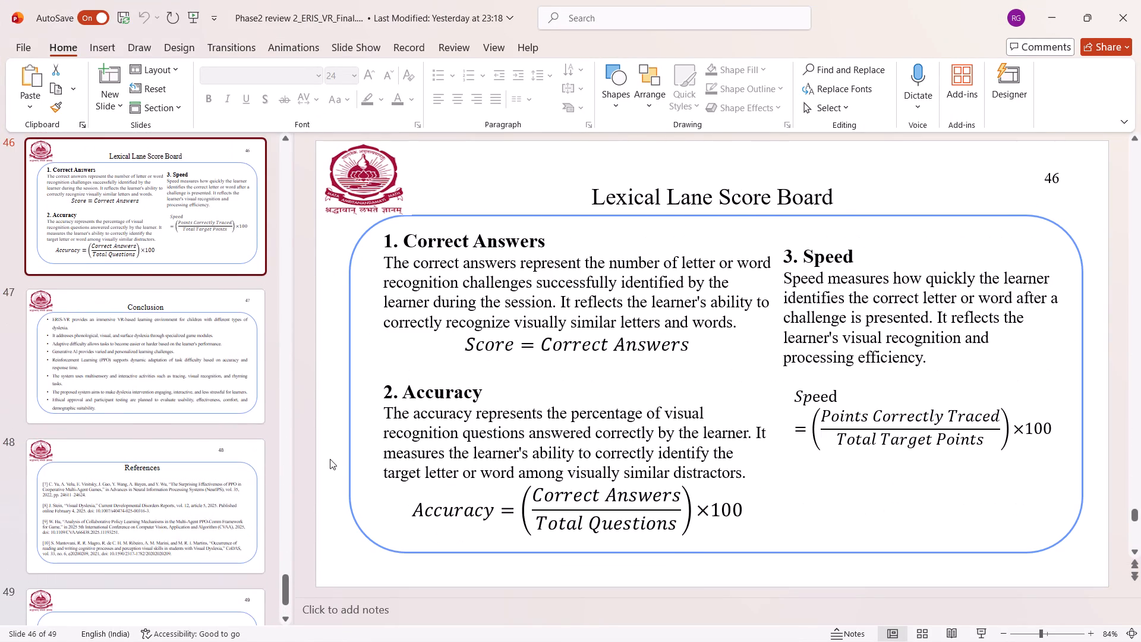
key(Up)
key(Down)
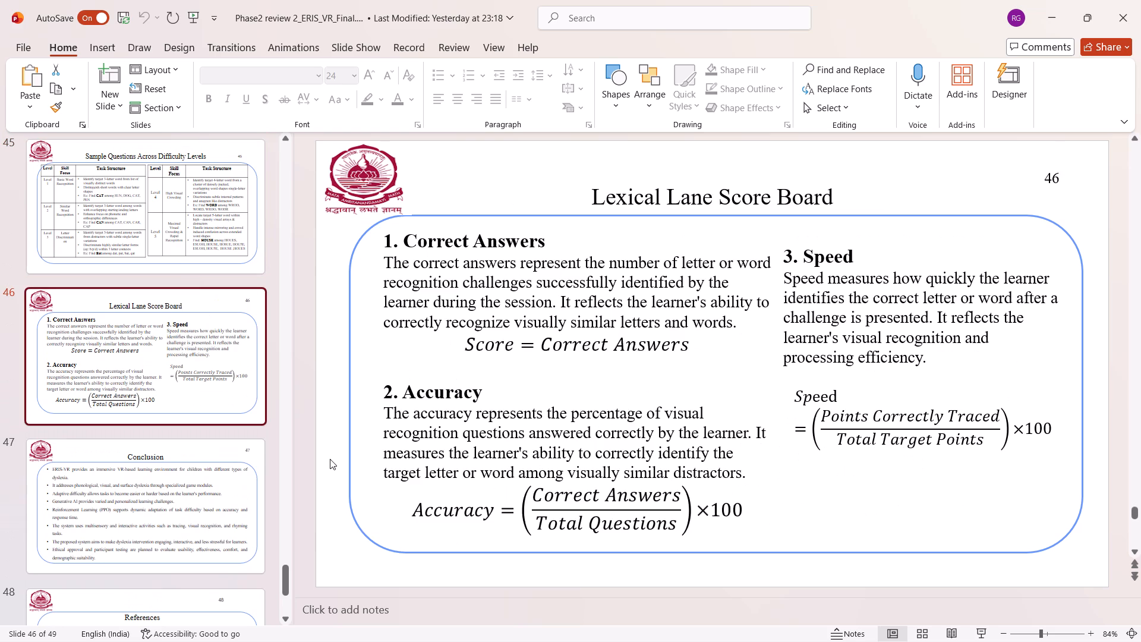
Copy the whole Lexical Lane Score Board slide and switch away from PowerPoint.
click(228, 384)
key(ctrl+c)
key(alt+Tab)
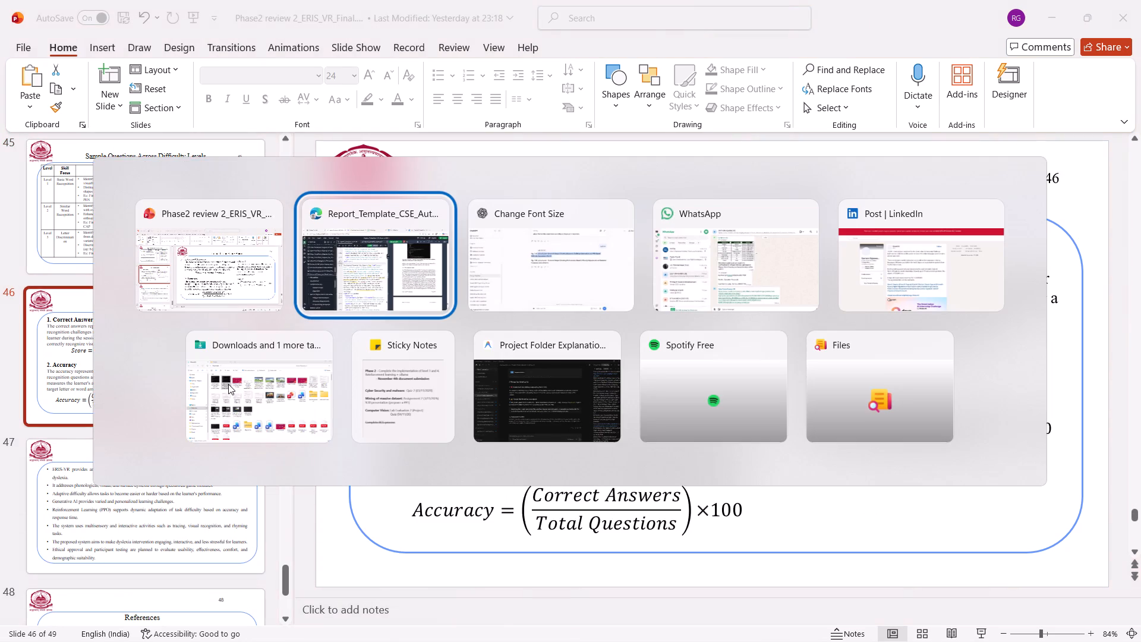
scroll(735, 328, up, 4)
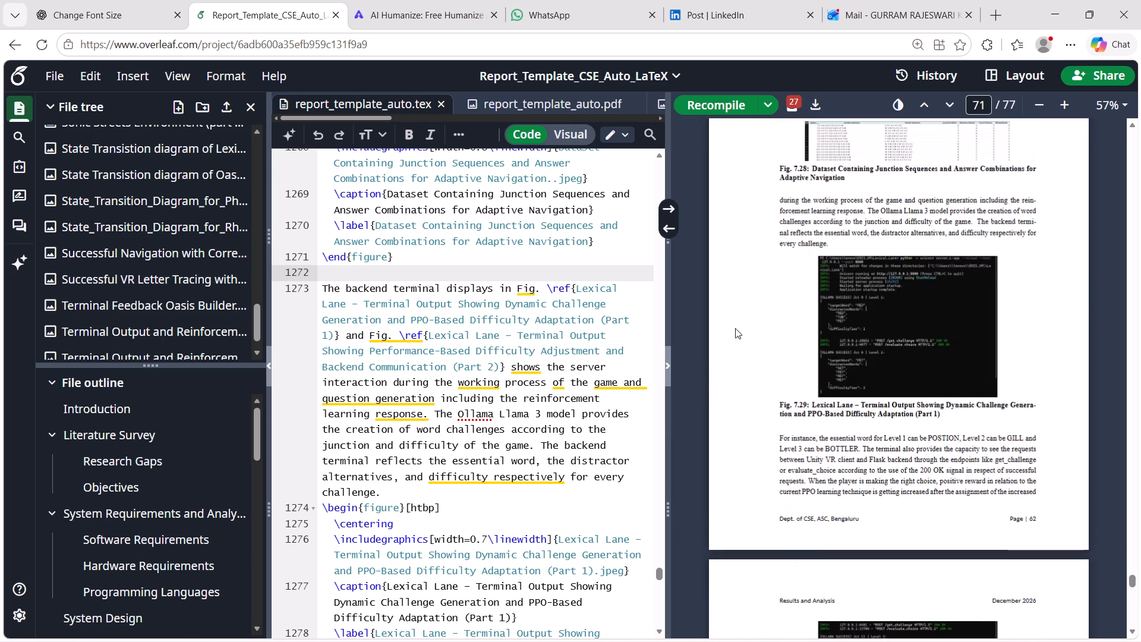
scroll(735, 328, up, 9)
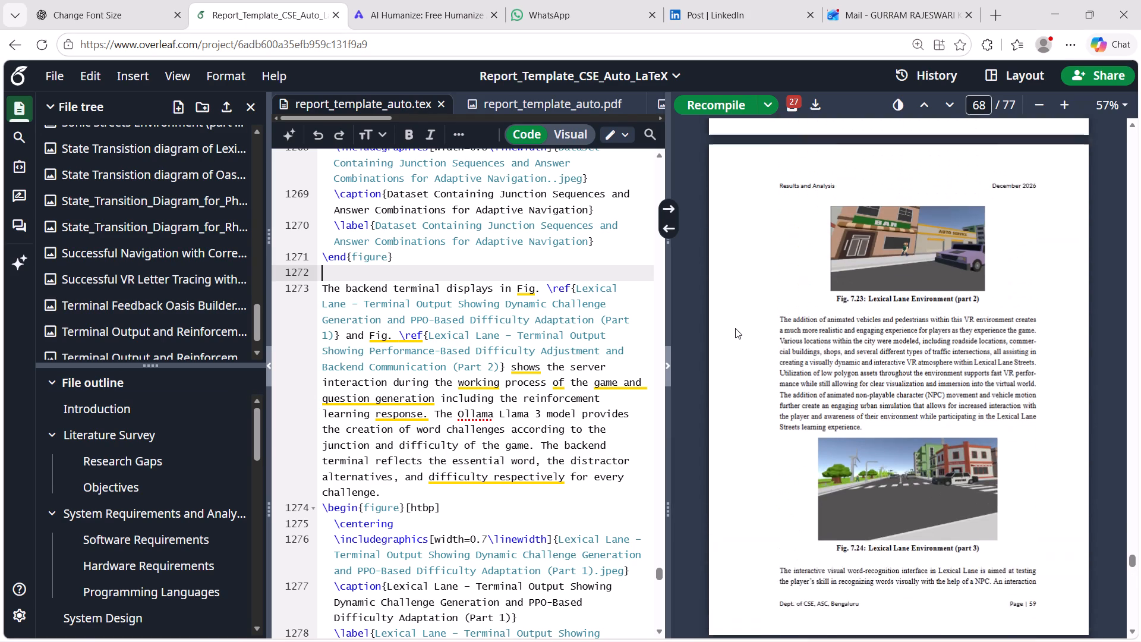
scroll(735, 328, up, 8)
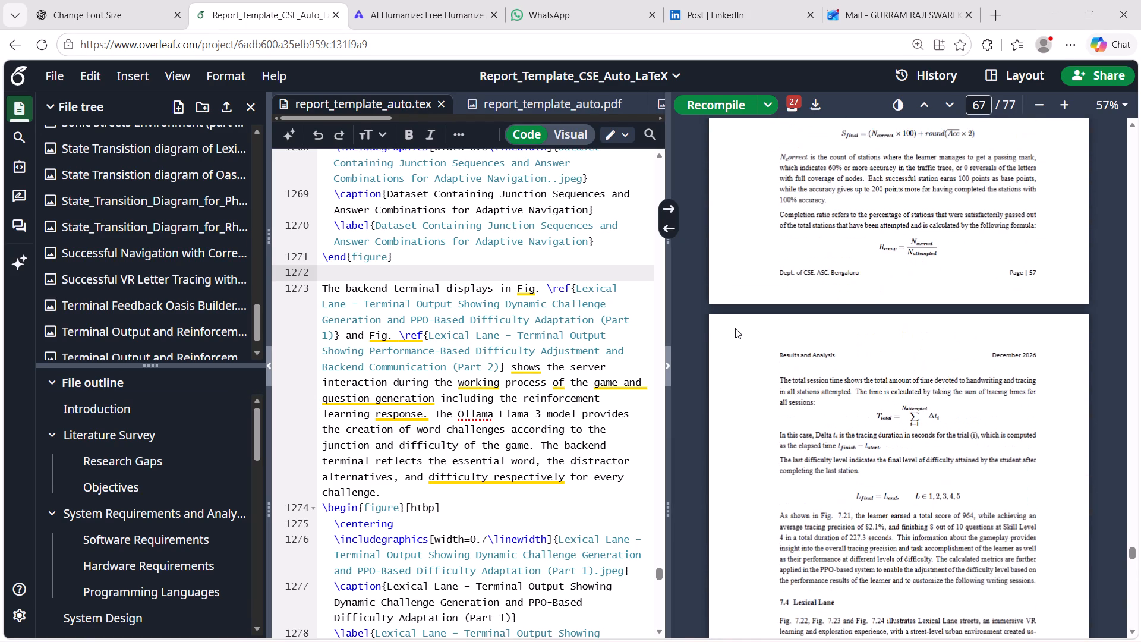
scroll(735, 328, up, 2)
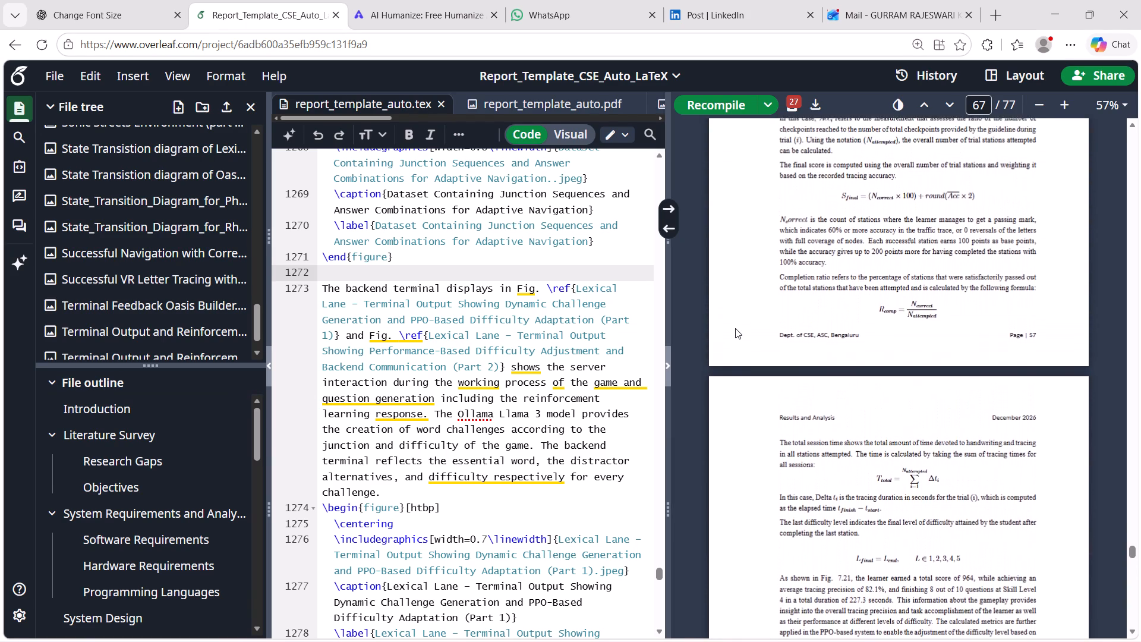
scroll(735, 328, up, 1)
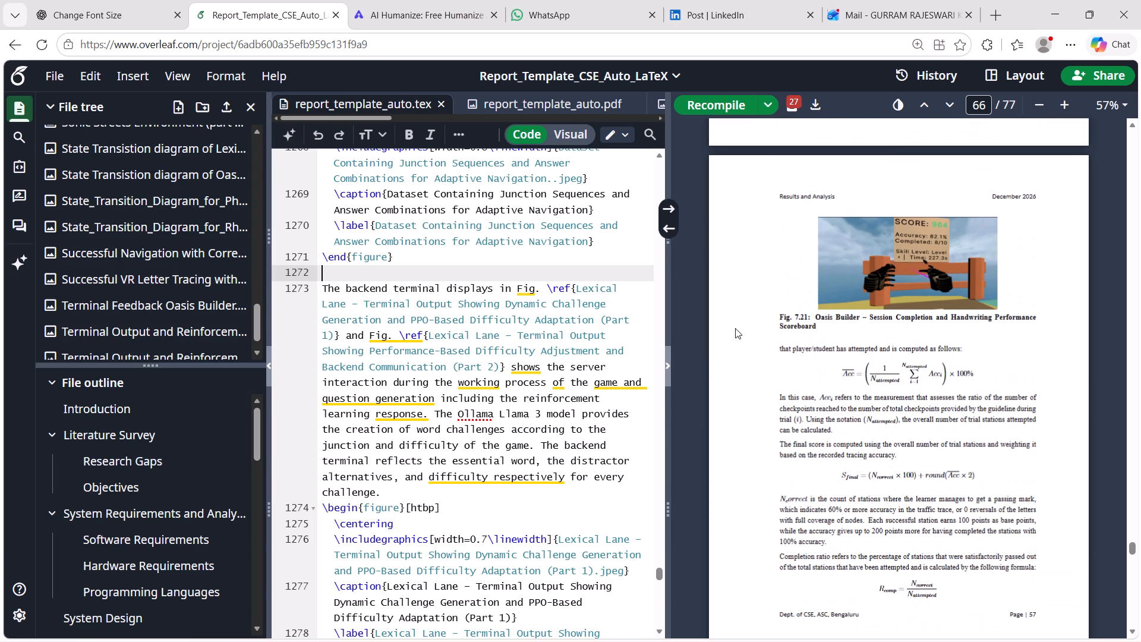
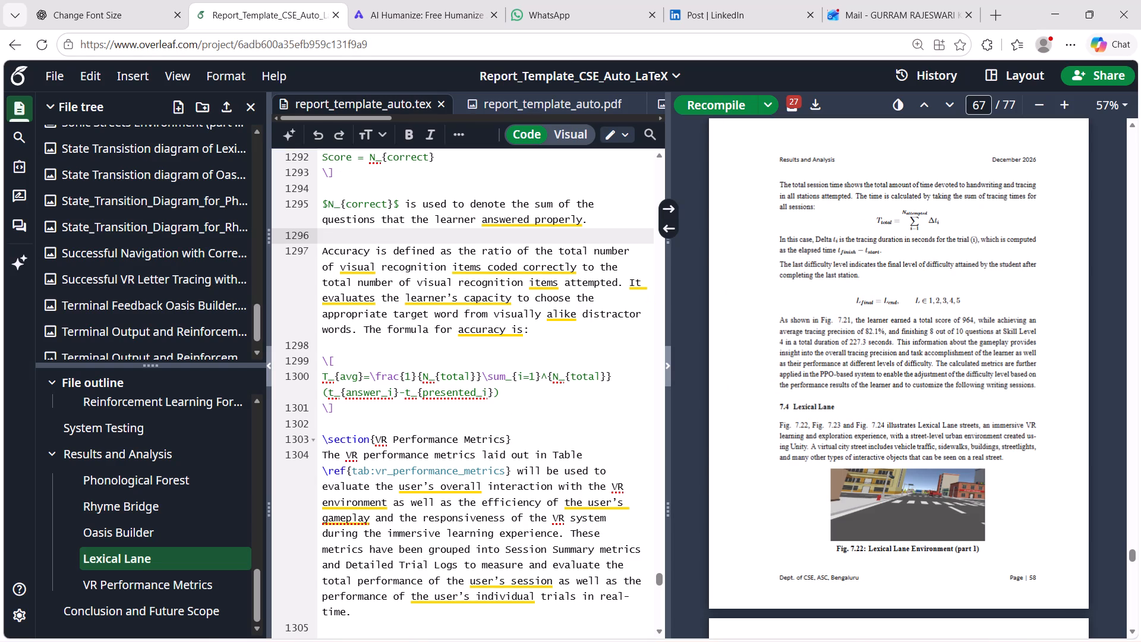
scroll(367, 436, down, 1)
click(338, 363)
key(ctrl+v)
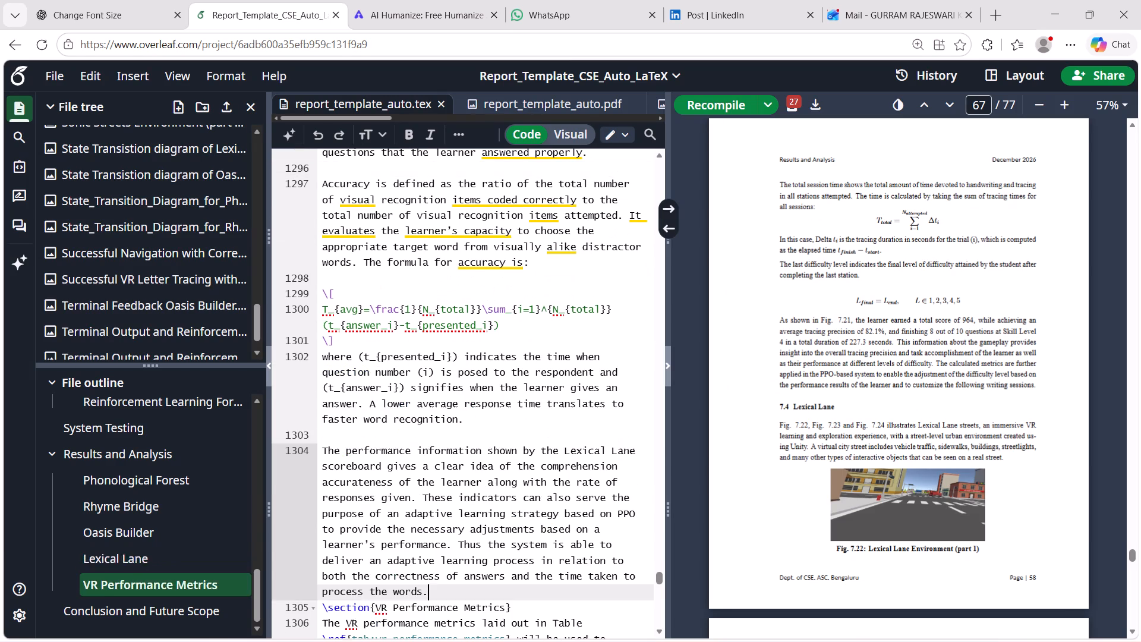
Wrap (t_{presented_i}), (i) and (t_{answer_i}) in the pasted explanation in inline-math dollar signs.
drag(460, 360, 370, 355)
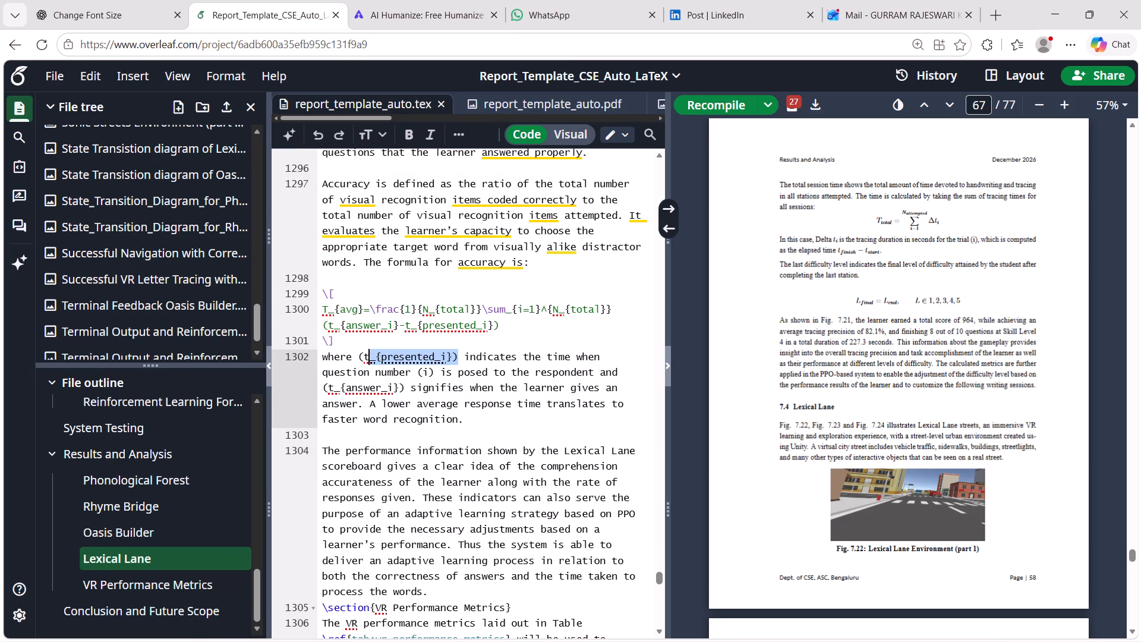
drag(370, 355, 357, 354)
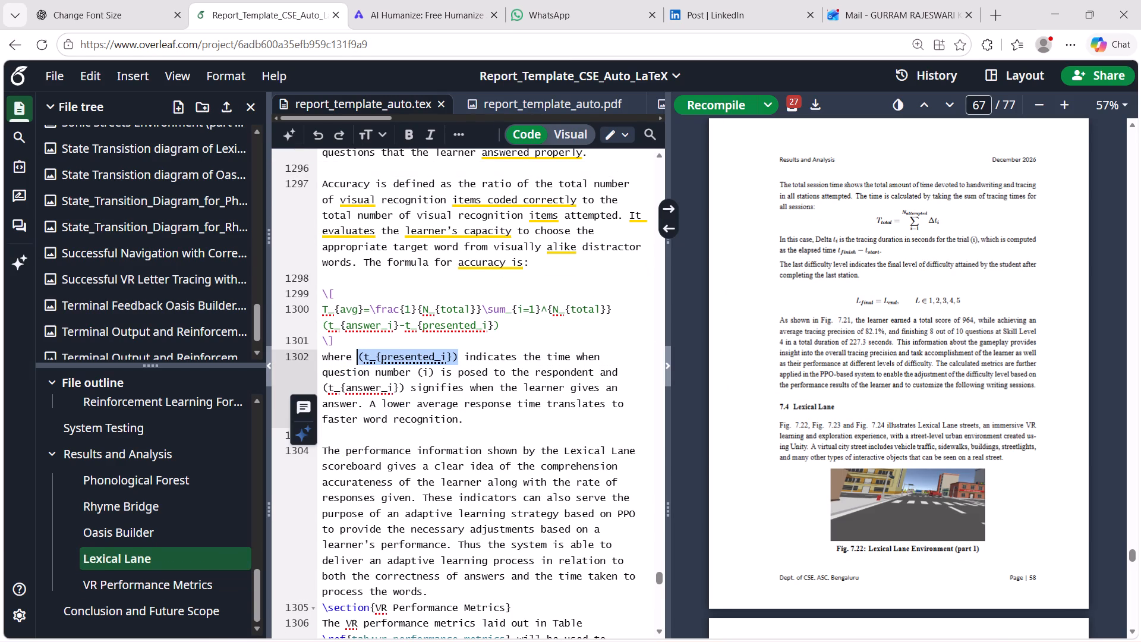
key(shift+dollar)
click(392, 355)
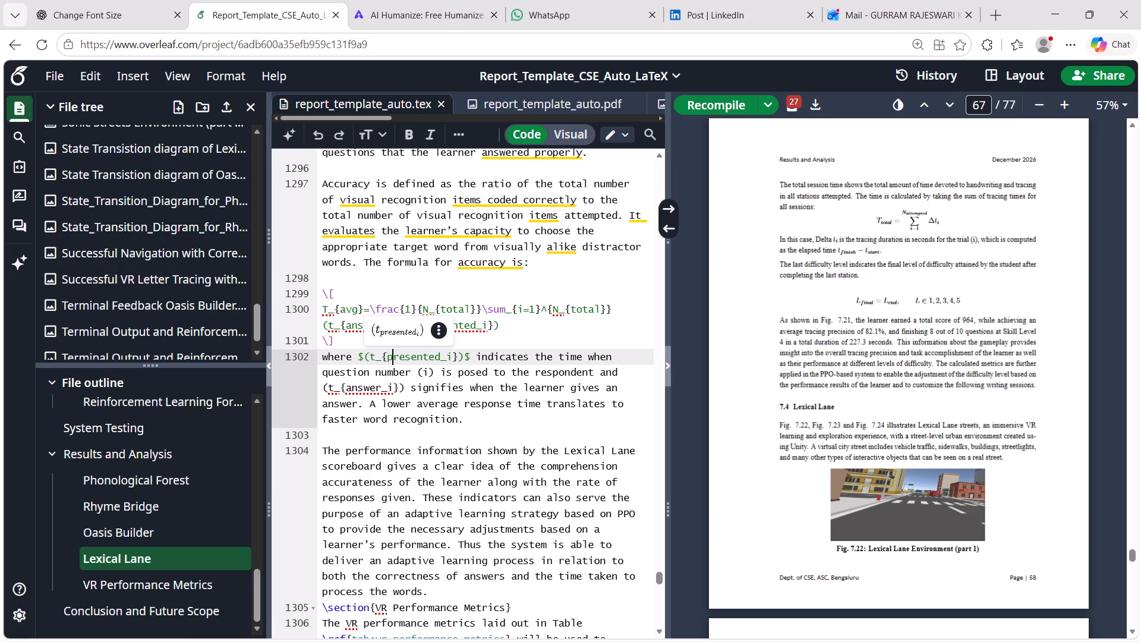
drag(431, 377, 418, 376)
click(436, 372)
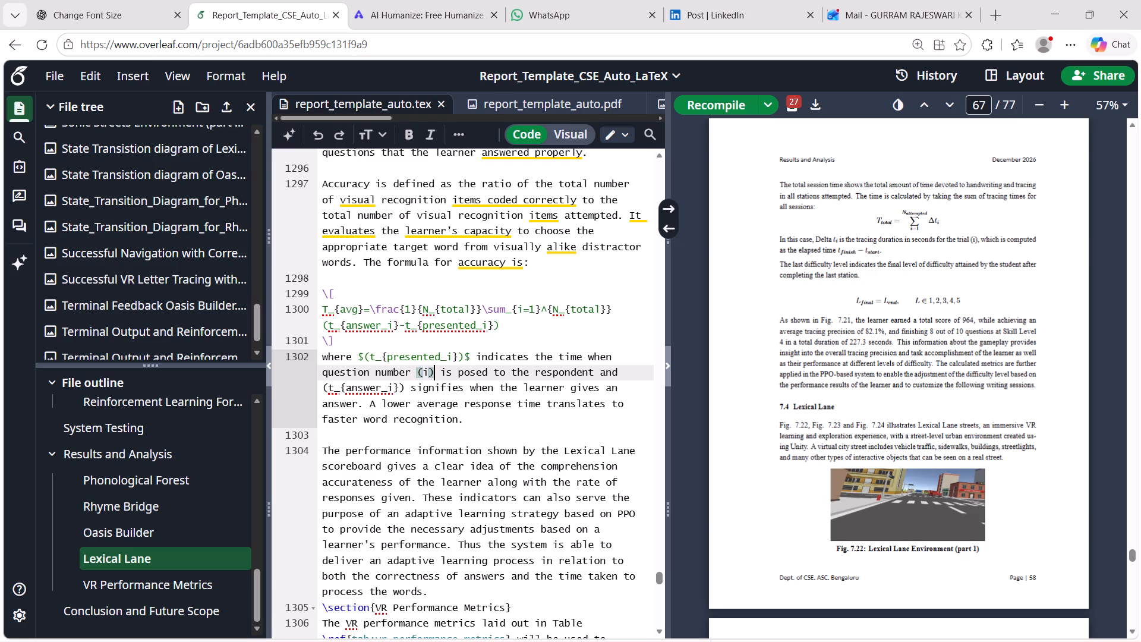
drag(436, 372, 415, 372)
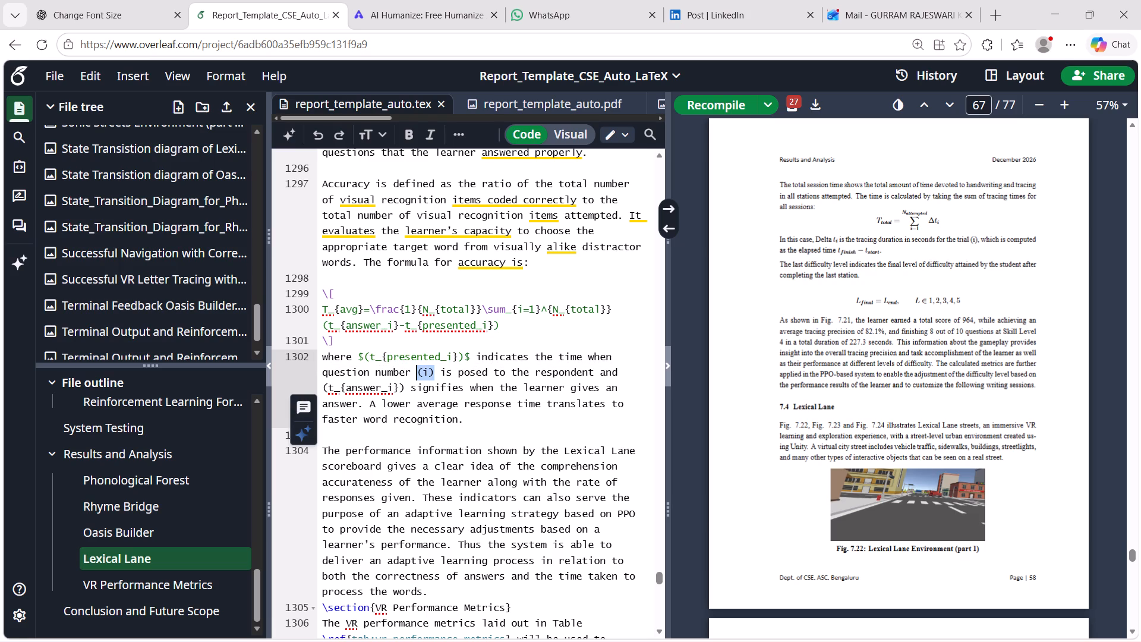
key(shift+dollar)
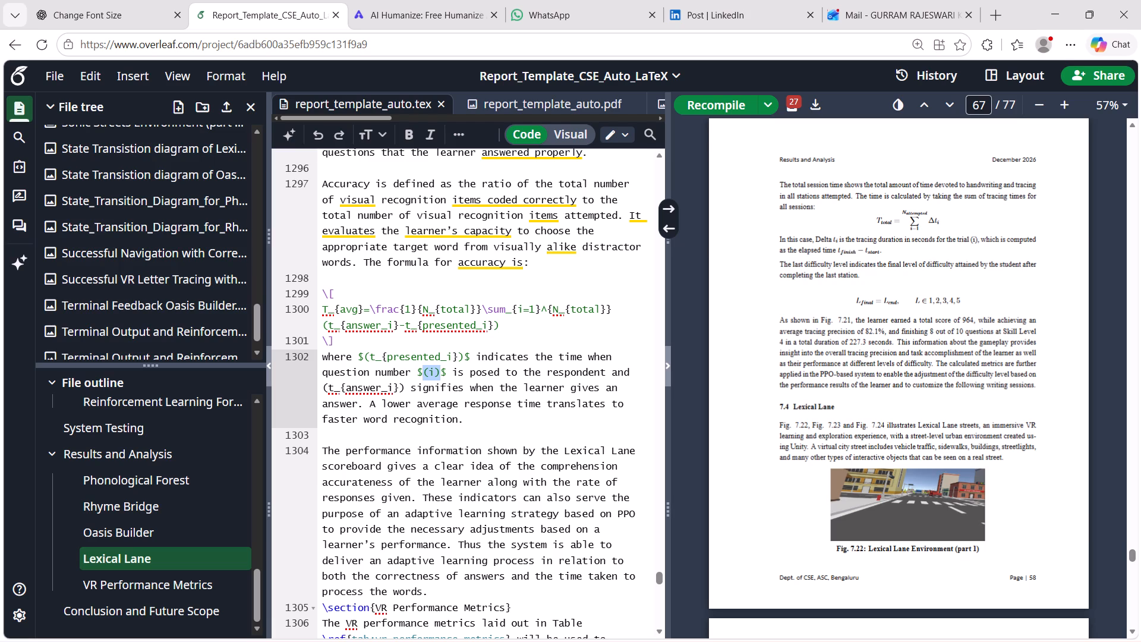
drag(405, 392, 326, 392)
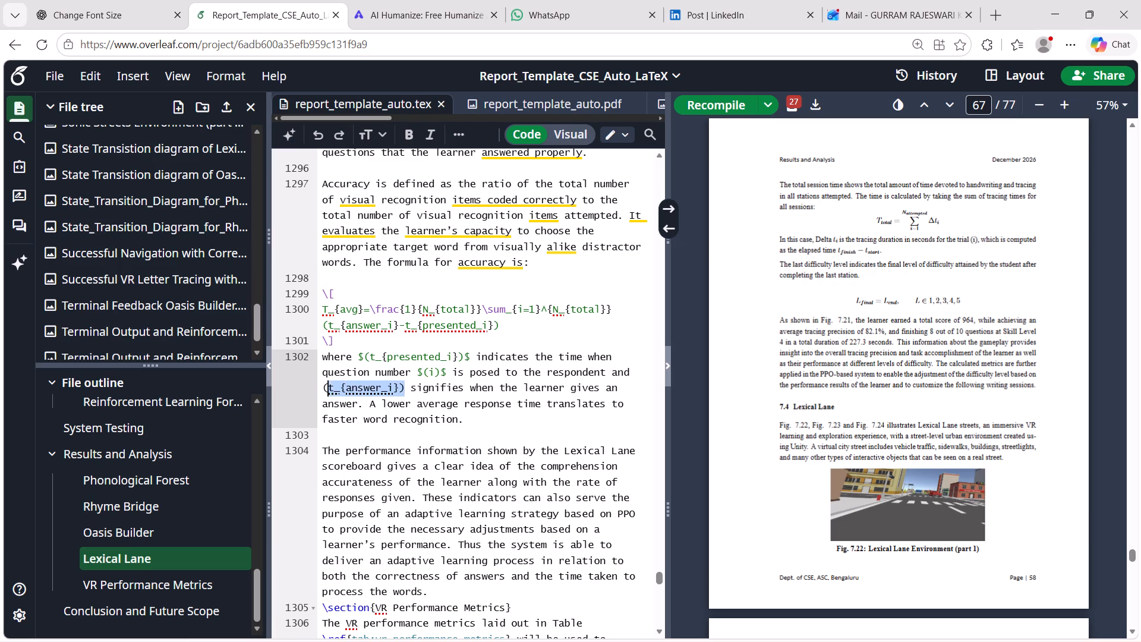
drag(326, 392, 323, 392)
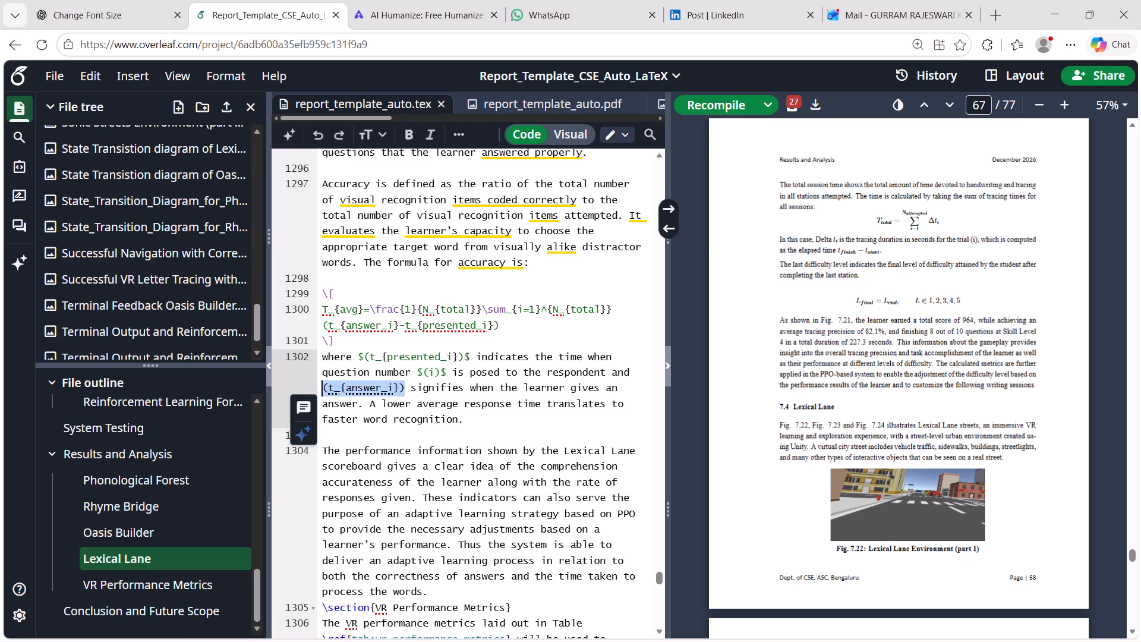
shift+click(323, 392)
key(shift+dollar)
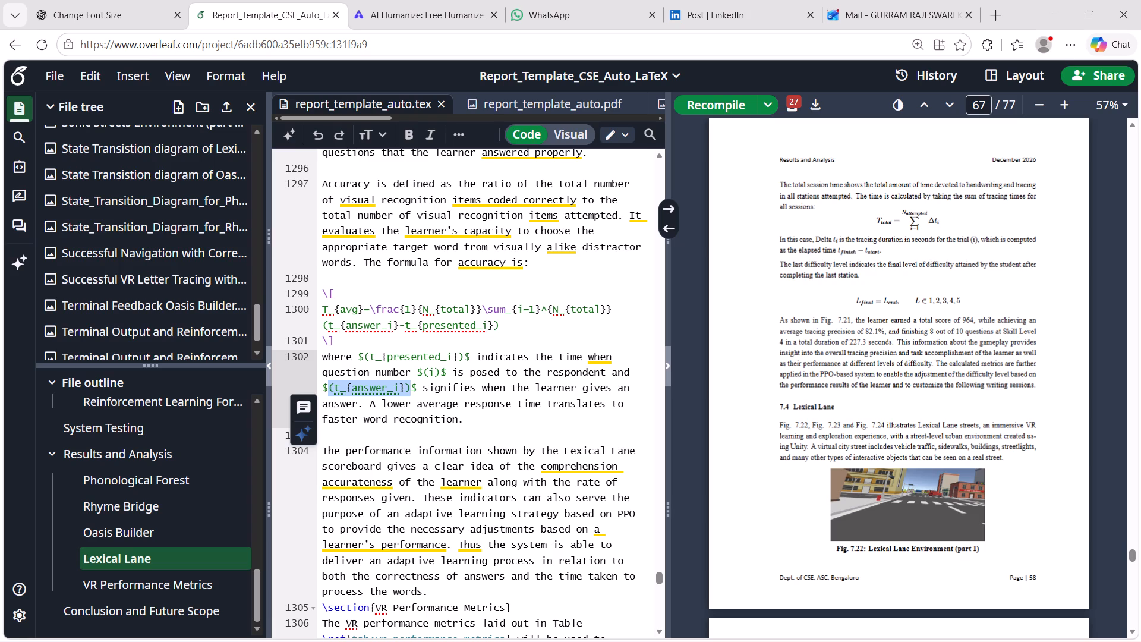
Remove the parentheses around t_{presented_i} and t_{answer_i} inside their inline math, and recompile the report.
click(372, 363)
key(BackSpace)
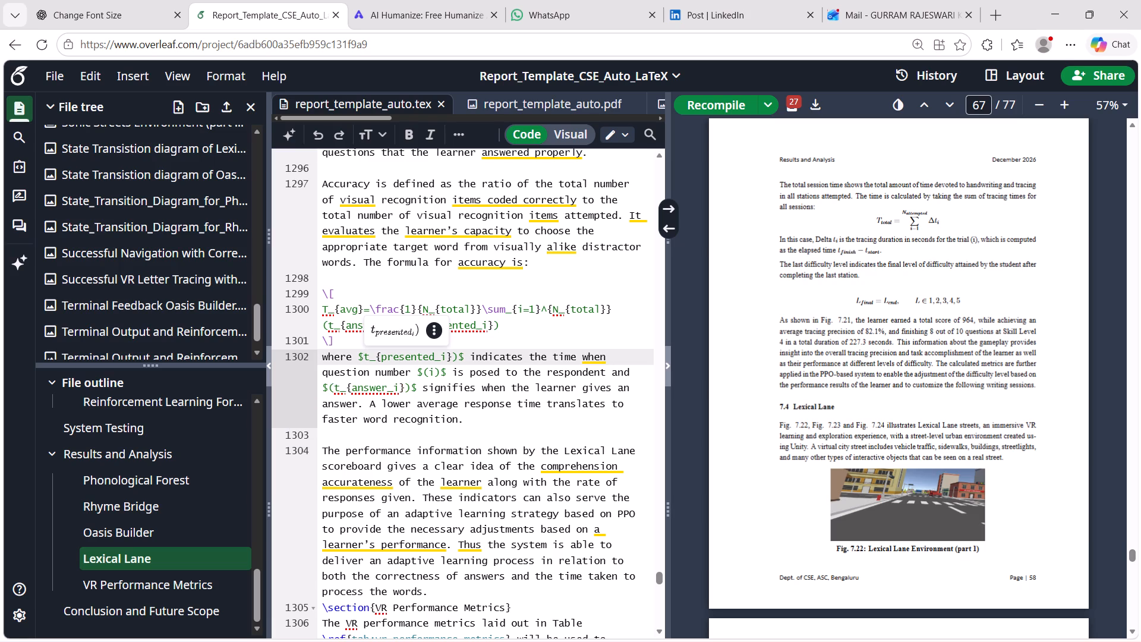
click(458, 359)
key(BackSpace)
key(BackSpace)
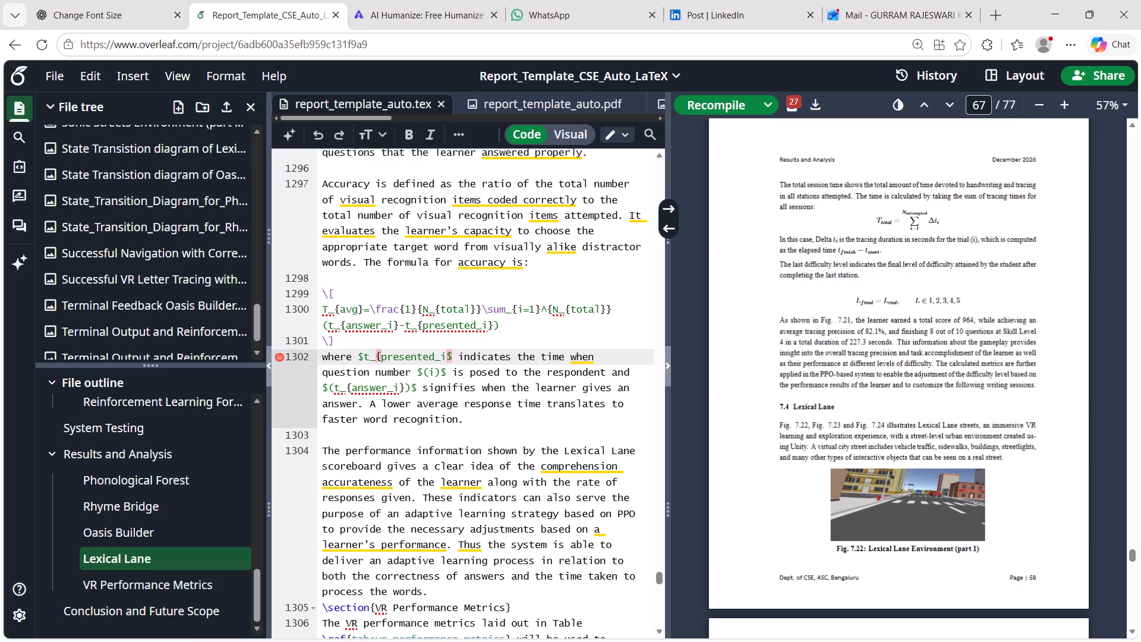
key(ctrl+z)
key(BackSpace)
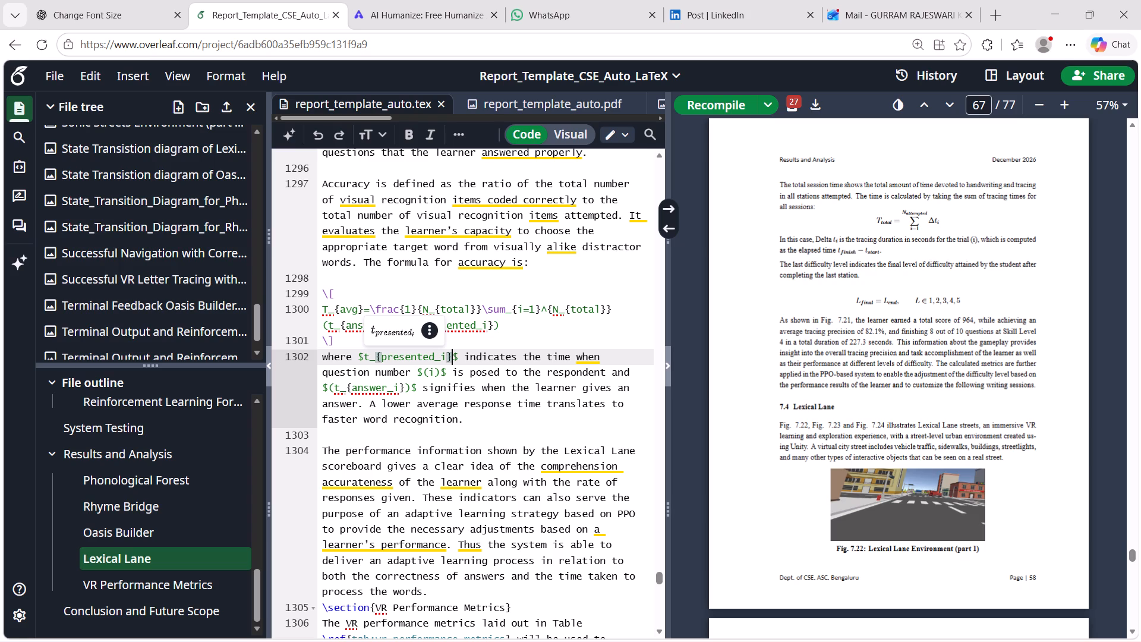
click(333, 389)
key(BackSpace)
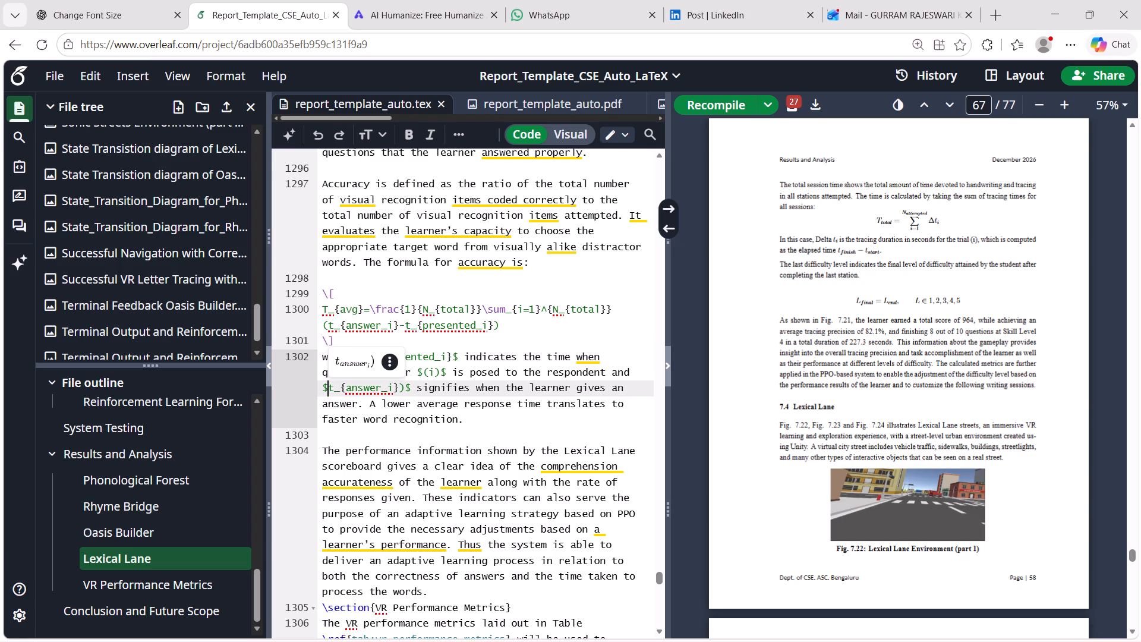
click(409, 381)
key(Left)
key(BackSpace)
key(ctrl+s)
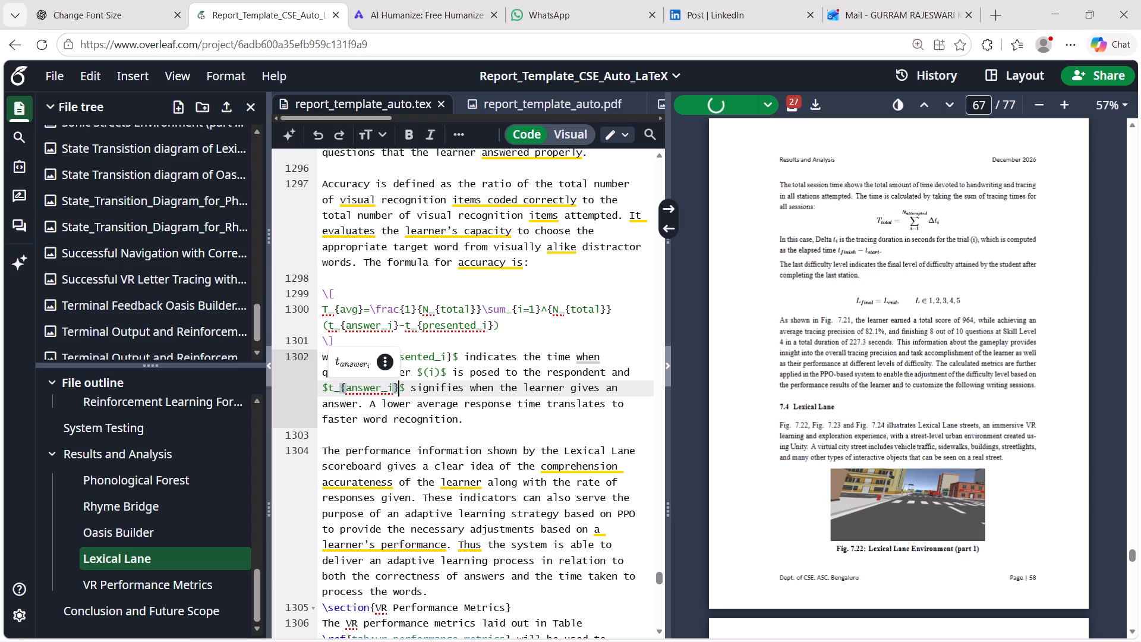
scroll(921, 430, down, 1)
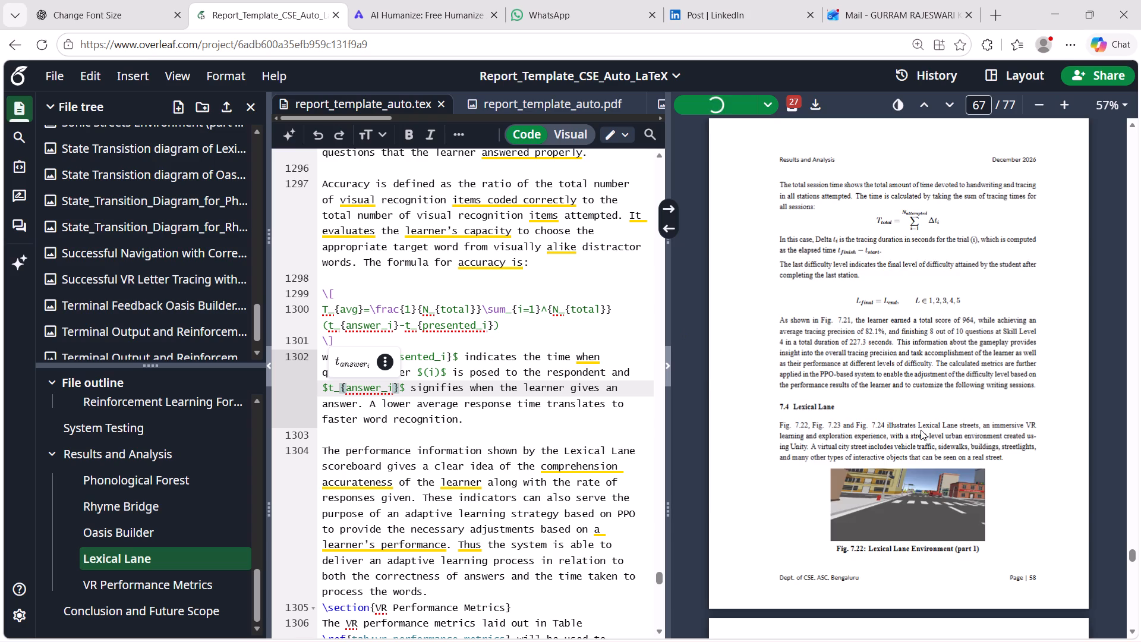
scroll(921, 430, down, 8)
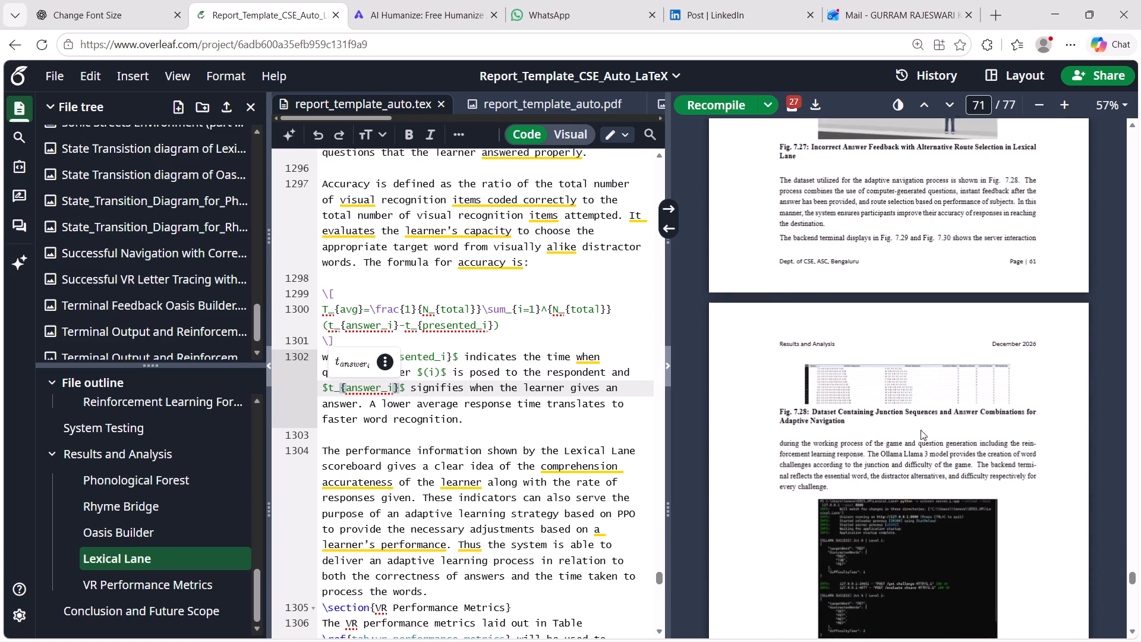
scroll(921, 430, down, 7)
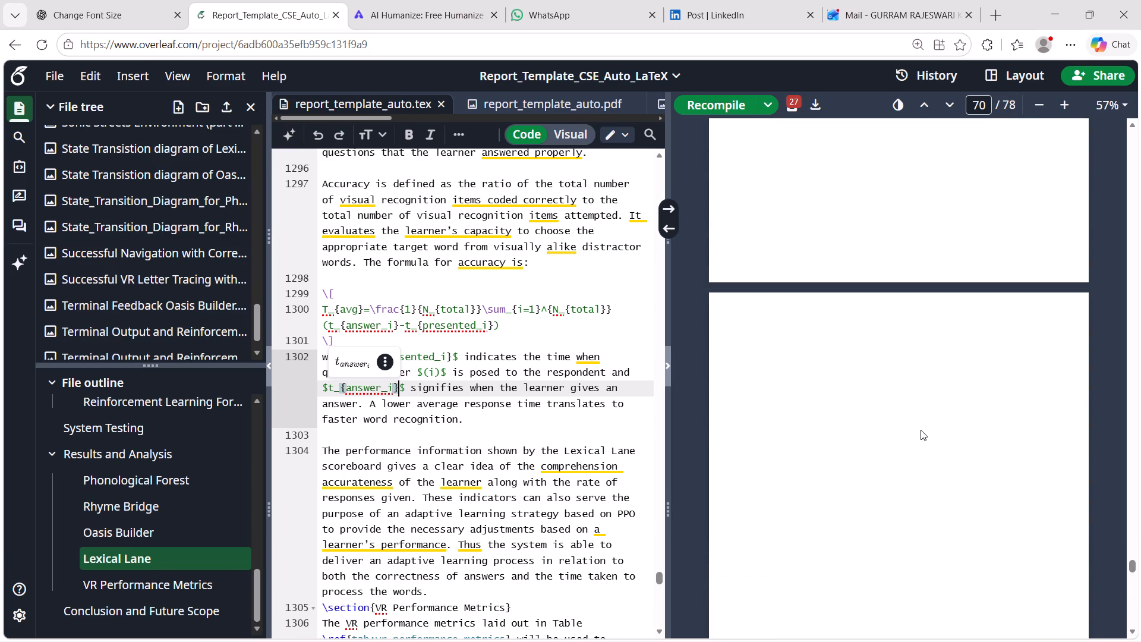
scroll(921, 430, down, 4)
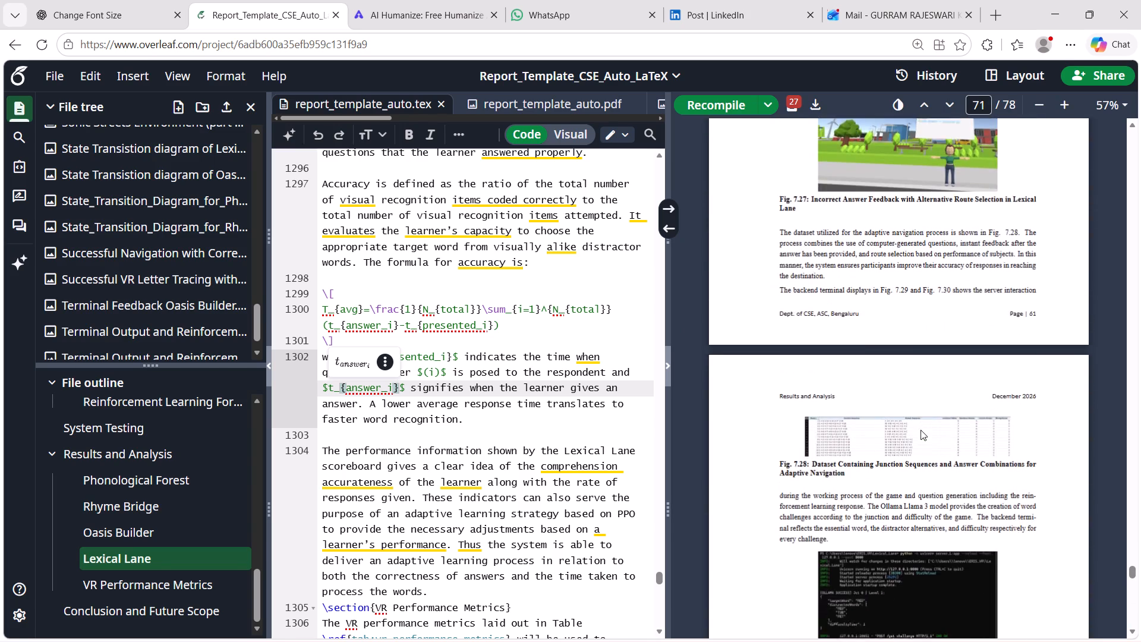
scroll(921, 430, down, 5)
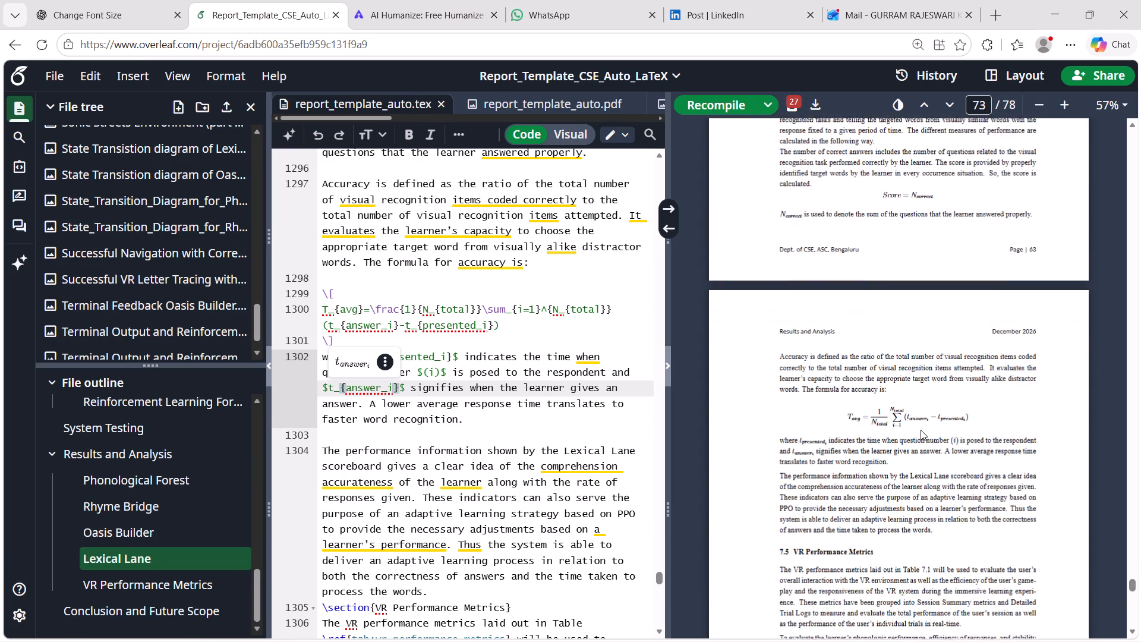
scroll(921, 430, down, 4)
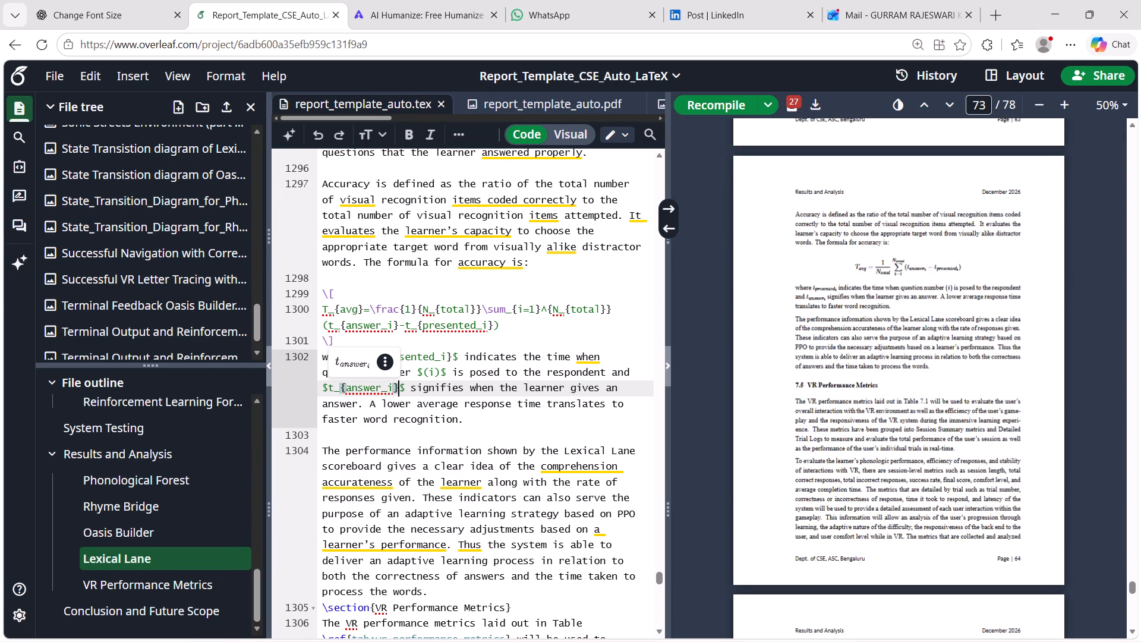
scroll(954, 284, up, 2)
scroll(954, 284, down, 2)
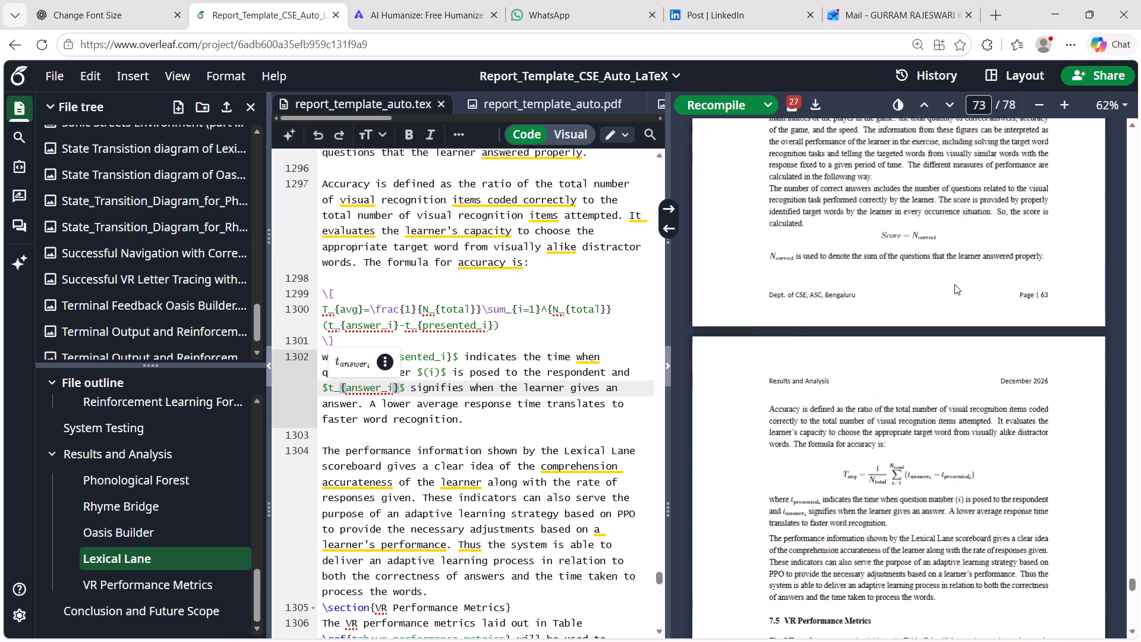
scroll(954, 284, down, 3)
scroll(954, 284, up, 1)
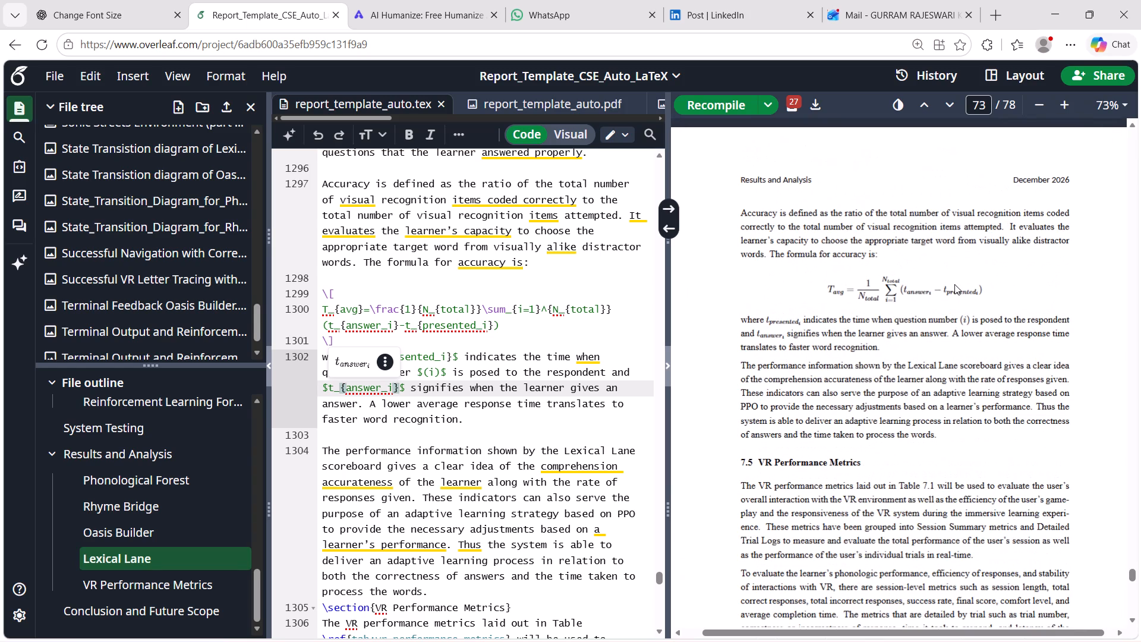
scroll(954, 284, up, 9)
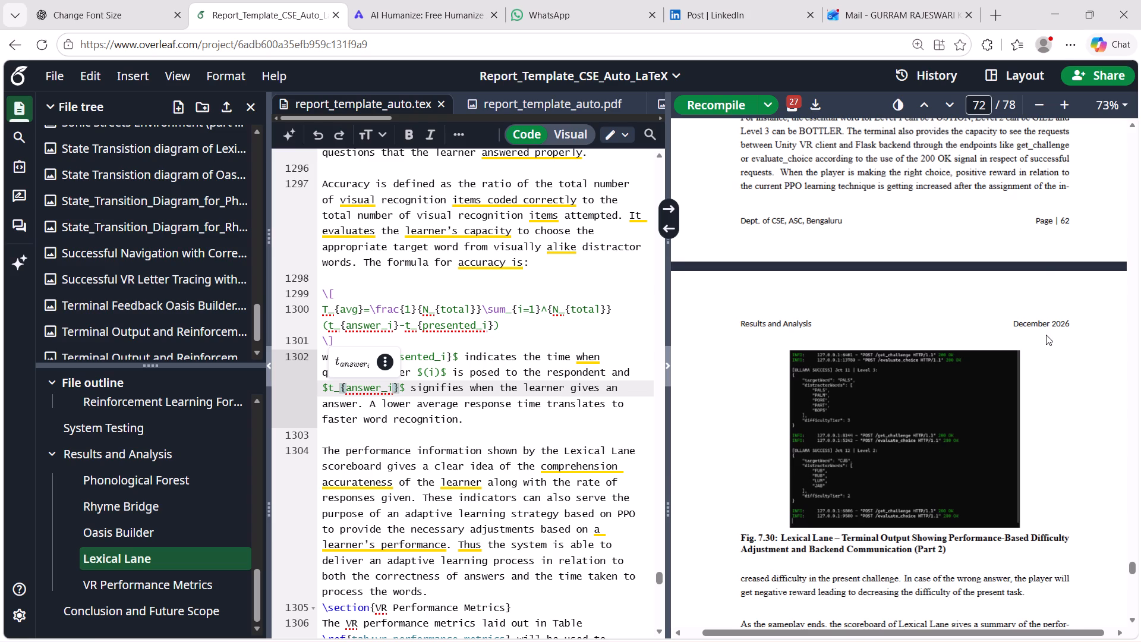
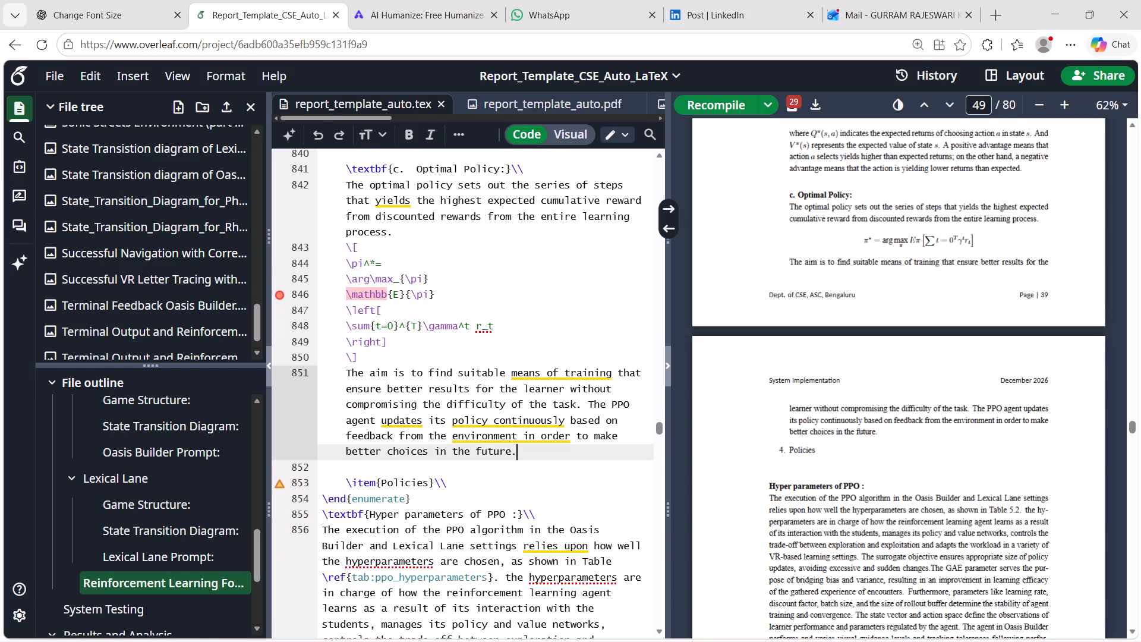
text(\\)
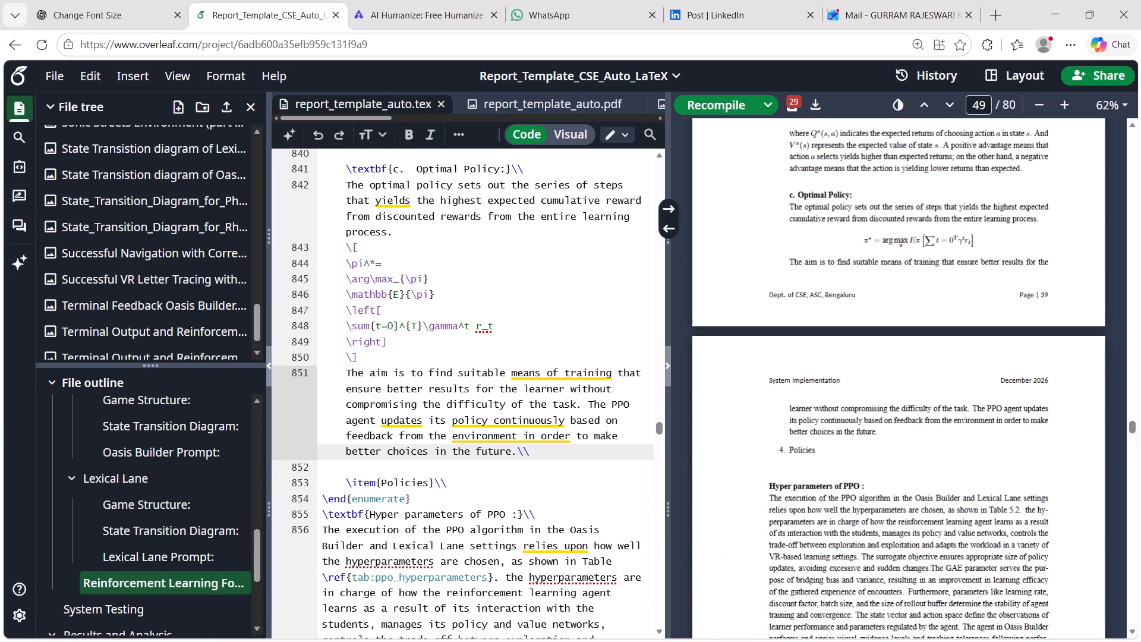
Duplicate the bold "c. Optimal Policy:" heading onto a new line below \item{Policies} and change its letter to a.
click(478, 477)
key(Return)
scroll(463, 257, up, 1)
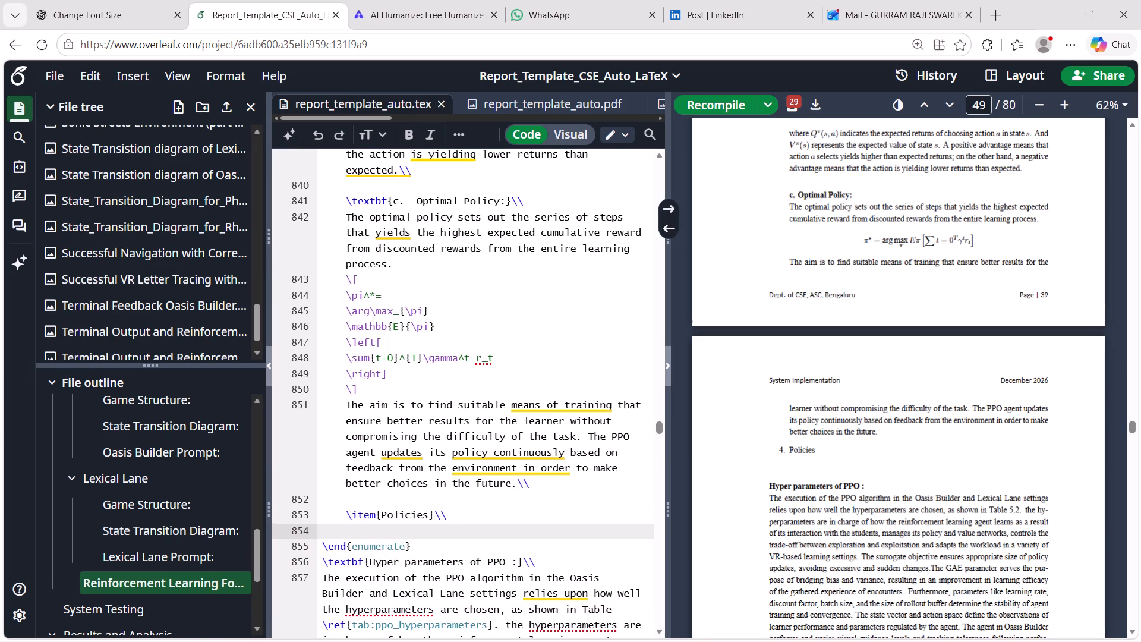
drag(529, 203, 348, 203)
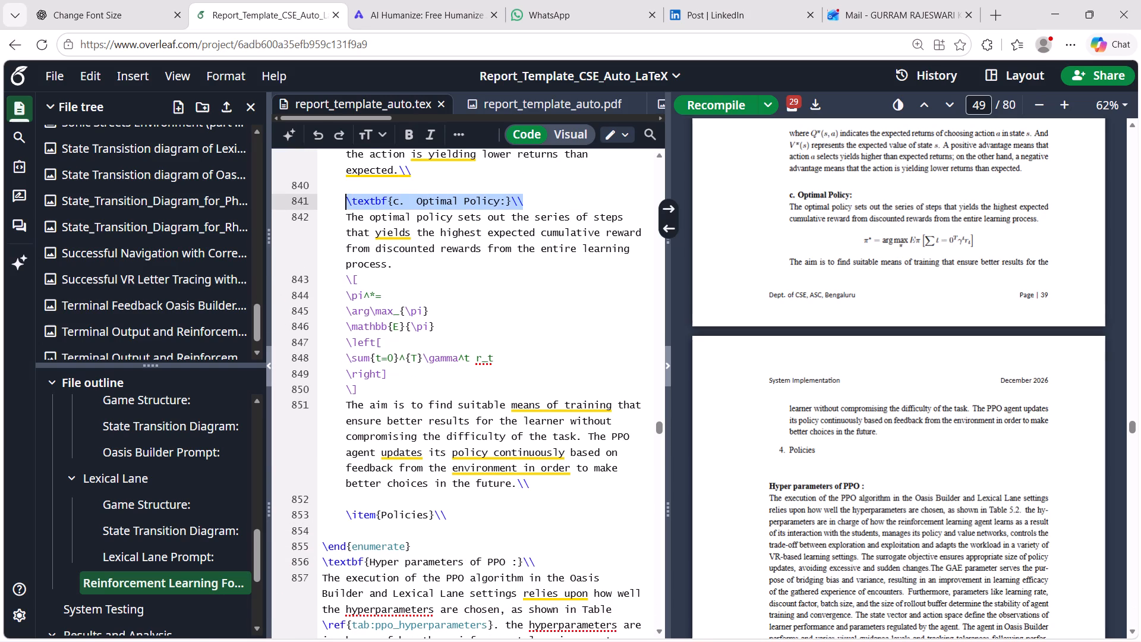
drag(348, 203, 348, 203)
key(ctrl+c)
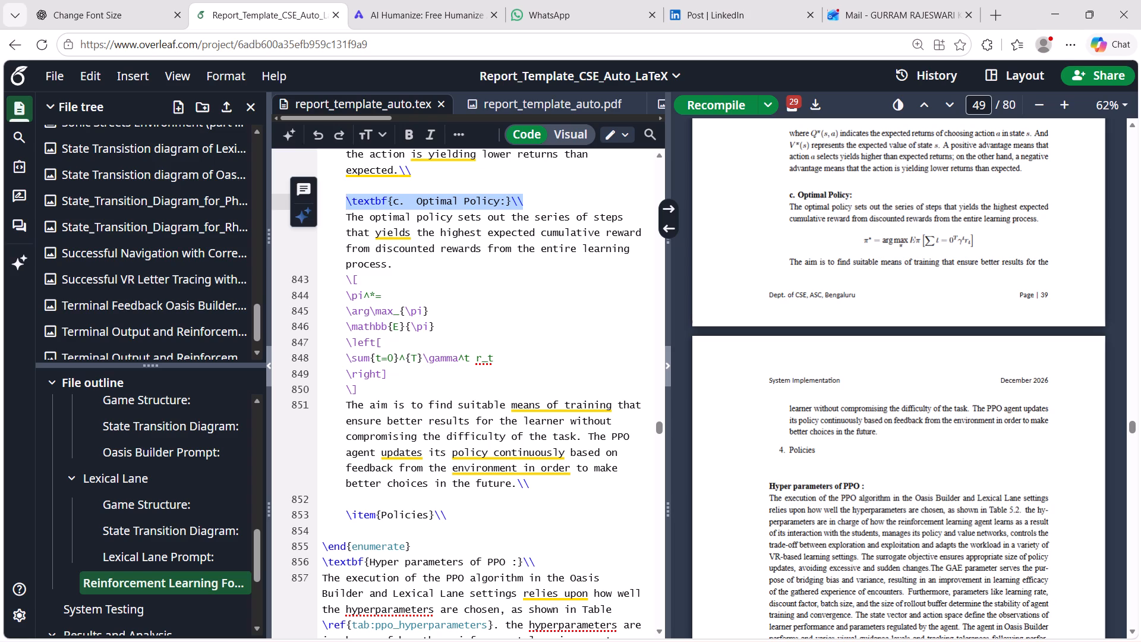
click(370, 526)
key(ctrl+v)
click(401, 534)
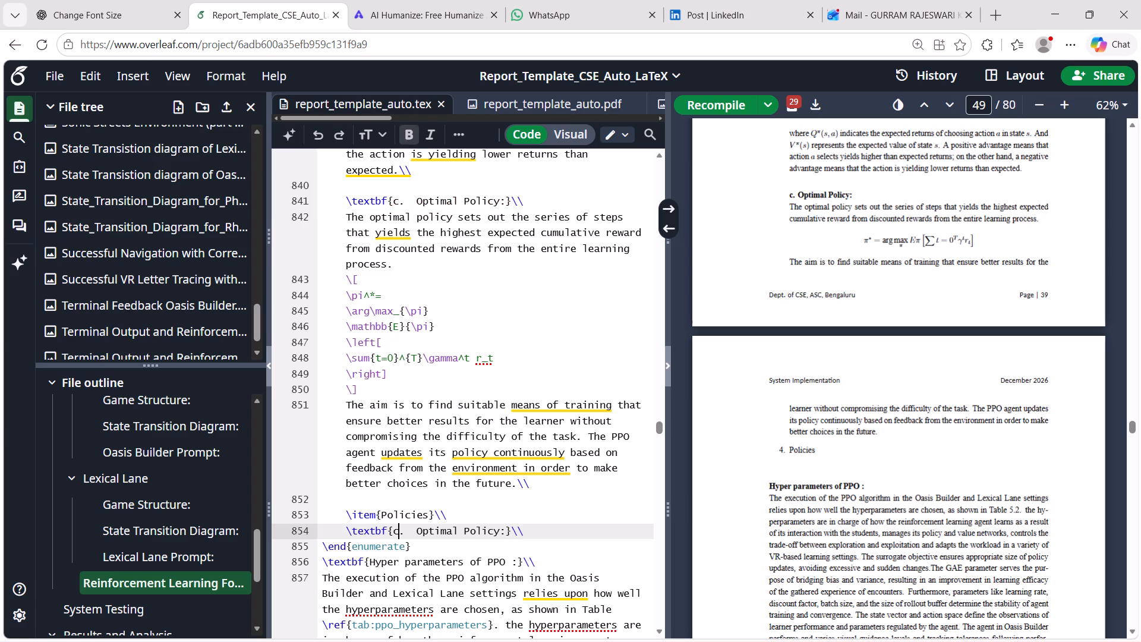
key(BackSpace)
key(a)
Replace the title in the new "a." heading with "PPO Policy ((\pi_\theta)):" copied from ChatGPT's Policies of PPO text.
click(393, 0)
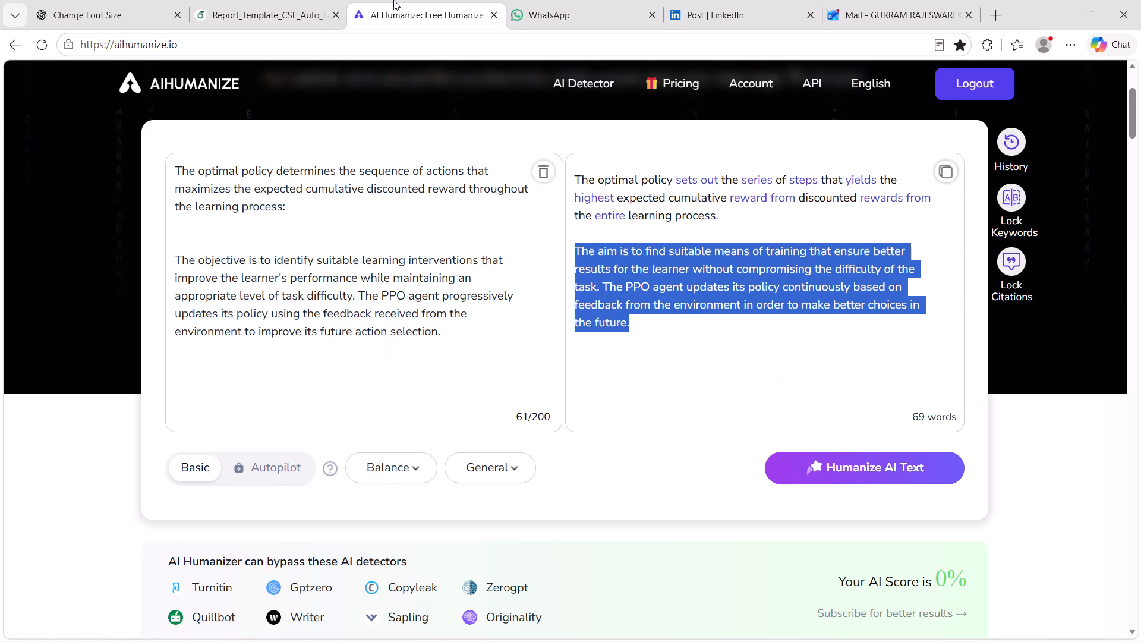
click(124, 8)
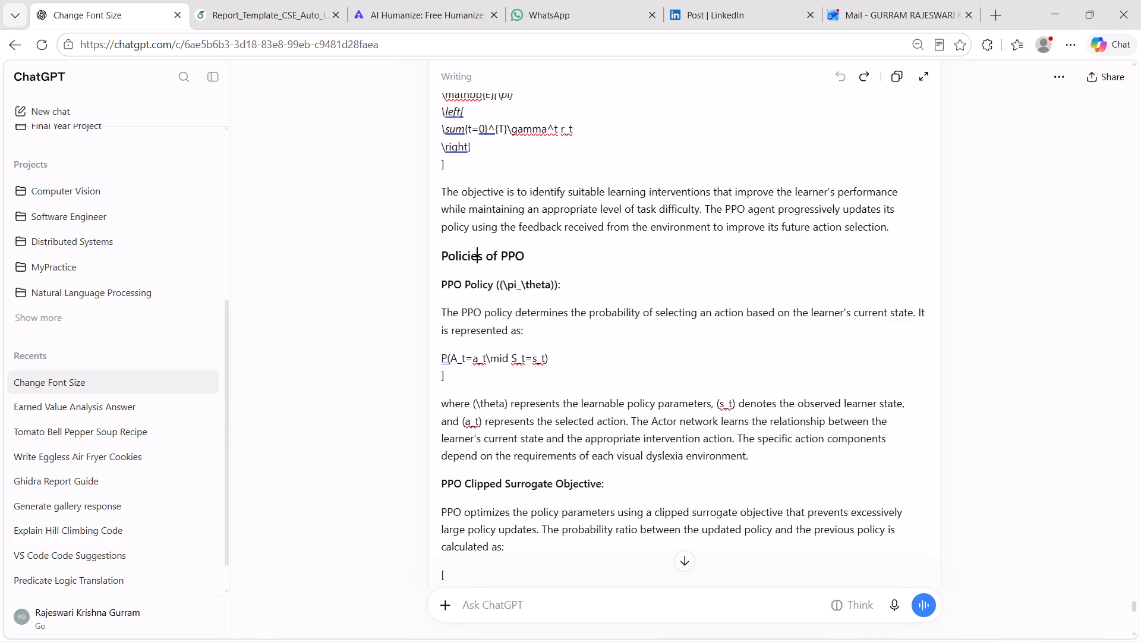
drag(560, 285, 437, 289)
key(ctrl+c)
key(alt+space)
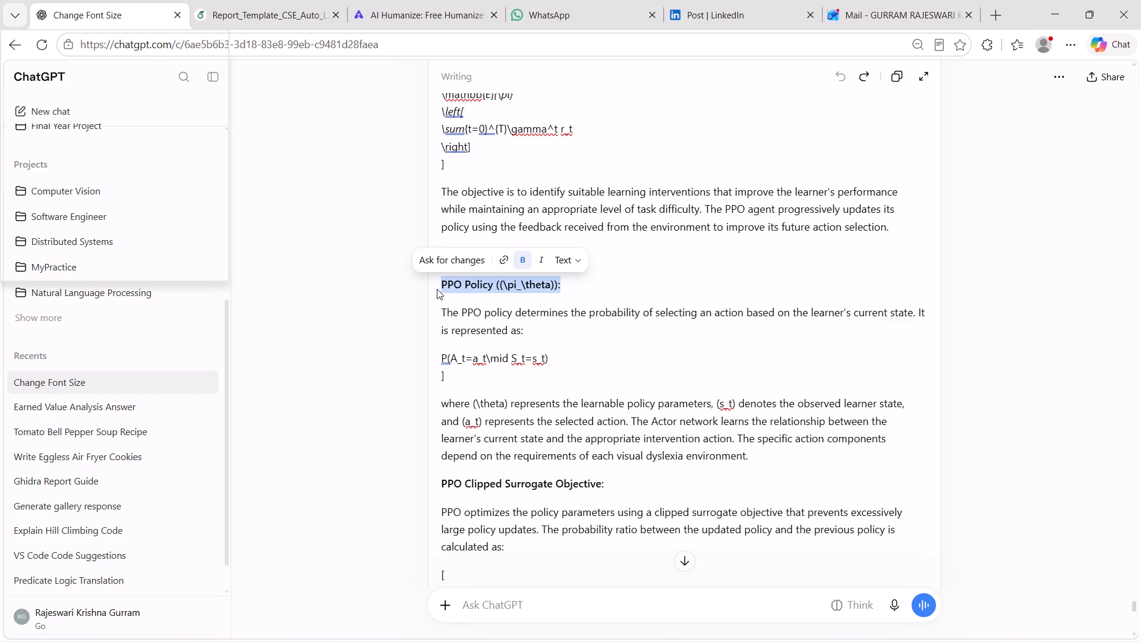
key(alt+Tab)
click(289, 300)
click(252, 0)
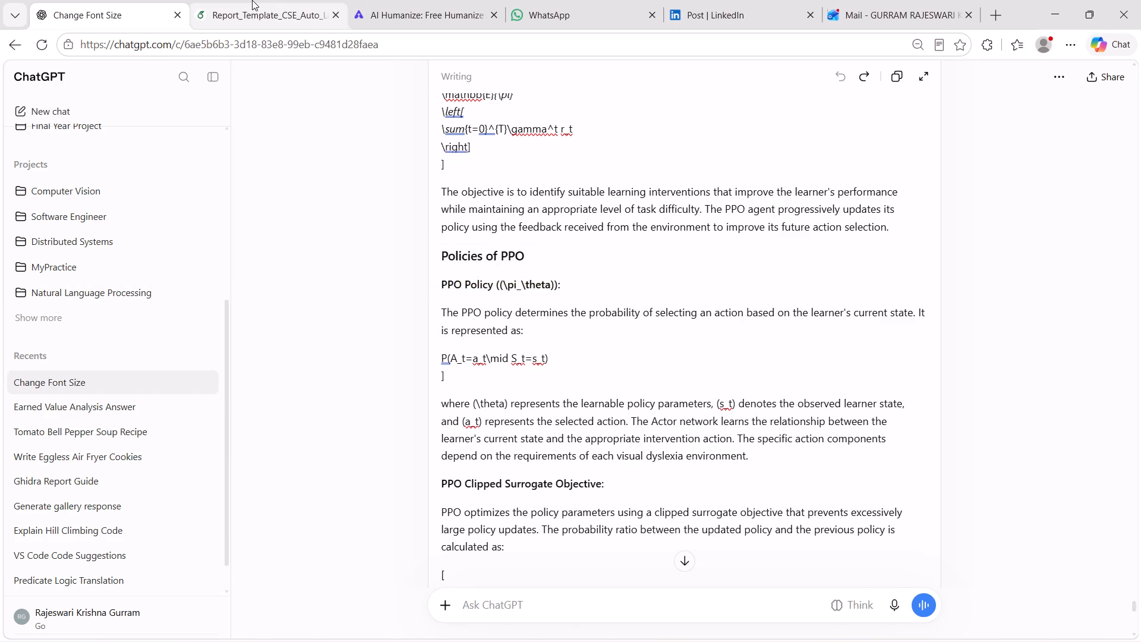
drag(505, 531, 449, 534)
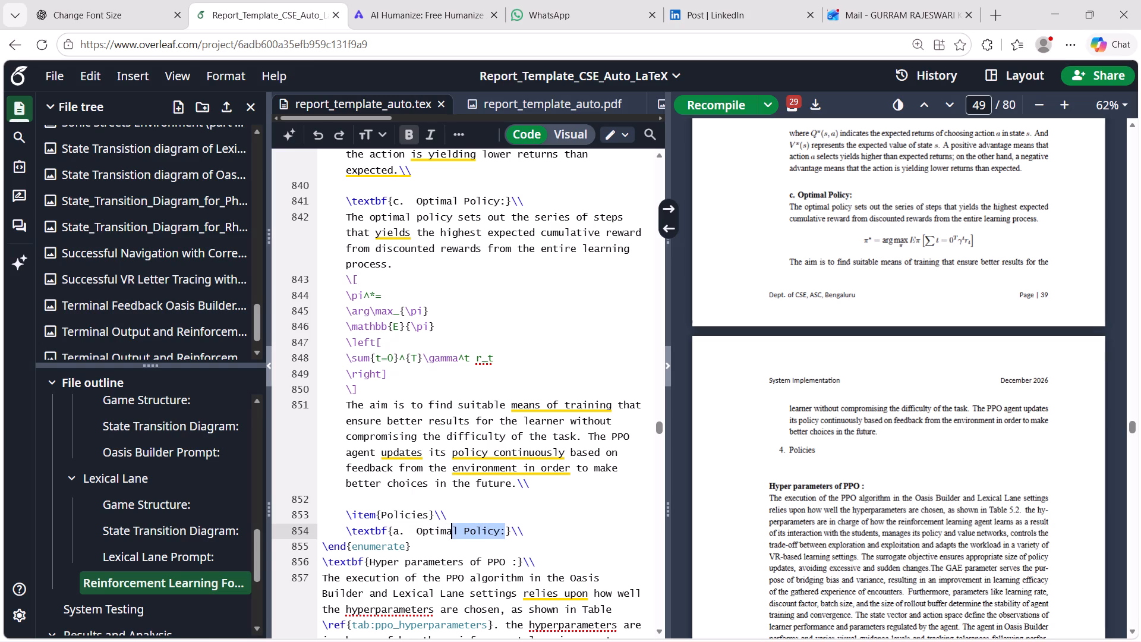
drag(449, 534, 418, 534)
key(ctrl+v)
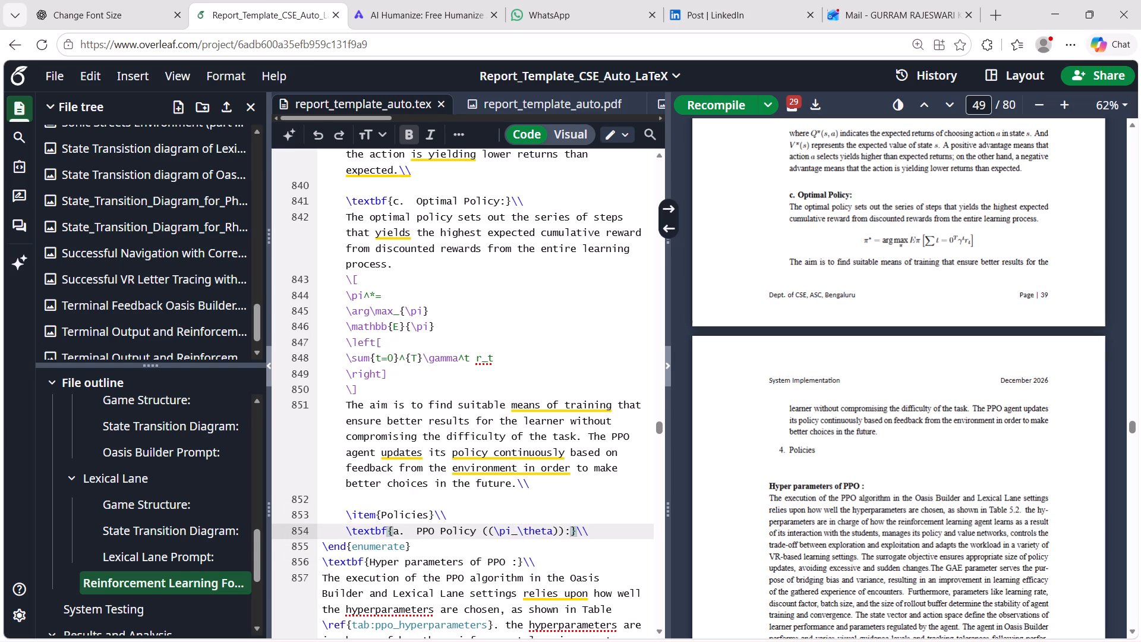
Remove all parentheses around \pi_\theta in the PPO Policy heading and wrap it as inline math, $\pi_\theta$.
click(488, 536)
key(BackSpace)
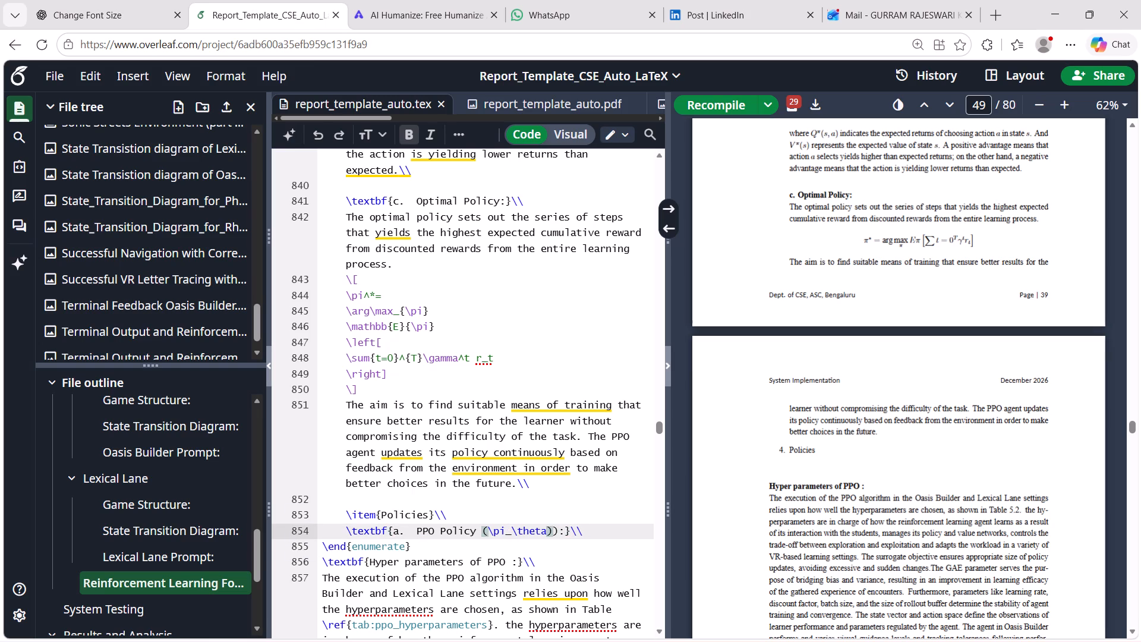
click(553, 534)
key(BackSpace)
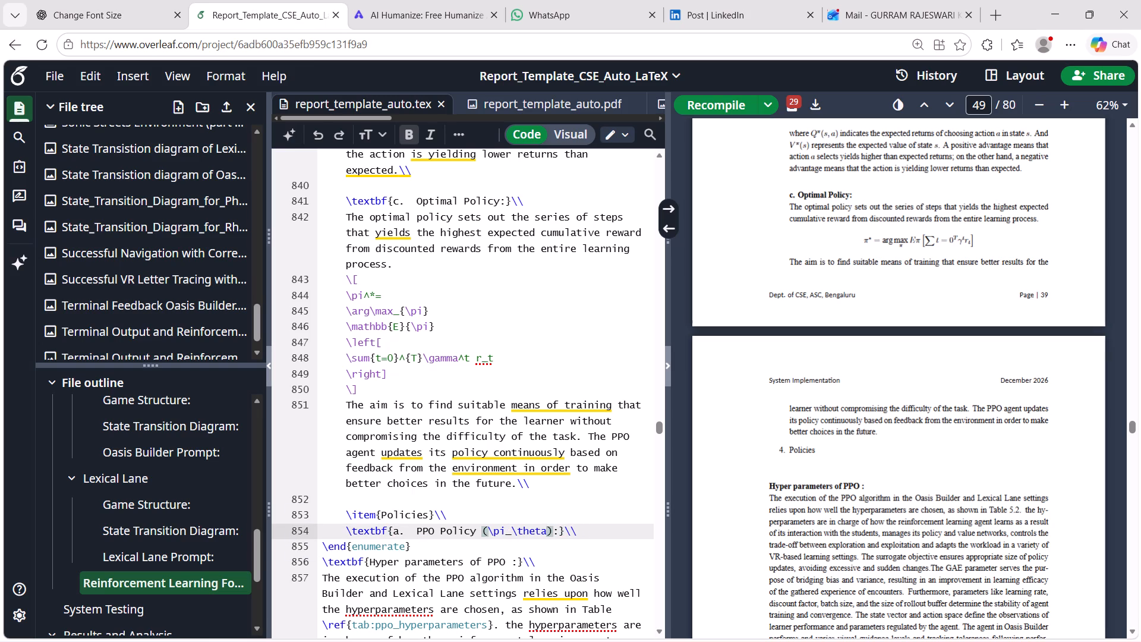
click(553, 534)
key(BackSpace)
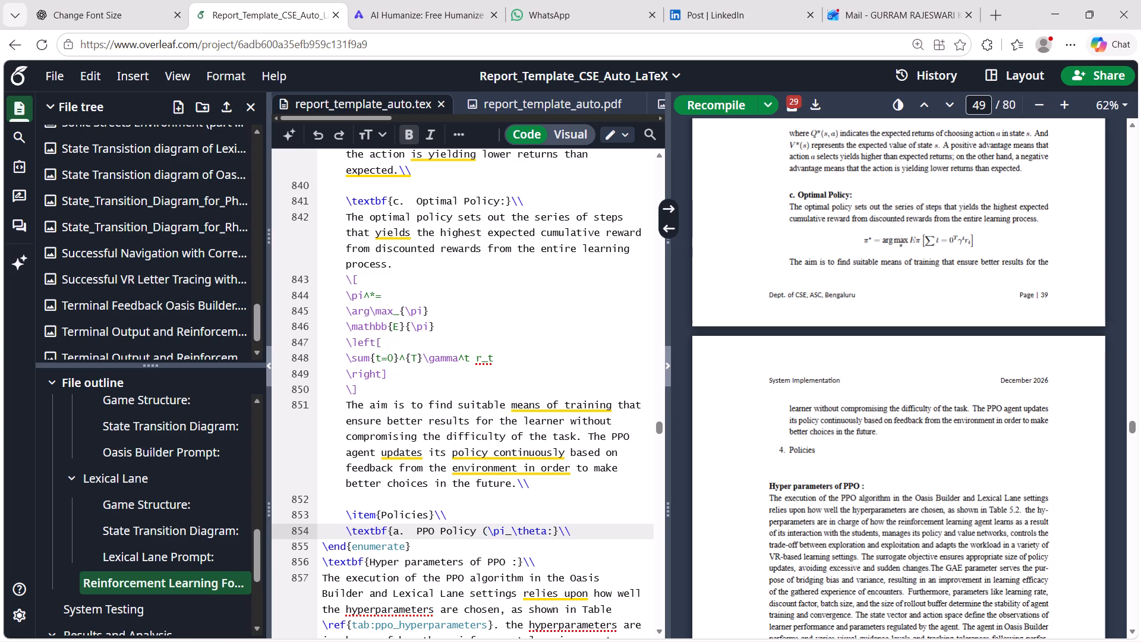
click(488, 536)
key(BackSpace)
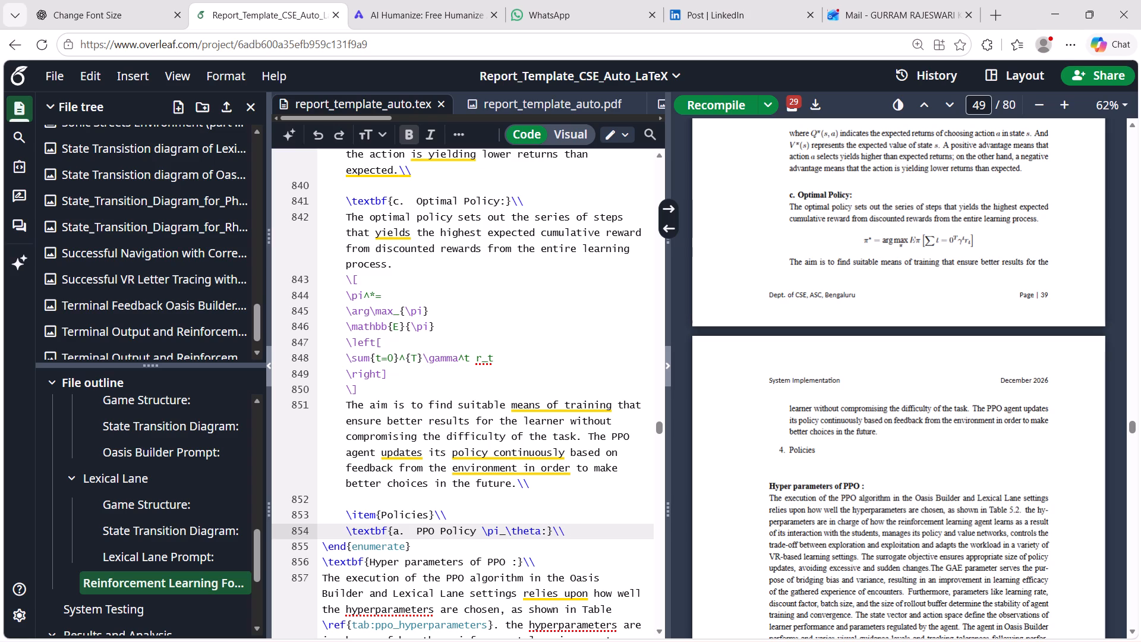
click(544, 532)
click(541, 532)
drag(541, 532, 483, 531)
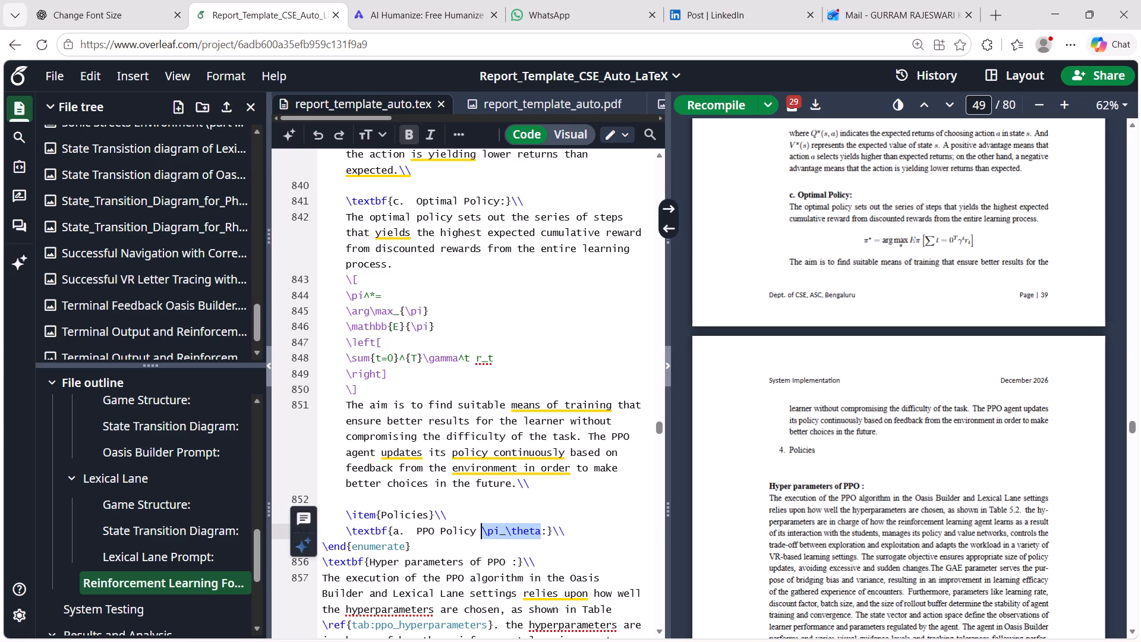
key(shift+dollar)
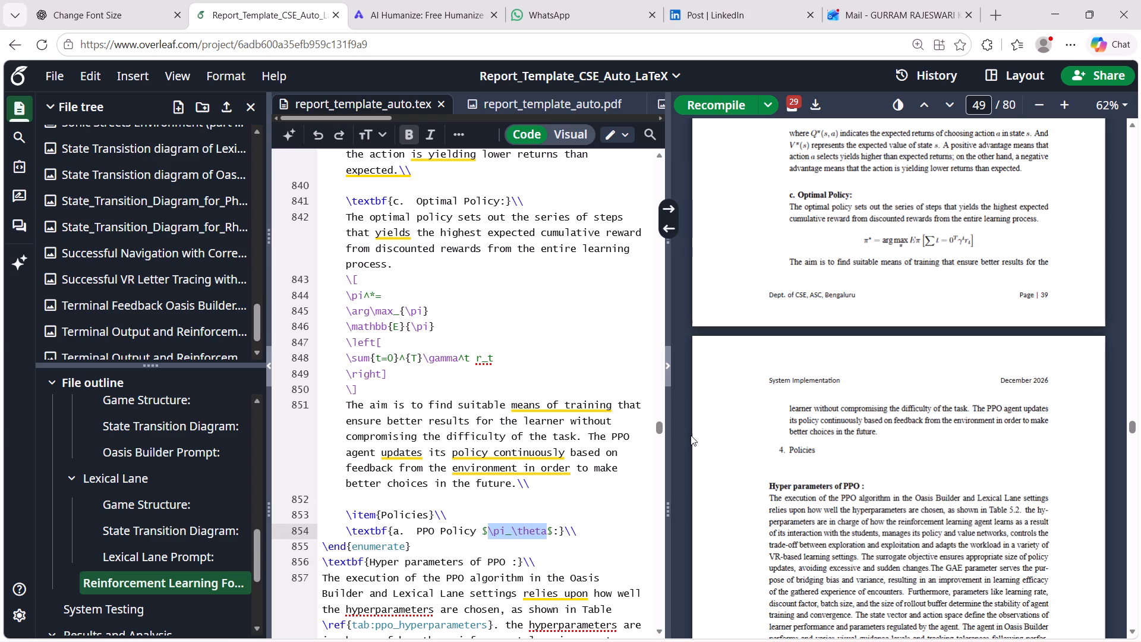
click(518, 503)
click(505, 524)
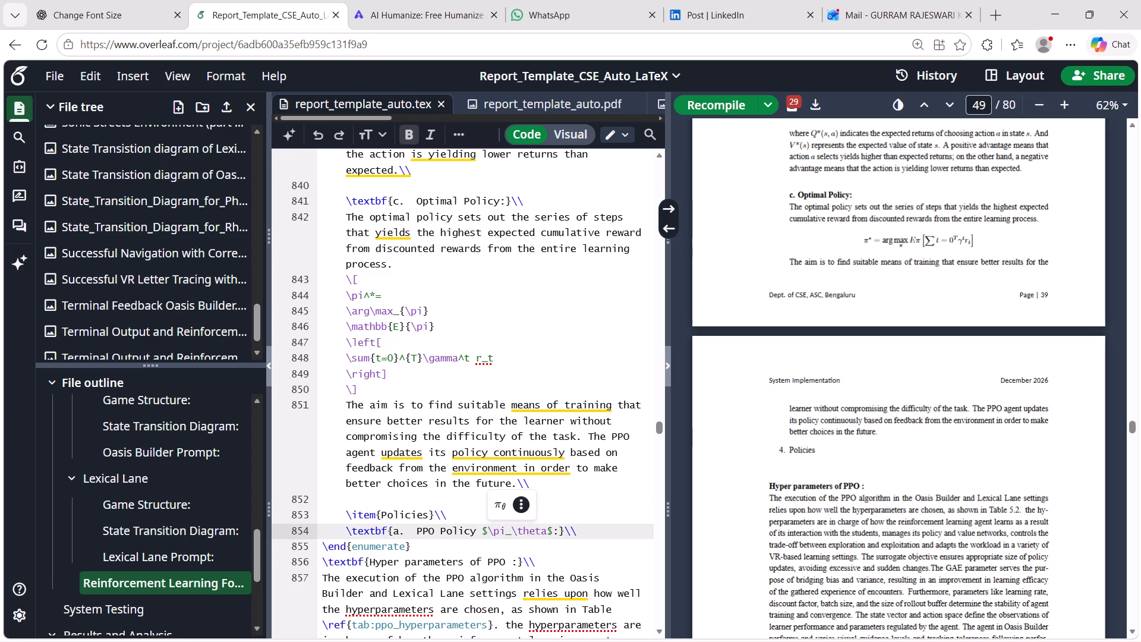
Put parentheses inside the heading's inline math to make it $(\pi_\theta)$, and recompile the report.
click(488, 528)
key(shift+parenleft)
key(Right)
key(Right)
key(Right)
key(Right)
key(Right)
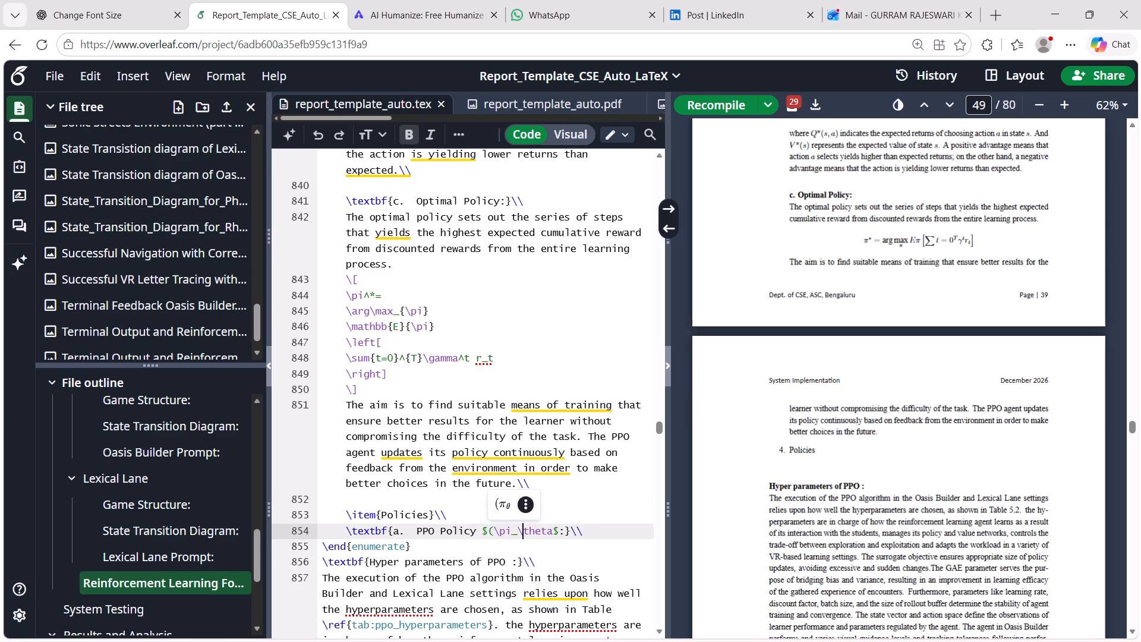
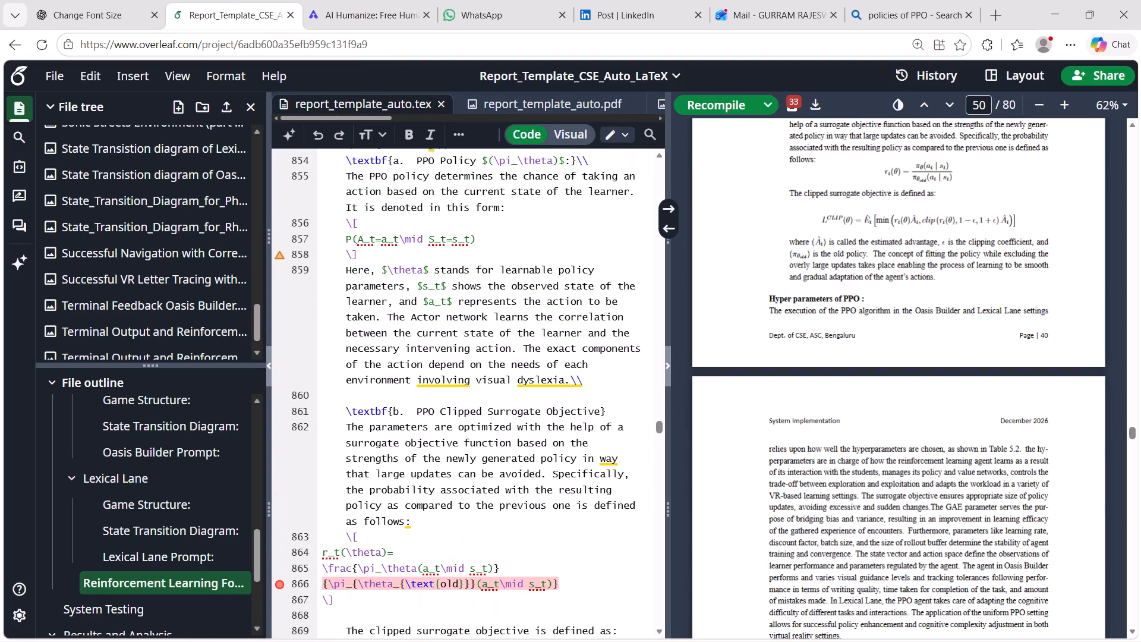
scroll(415, 400, up, 1)
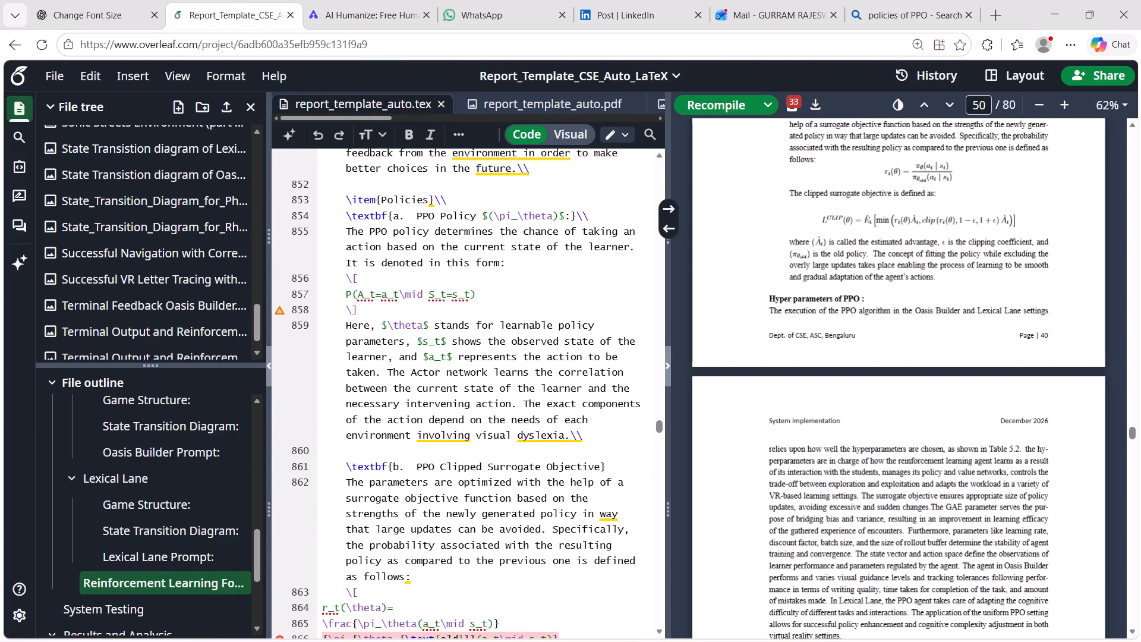
drag(611, 466, 345, 467)
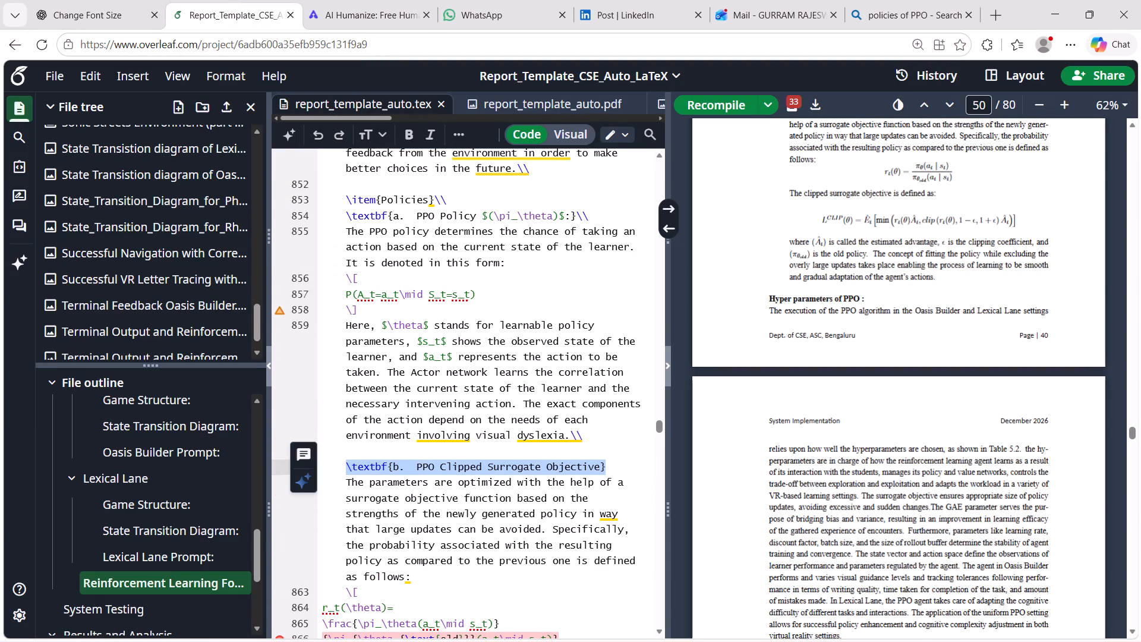
key(ctrl+c)
scroll(509, 565, down, 3)
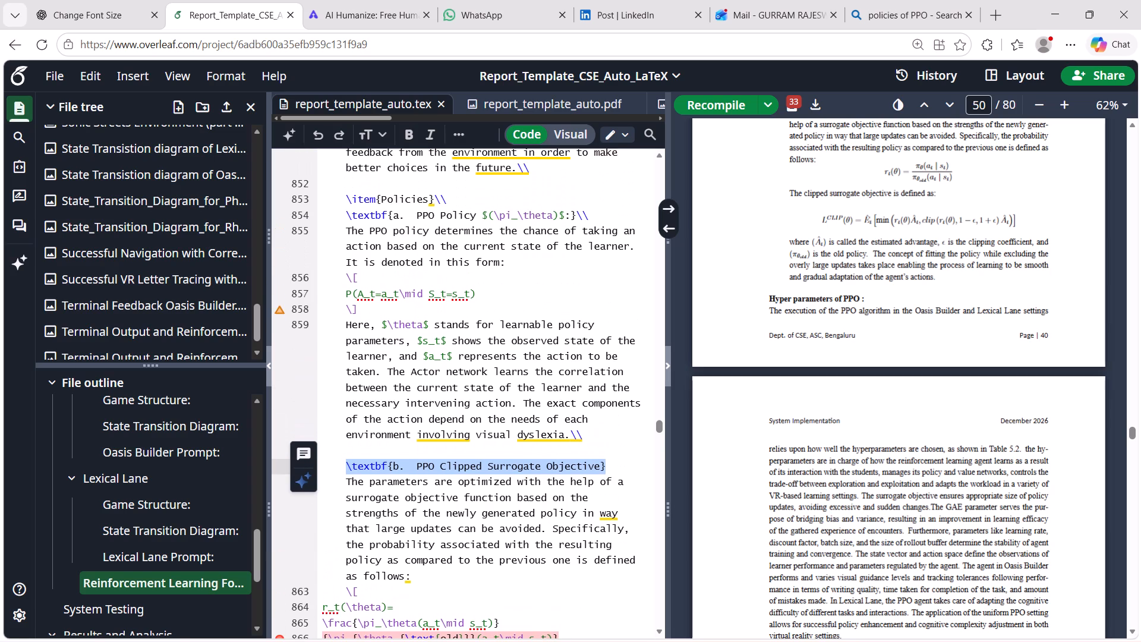
scroll(509, 565, down, 4)
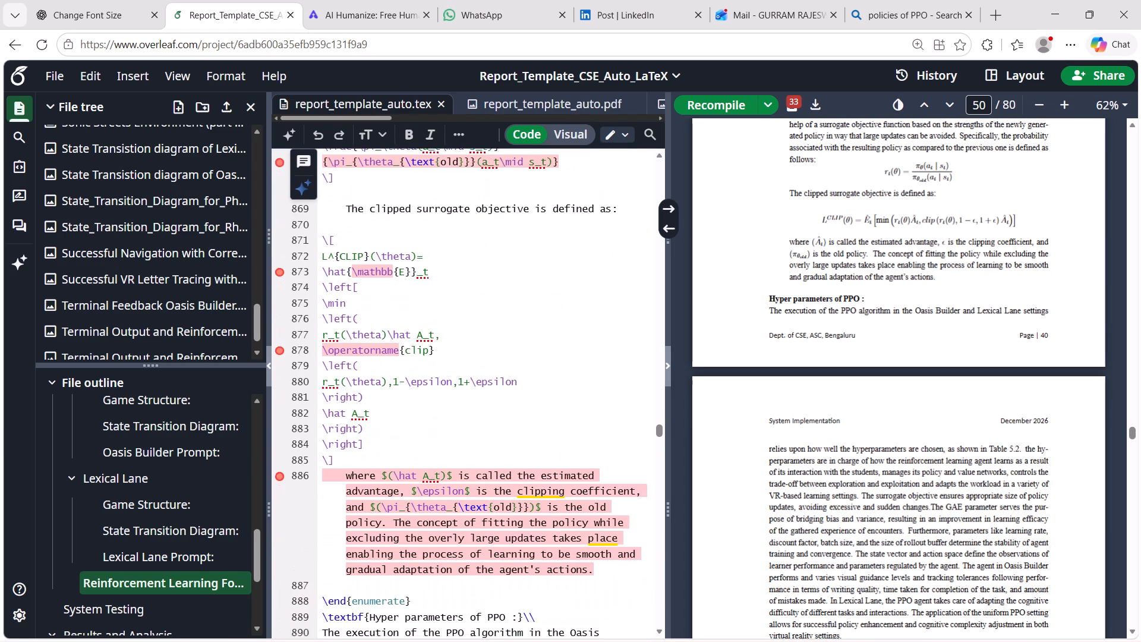
scroll(468, 564, down, 1)
click(608, 528)
text(\\)
key(Return)
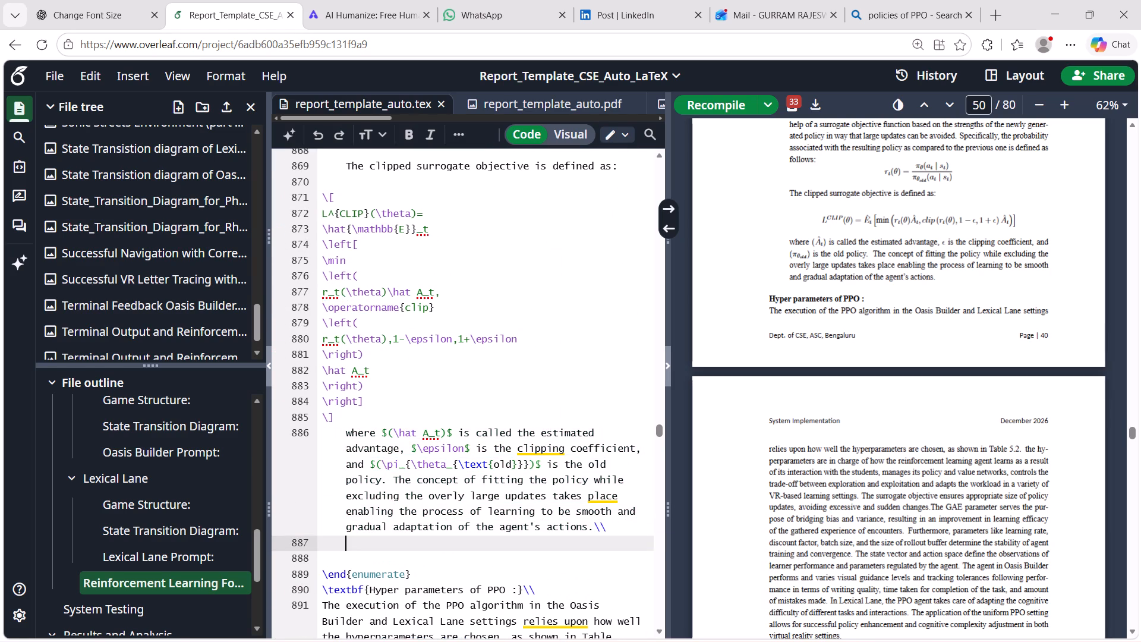
key(Return)
key(ctrl+v)
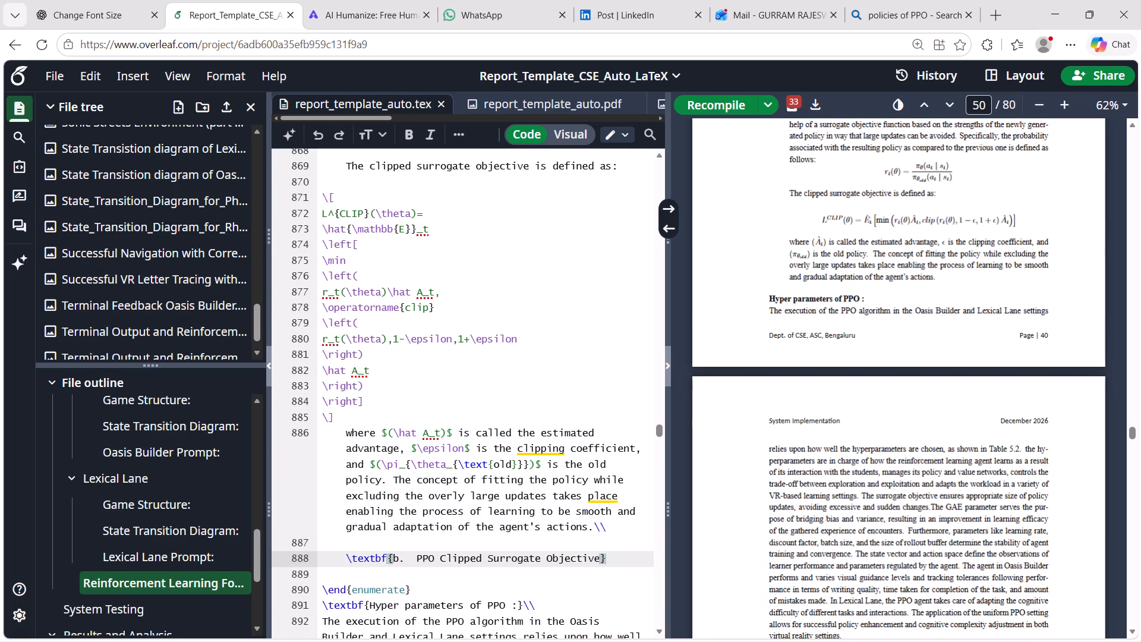
Change the pasted heading to "c. Terminal States" and start a new line below it.
click(399, 557)
key(BackSpace)
key(c)
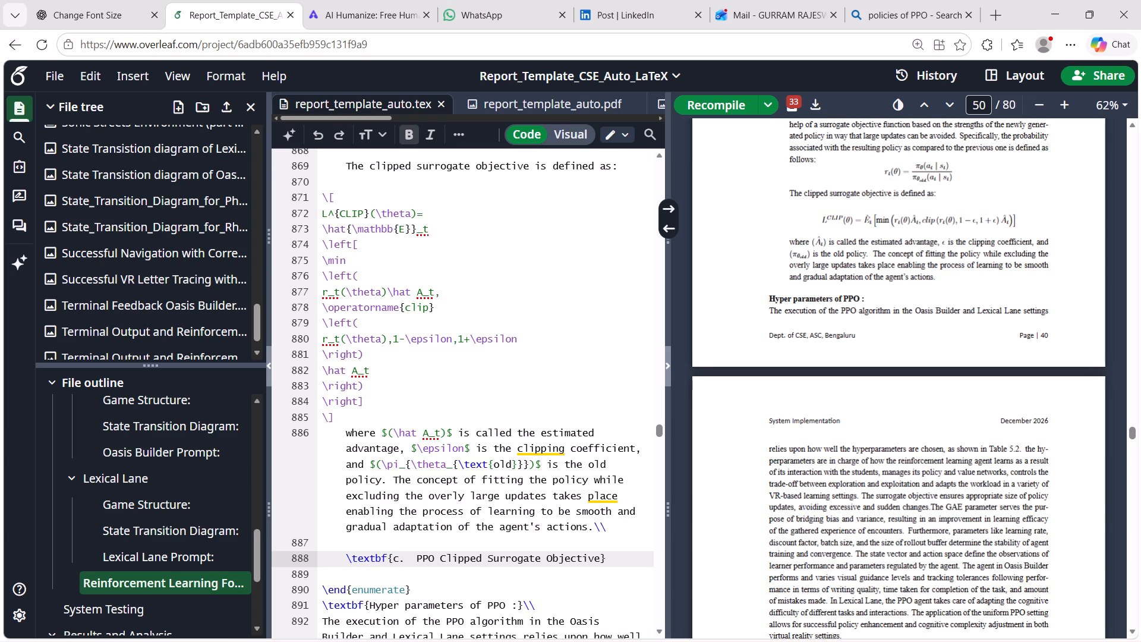
drag(601, 559, 414, 563)
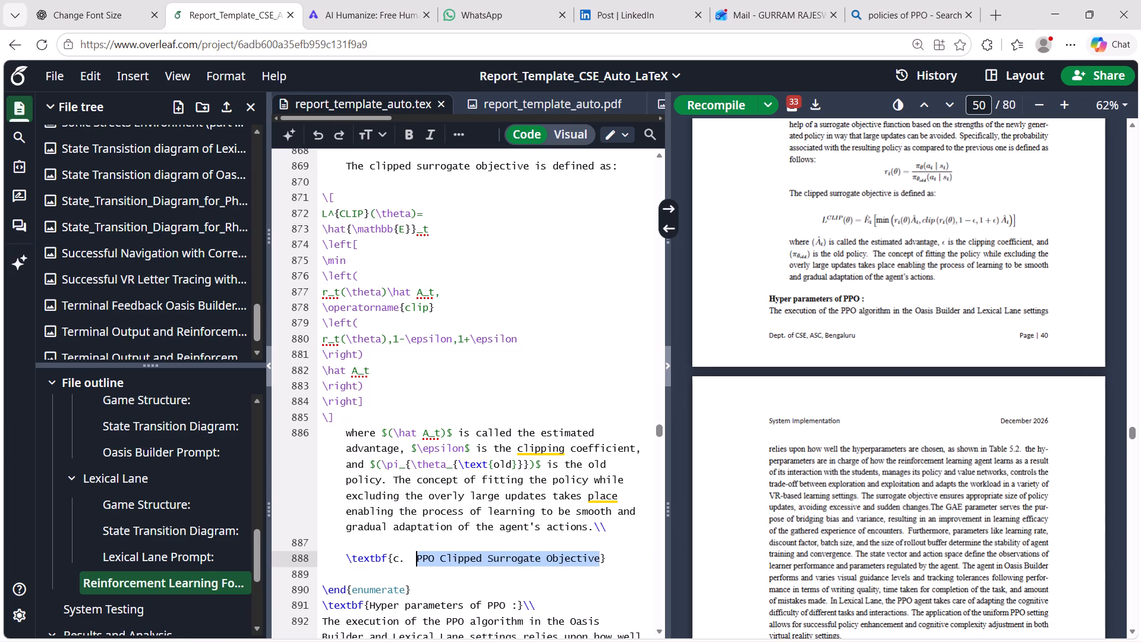
drag(414, 563, 414, 562)
text(Terminal States)
key(Right)
key(Return)
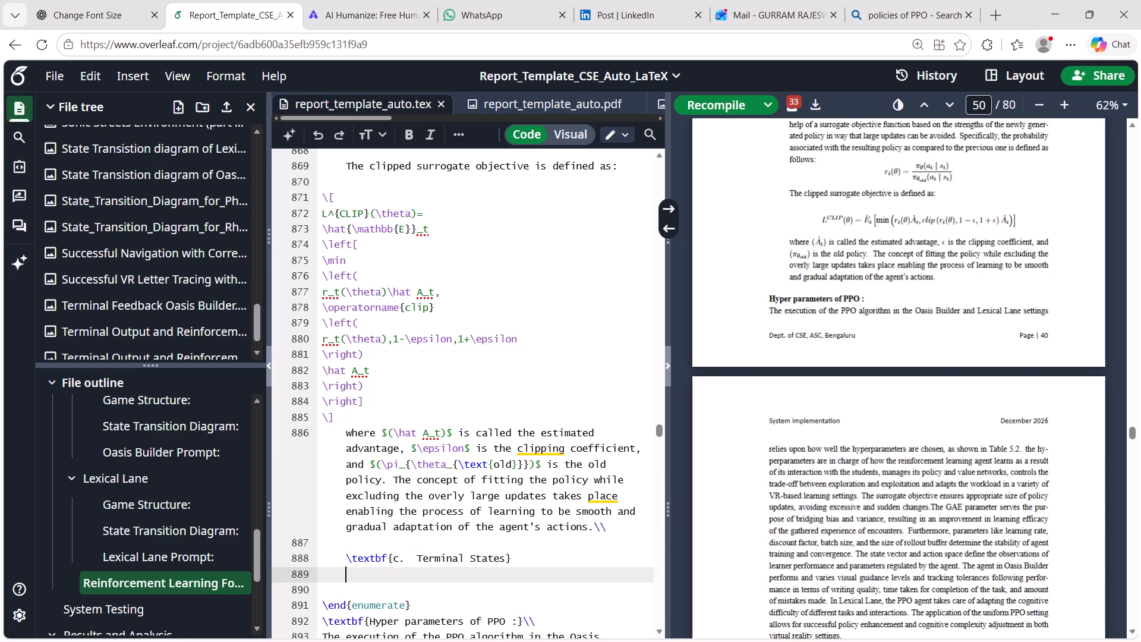
Copy the humanized terminal states paragraph from AI Humanize and paste it under the "c. Terminal States" heading in Overleaf.
click(373, 0)
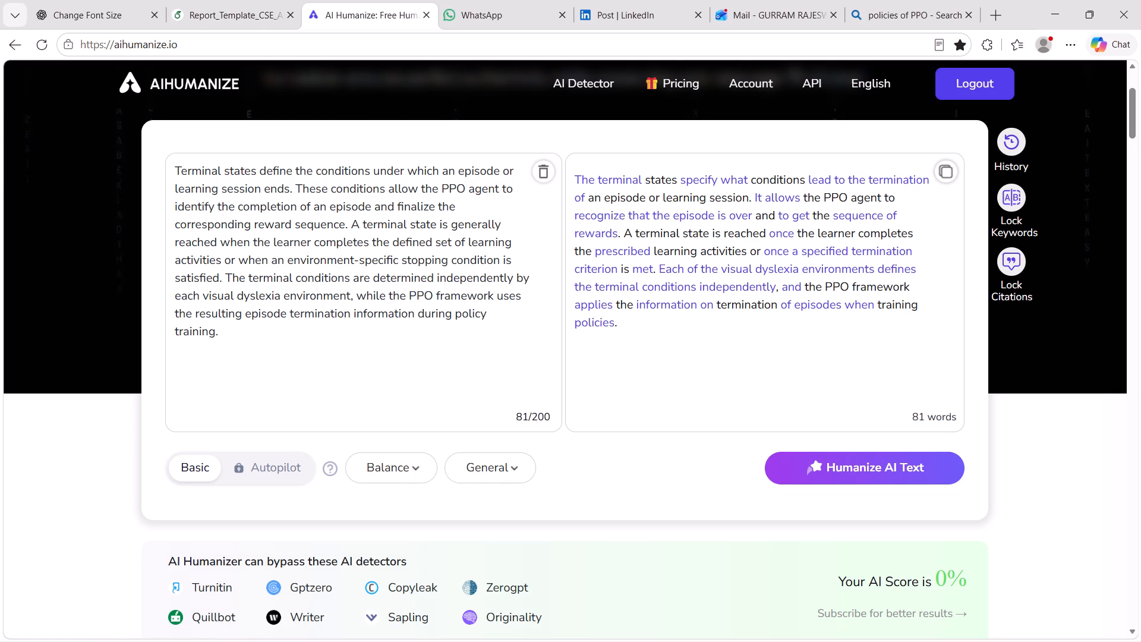
click(923, 171)
click(942, 172)
click(236, 0)
key(ctrl+v)
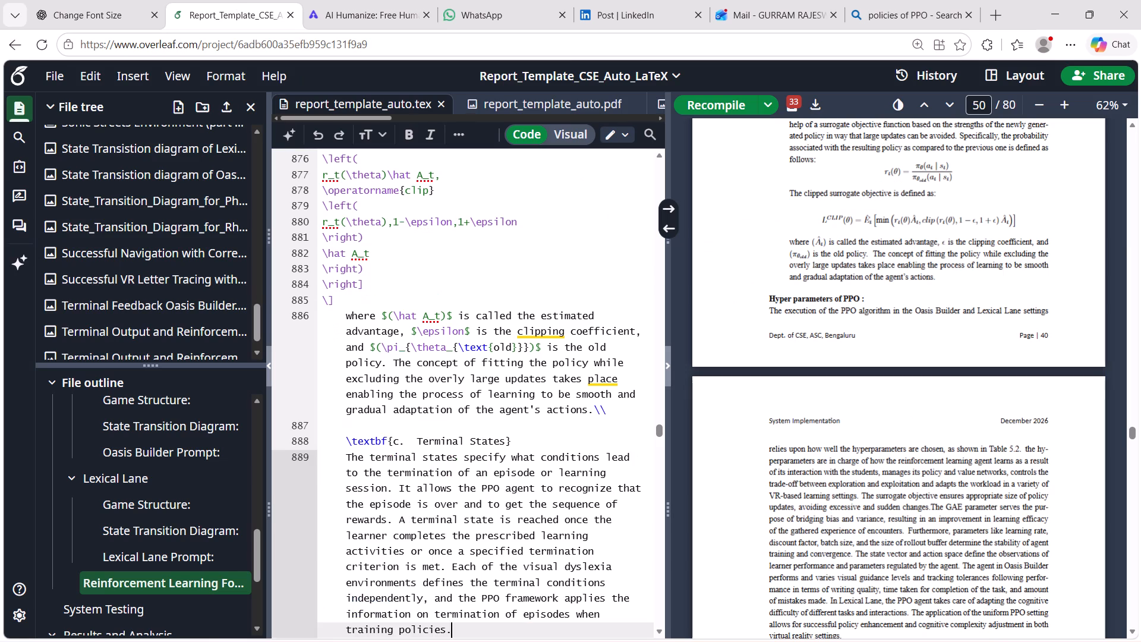
Recompile the report with the new Terminal States subsection and review the Policies page in the PDF.
scroll(433, 422, down, 1)
key(ctrl+s)
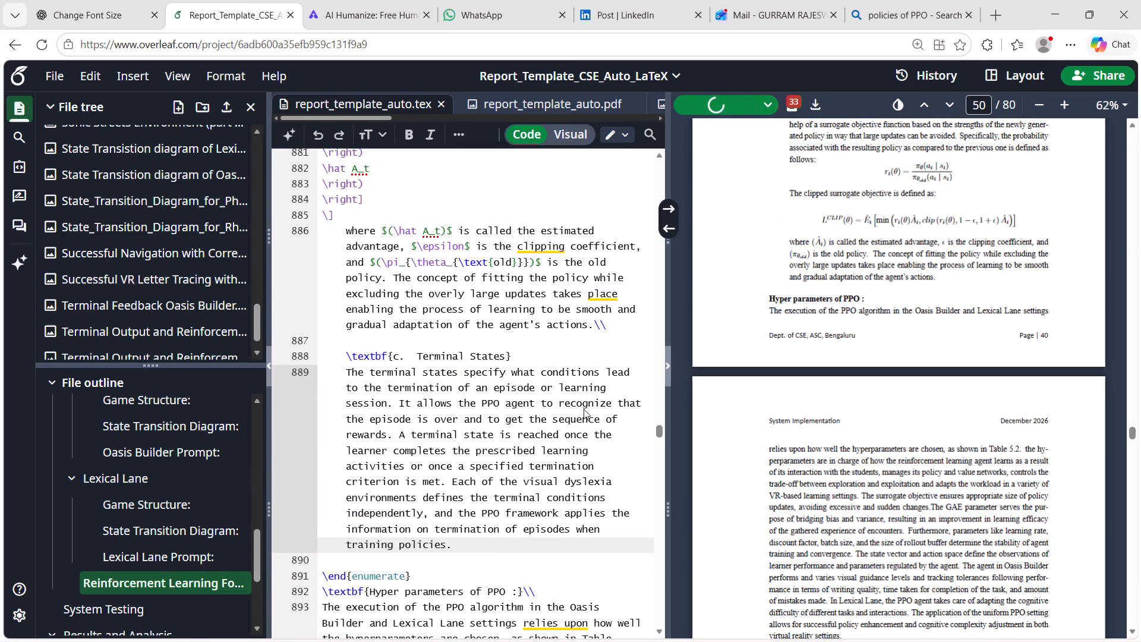
scroll(817, 503, down, 5)
scroll(817, 503, up, 5)
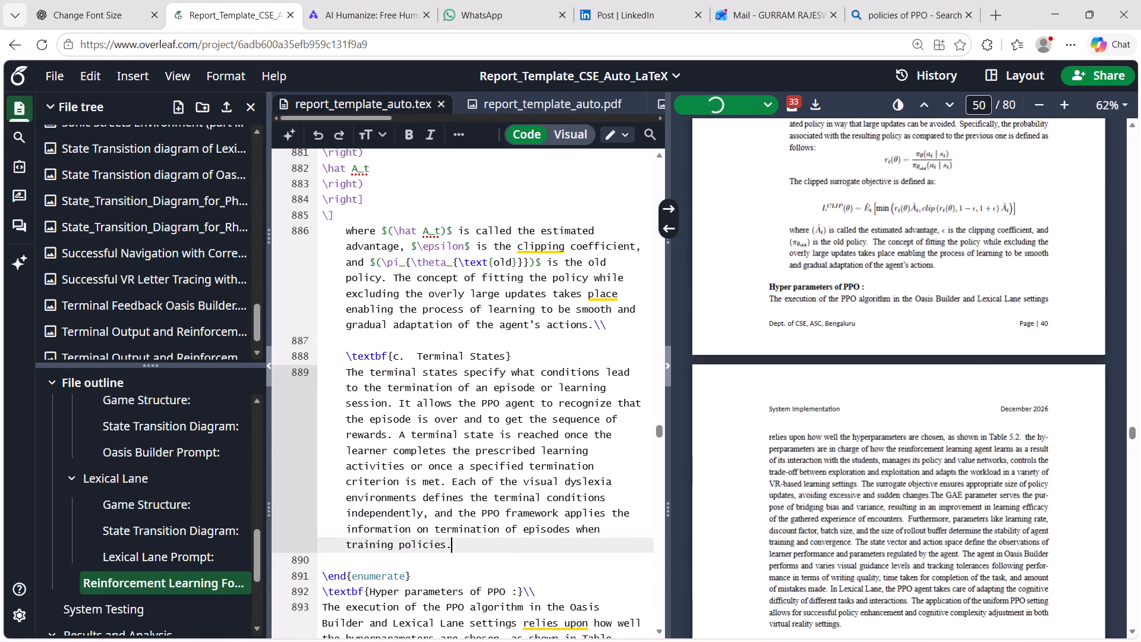
scroll(817, 503, up, 2)
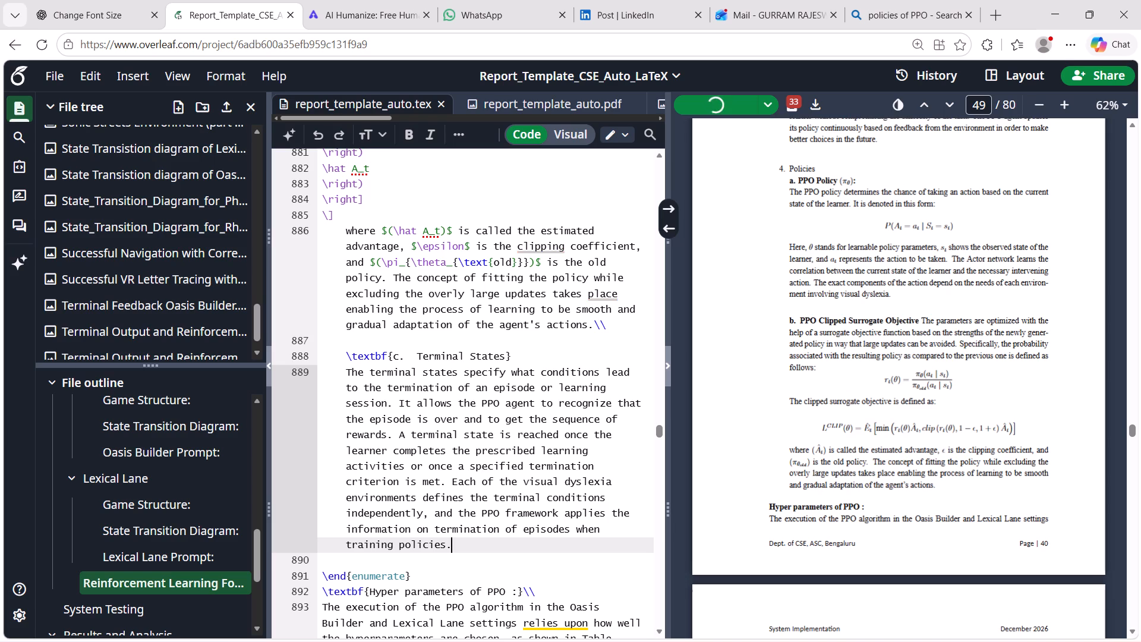
Add a \\ line break after the "b. PPO Clipped Surrogate Objective" heading.
scroll(368, 216, up, 2)
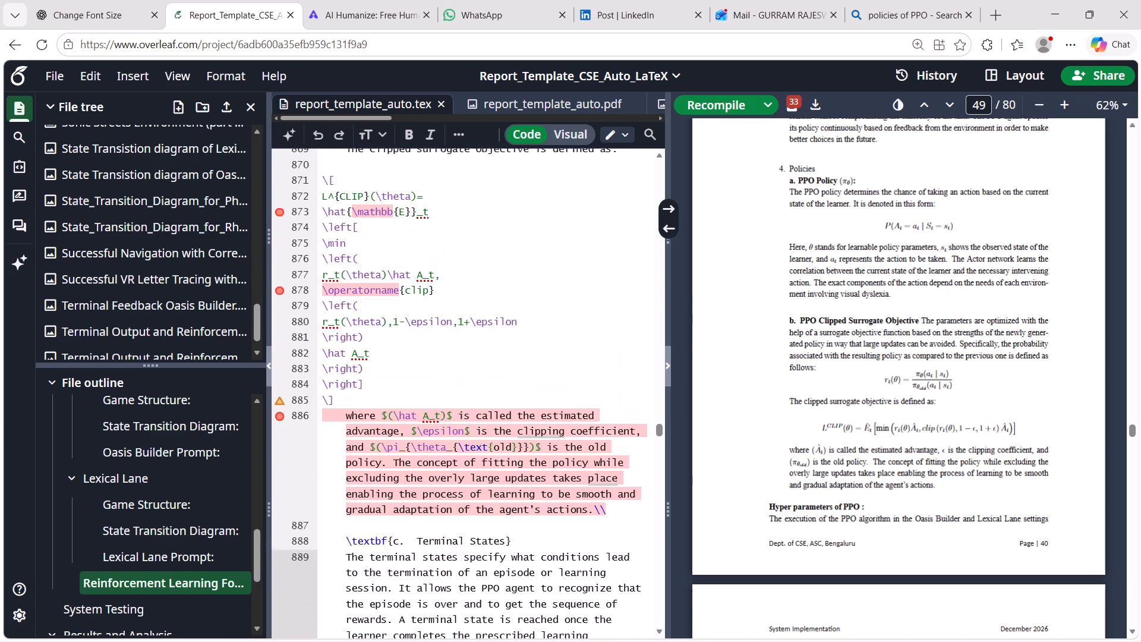
scroll(368, 216, up, 3)
scroll(408, 272, up, 1)
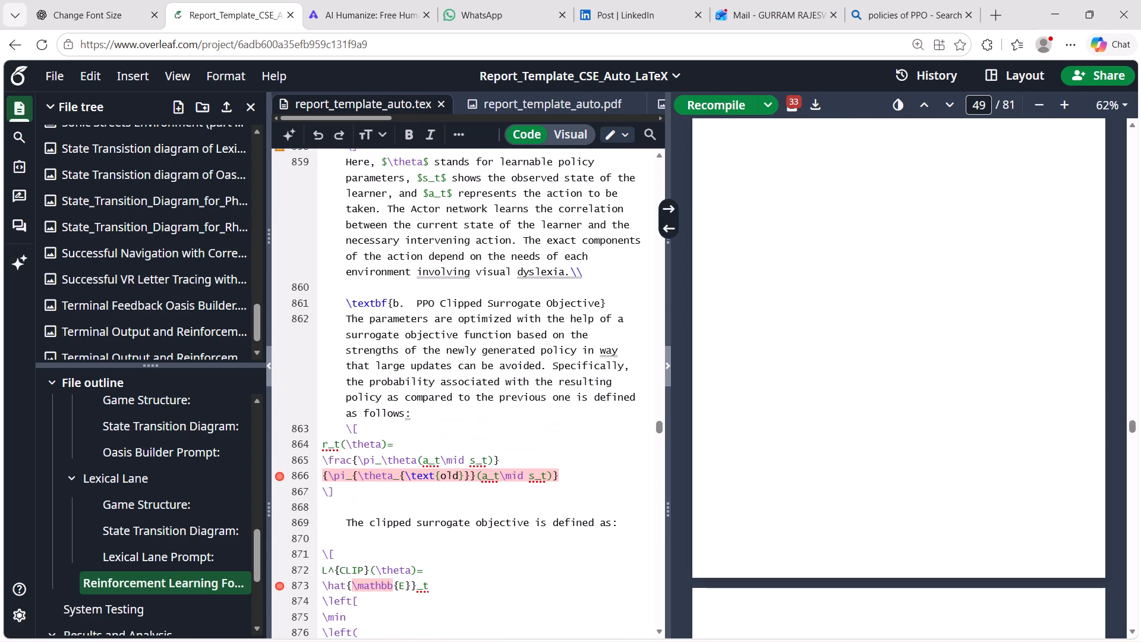
click(607, 298)
text(\\)
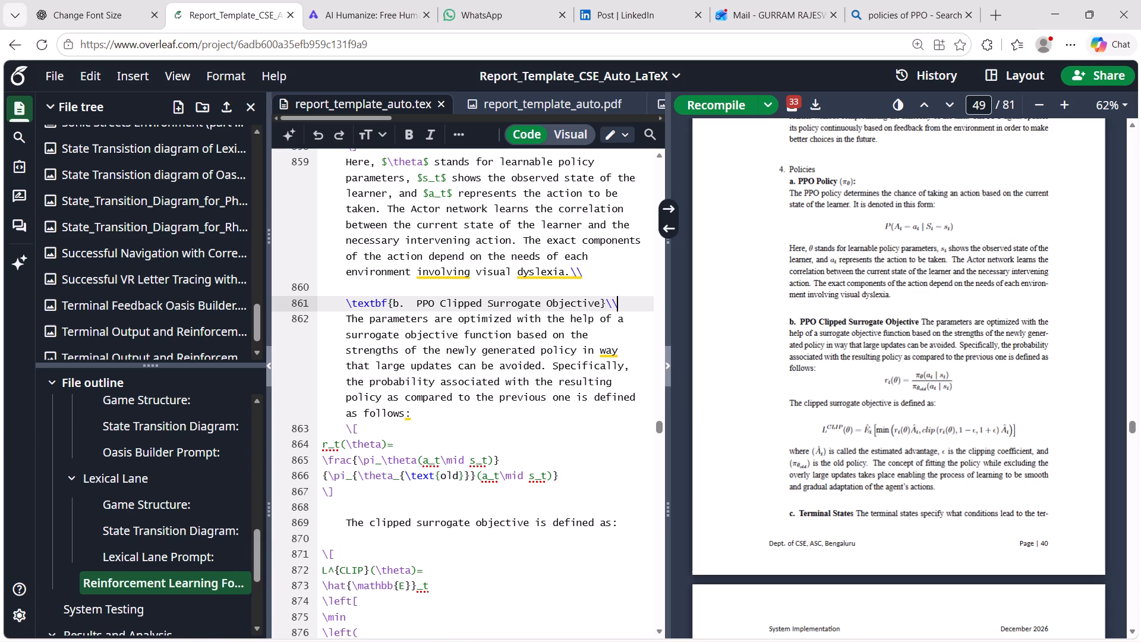
Indent the r_t(\theta)= line of the probability ratio equation one level deeper than its opening \[.
scroll(521, 367, down, 1)
click(320, 348)
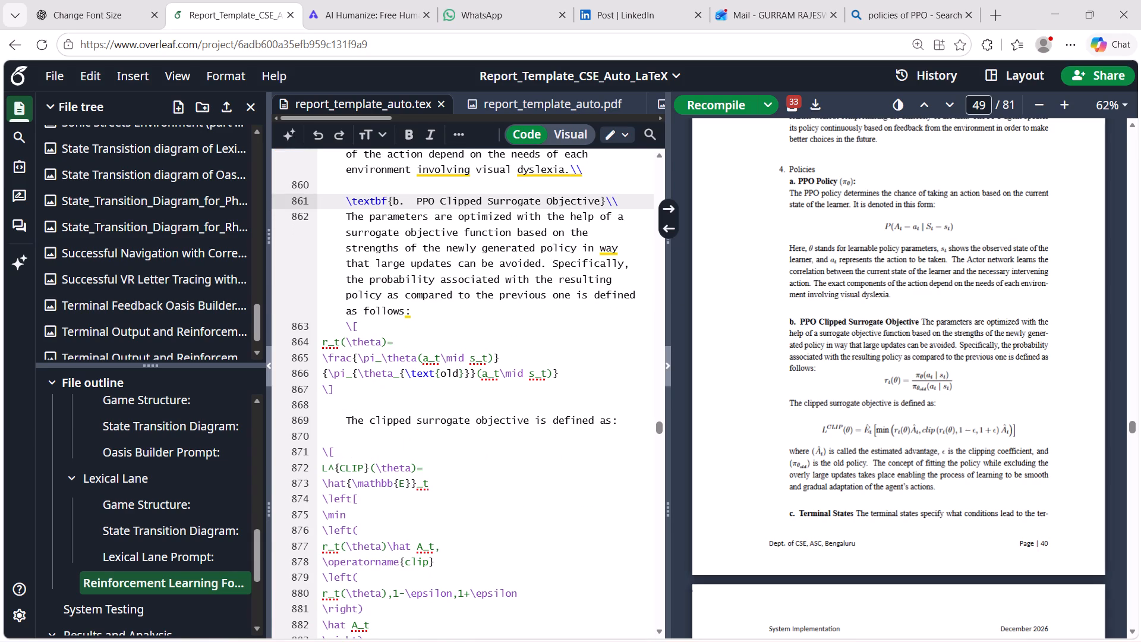
key(Tab)
key(Tab)
Indent the ratio equation's \frac numerator line to align with the r_t(\theta)= line above it.
key(Down)
key(Left)
key(Left)
key(Left)
key(Left)
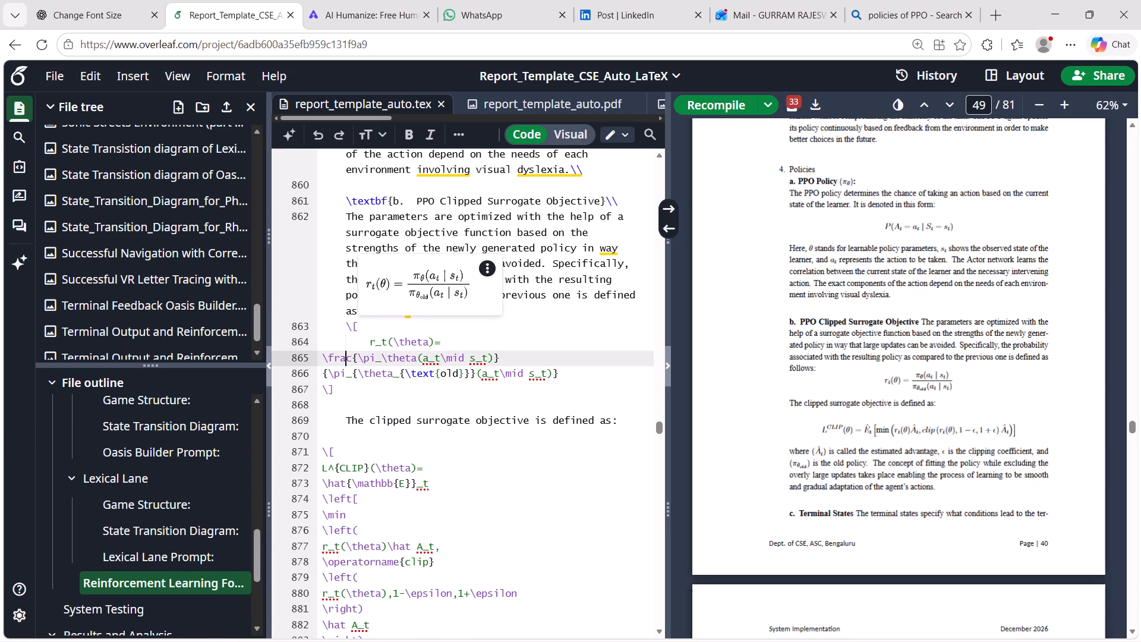
key(Left)
key(Left)
key(Left)
key(Tab)
key(Tab)
key(Down)
key(Left)
key(Left)
key(Left)
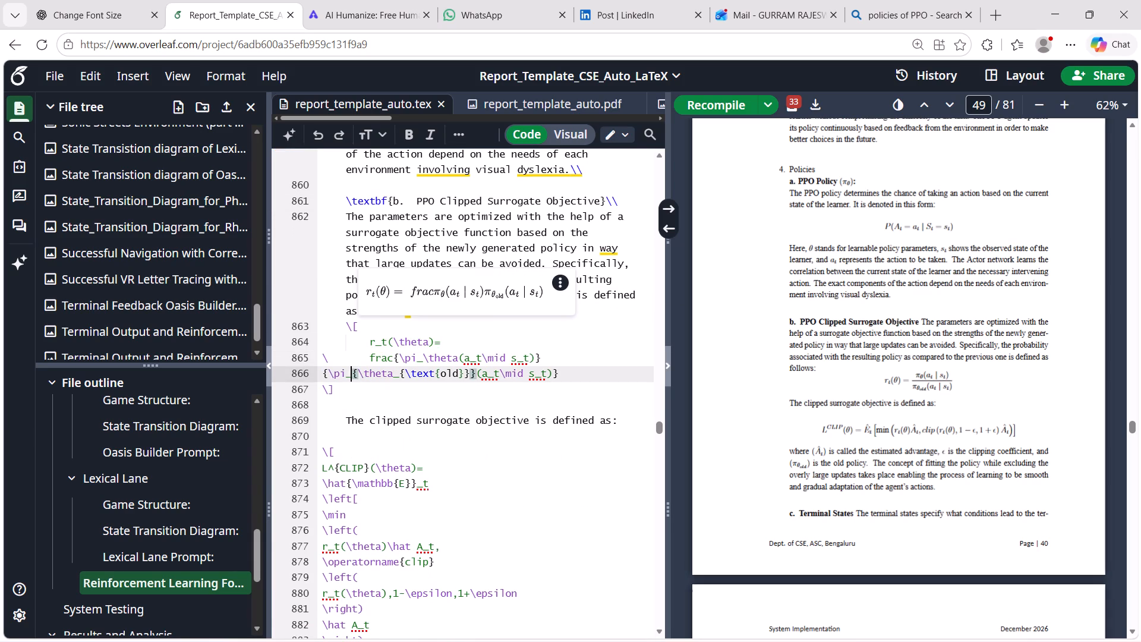
key(Left)
key(Left)
key(Left)
key(Left)
key(Up)
key(Left)
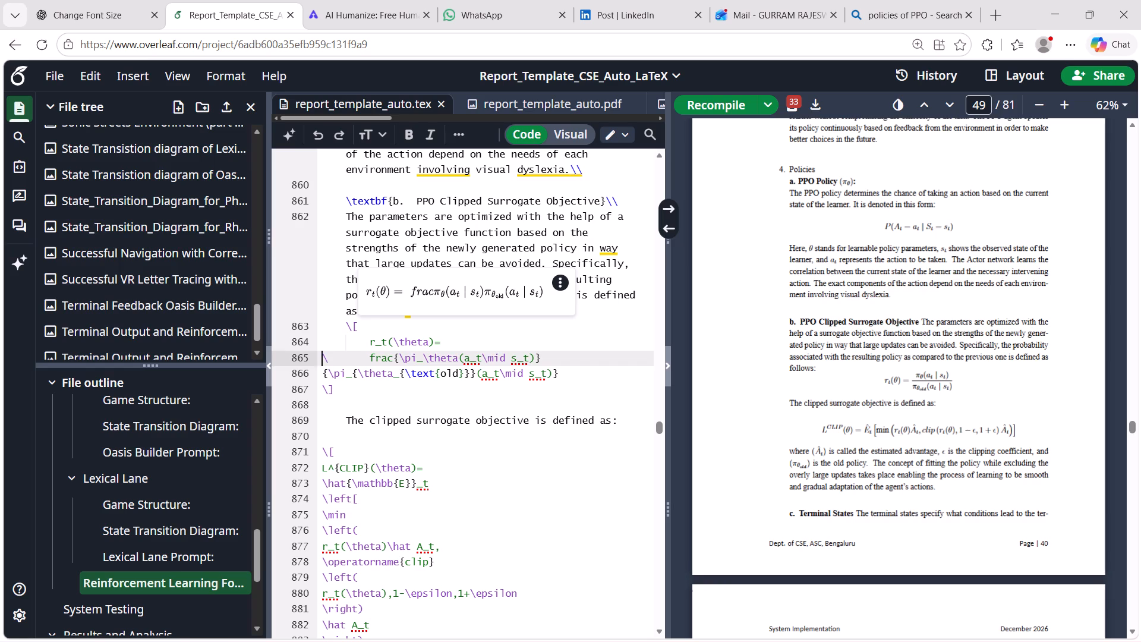
key(Tab)
key(Tab)
Delete the stray spaces between the backslash and frac so the line reads \frac{\pi_\theta(a_t\mid s_t)}.
key(Right)
key(Right)
key(Right)
key(Right)
key(Right)
key(Right)
key(Right)
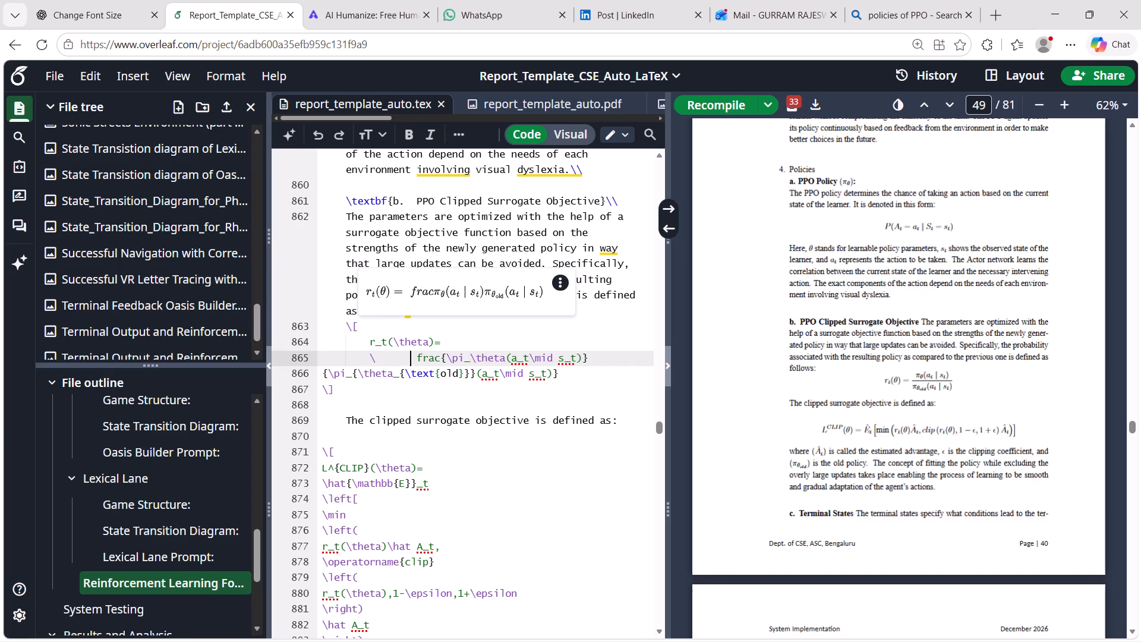
key(Right)
key(BackSpace)
key(BackSpace)
key(BackSpace)
key(BackSpace)
key(BackSpace)
key(BackSpace)
key(BackSpace)
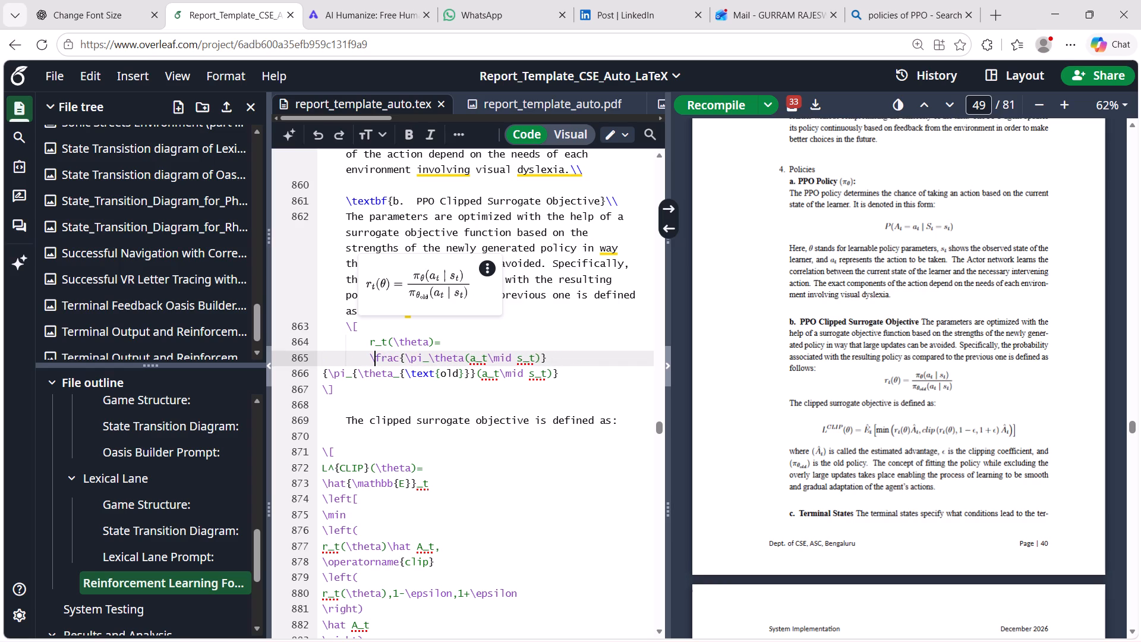
Indent the ratio equation's denominator line {\pi_{\theta_{\text{old}}}(a_t\mid s_t)} to align with the \frac line.
click(322, 374)
key(Tab)
key(Tab)
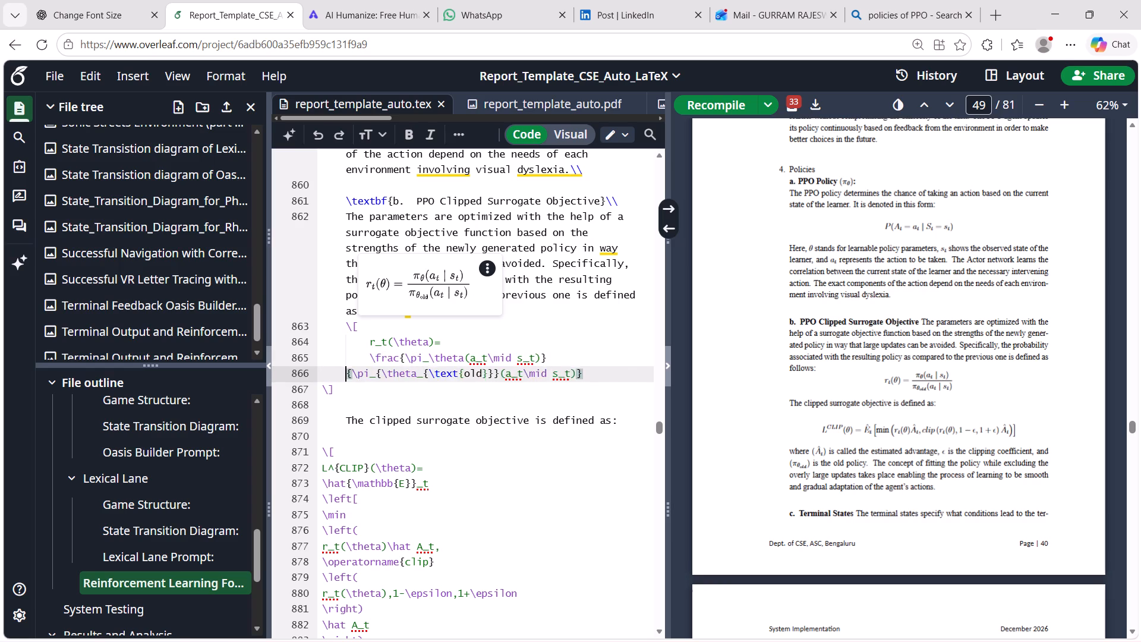
key(Tab)
key(BackSpace)
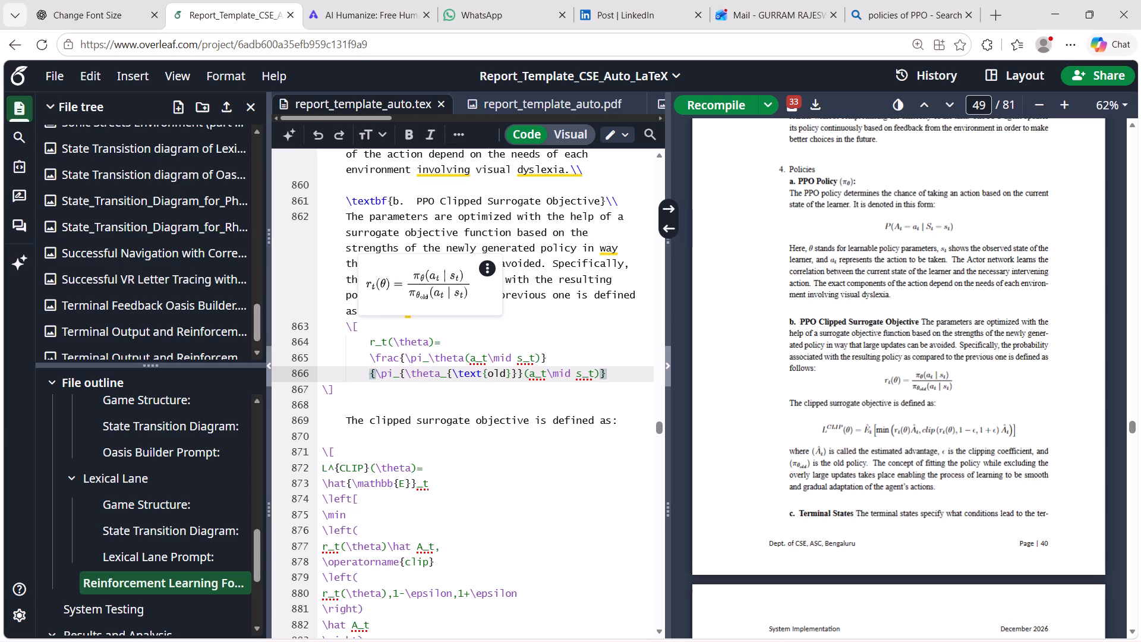
Indent the closing \] of the probability ratio equation one level to match its opening \[.
click(325, 391)
key(Tab)
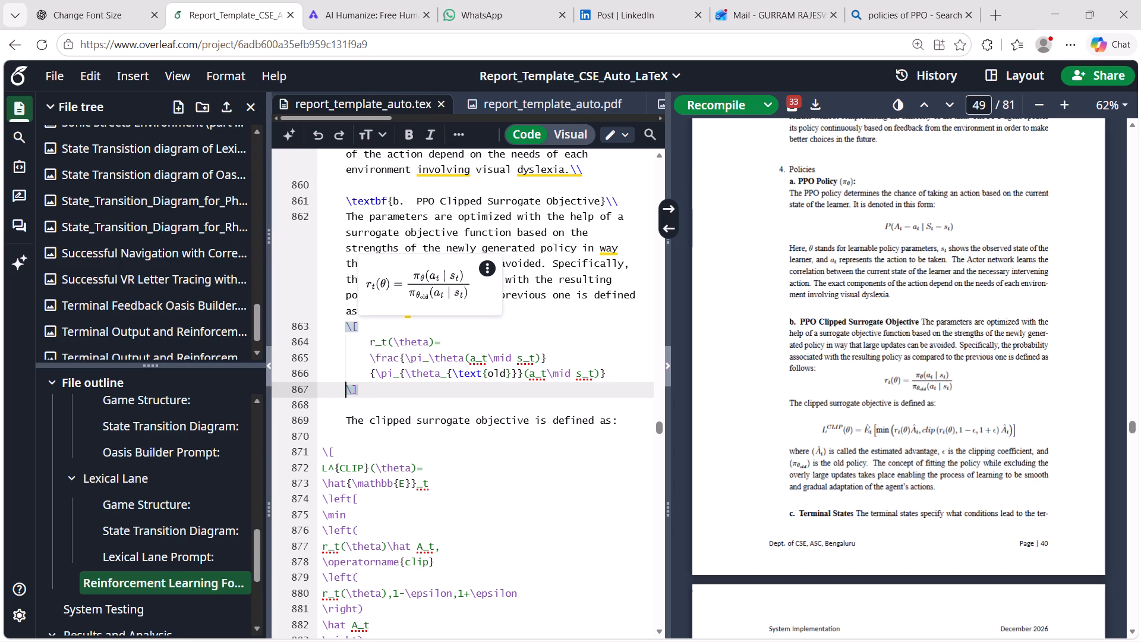
Indent the clipped objective equation's opening \[ one level and its L^{CLIP}(\theta)=, \hat{\mathbb{E}}_t and \left[ lines two levels.
click(321, 457)
key(Tab)
click(321, 474)
key(Tab)
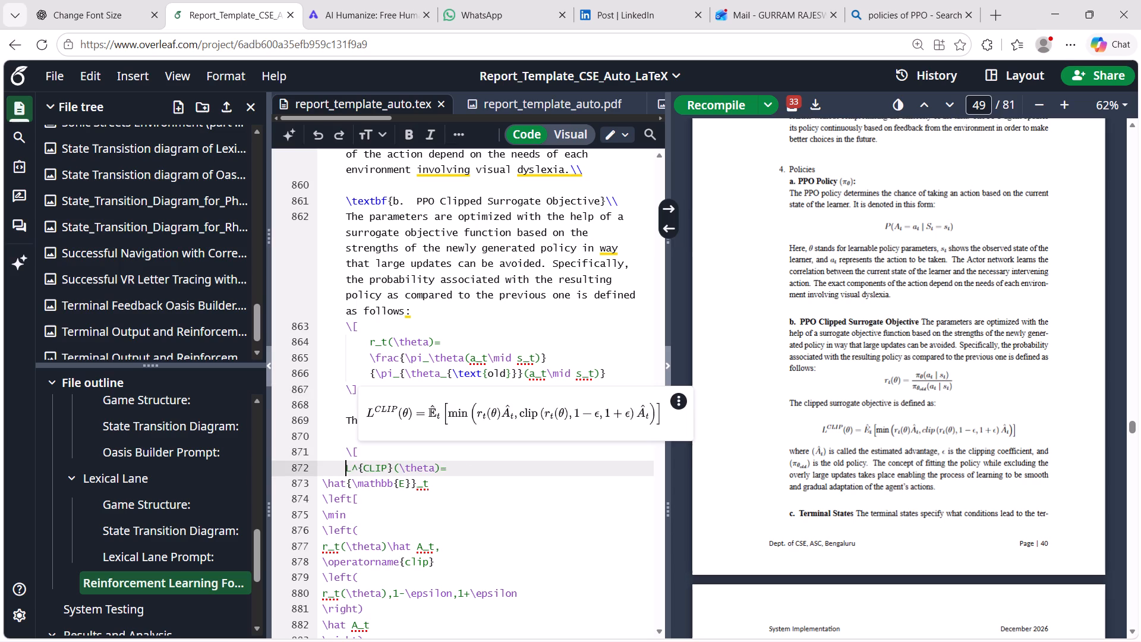
key(Tab)
click(320, 484)
key(Tab)
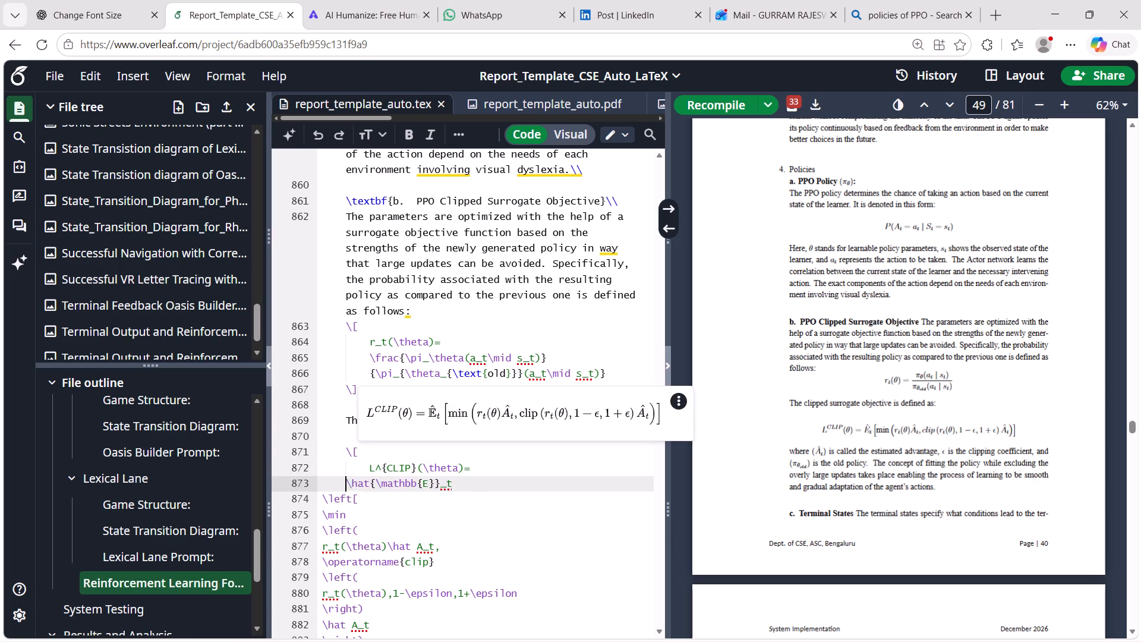
key(Tab)
click(323, 496)
key(Tab)
key(Tab)
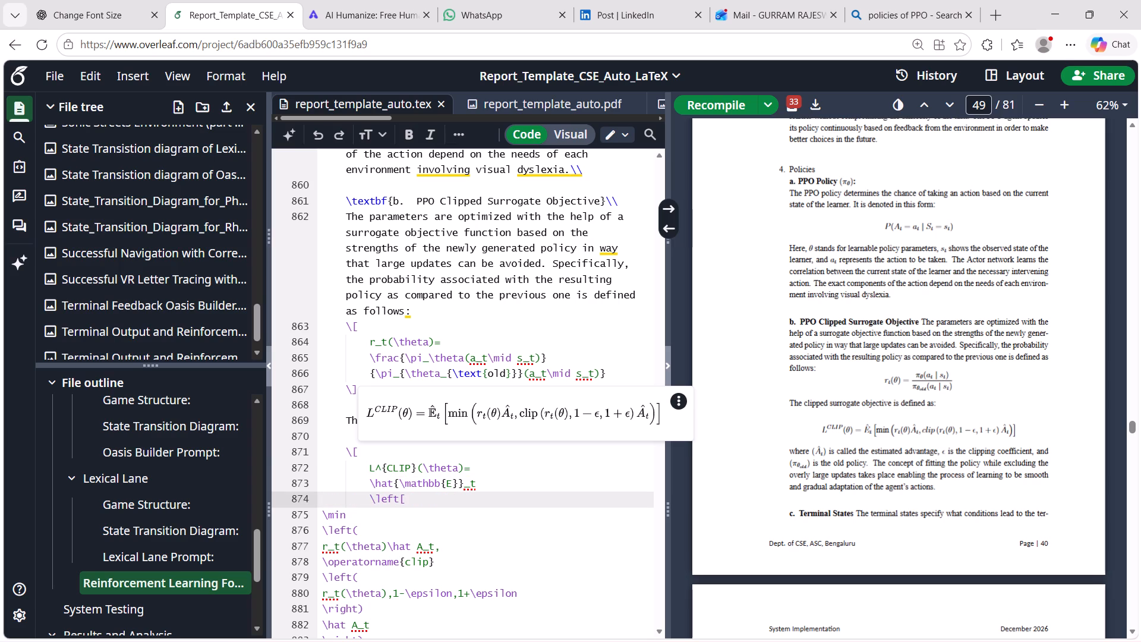
Indent the clipped objective's \min, first \left( and r_t(\theta)\hat A_t, lines to align with the \left[ line.
click(323, 515)
key(Tab)
key(Tab)
key(Tab)
key(BackSpace)
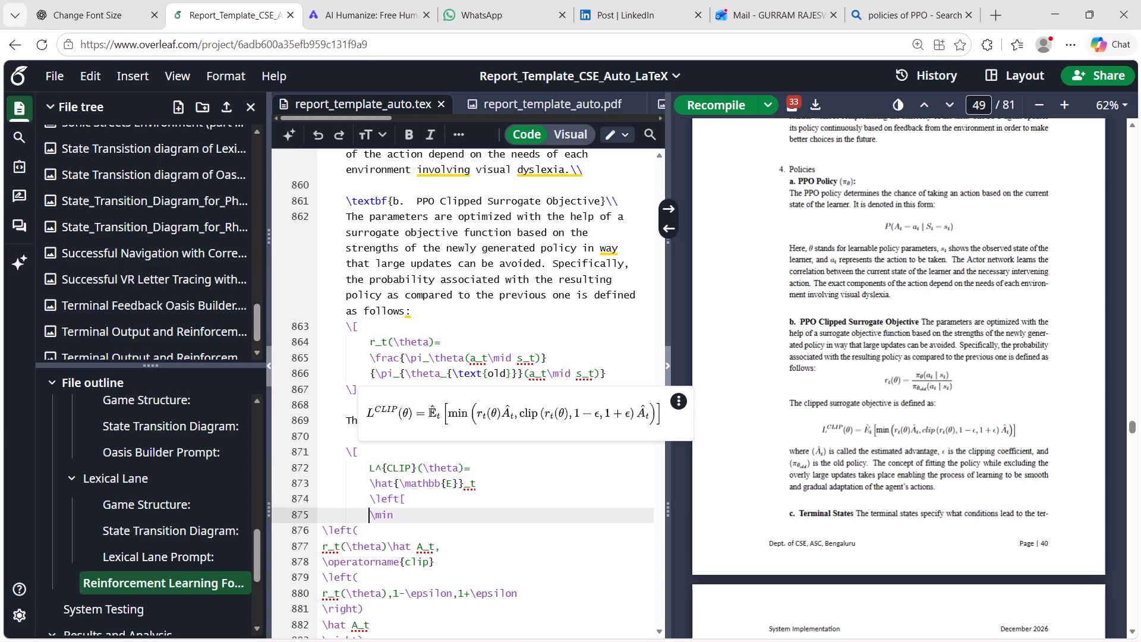
click(322, 534)
key(Tab)
key(Tab)
scroll(430, 503, down, 4)
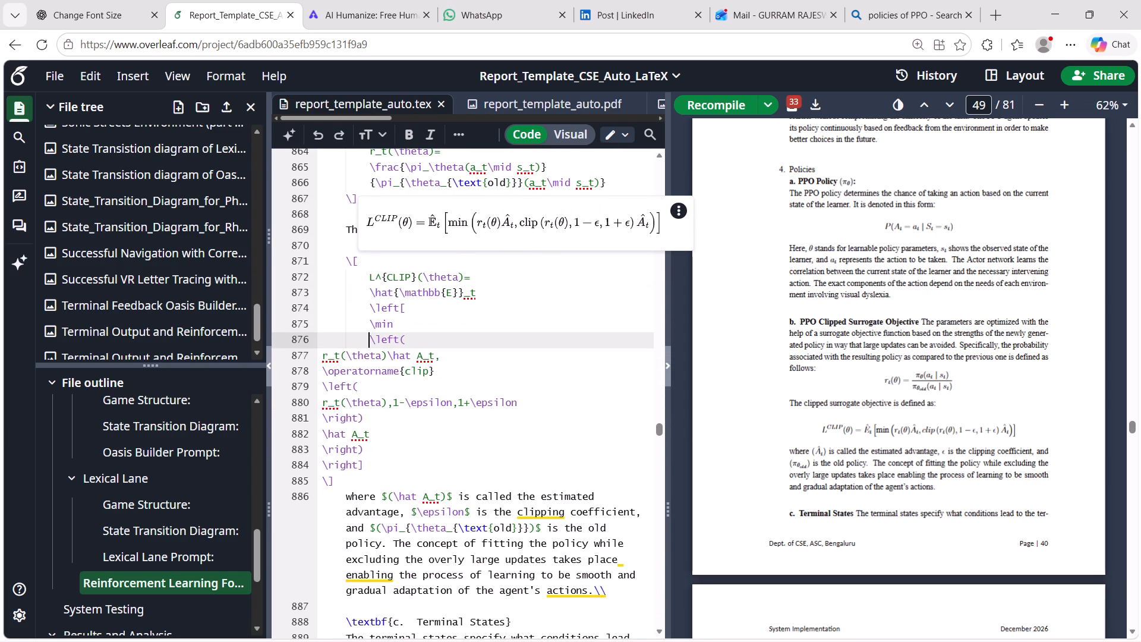
click(322, 360)
key(Tab)
key(Tab)
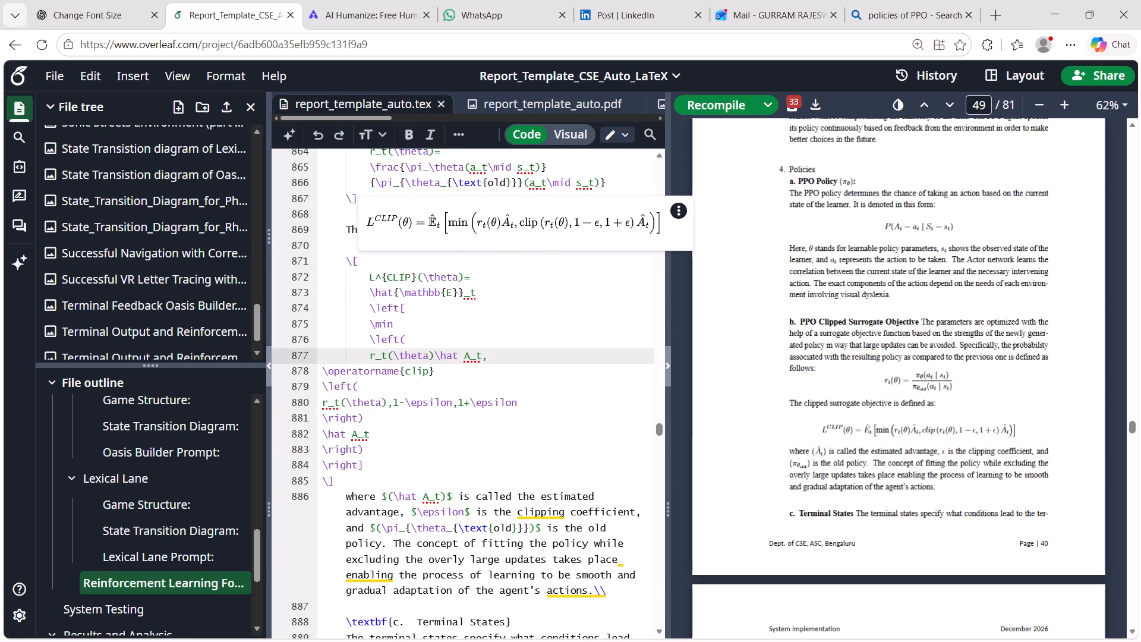
Indent the clip term's lines, from \operatorname{clip} through its closing \right), two levels to align with the lines above.
click(322, 372)
key(Tab)
key(Tab)
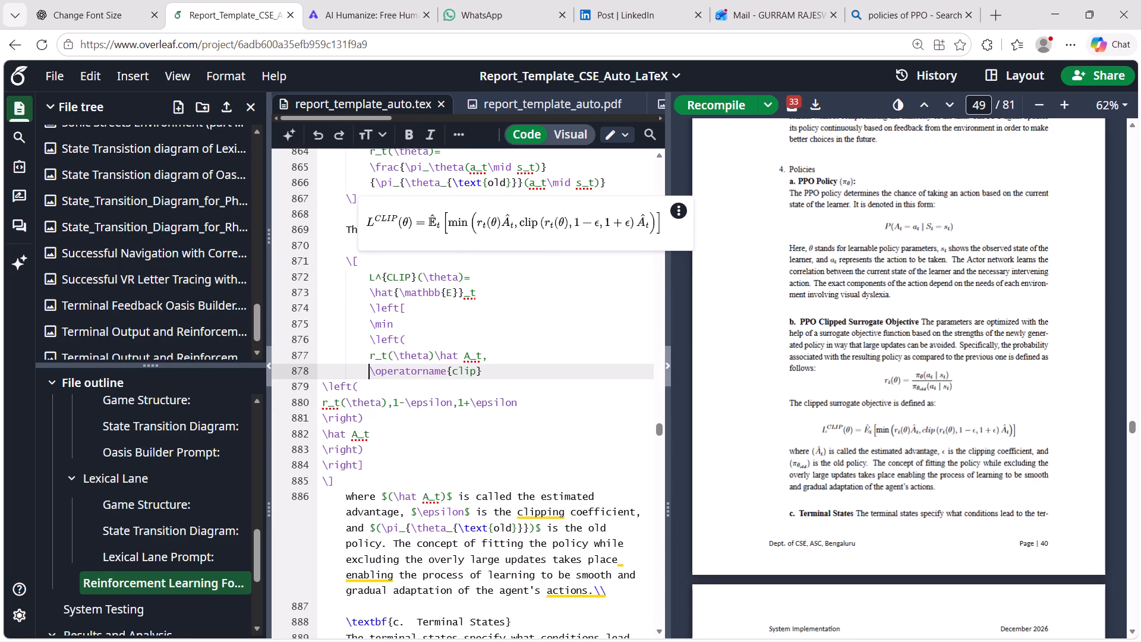
click(324, 394)
key(Tab)
key(Tab)
click(320, 401)
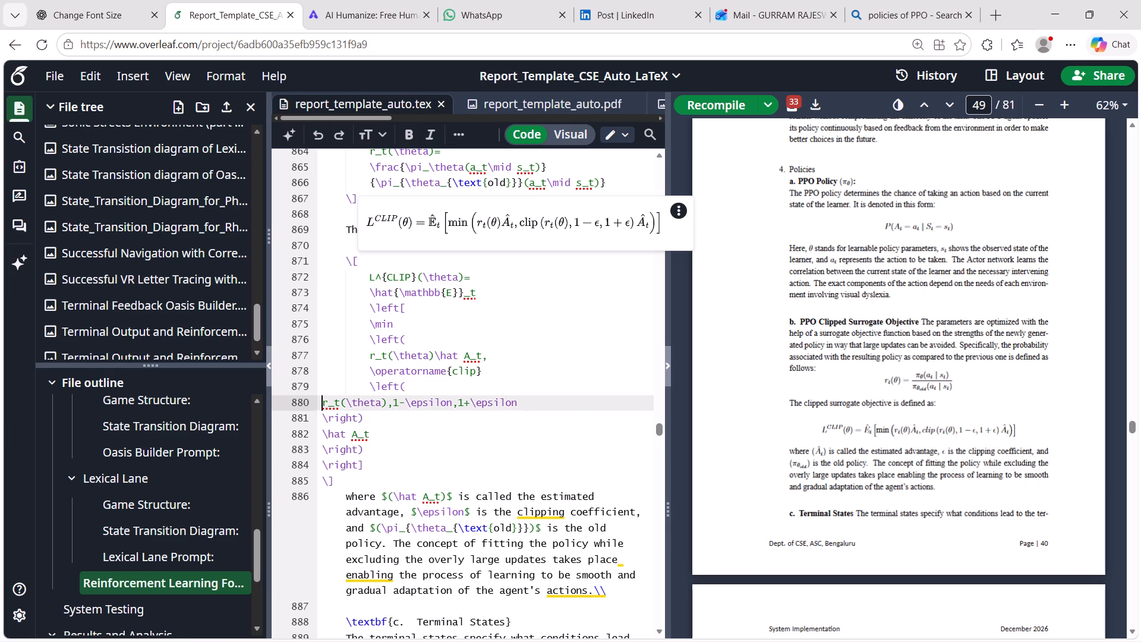
key(Tab)
key(Tab)
click(319, 416)
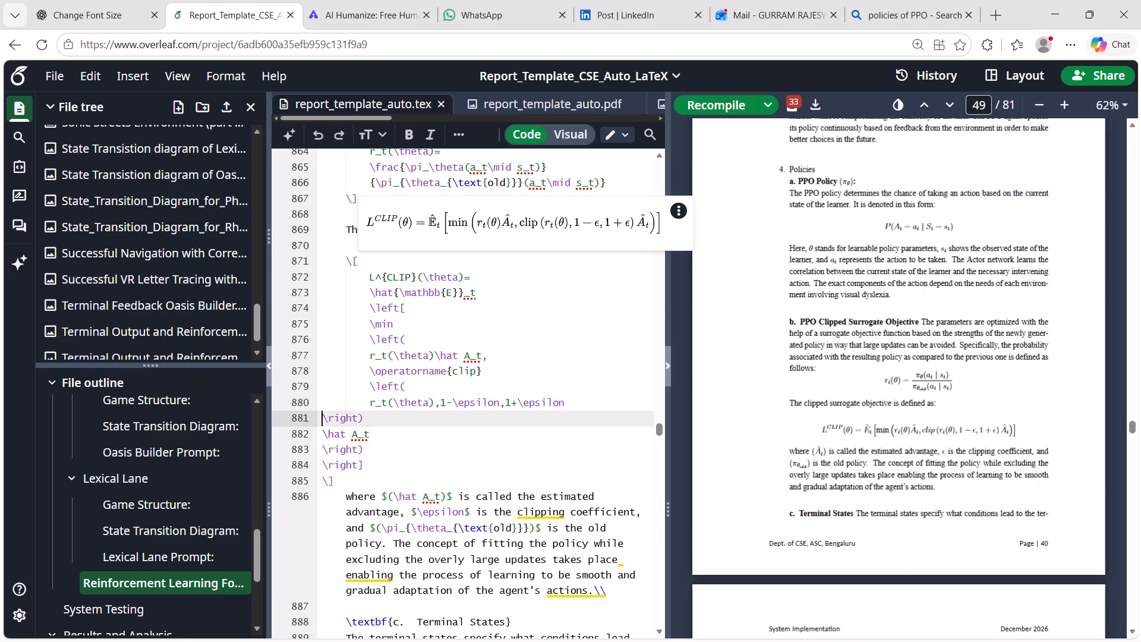
key(Tab)
key(Tab)
Indent the remaining \hat A_t, \right) and \right] lines two levels, and the closing \] one level to match its opening.
click(323, 433)
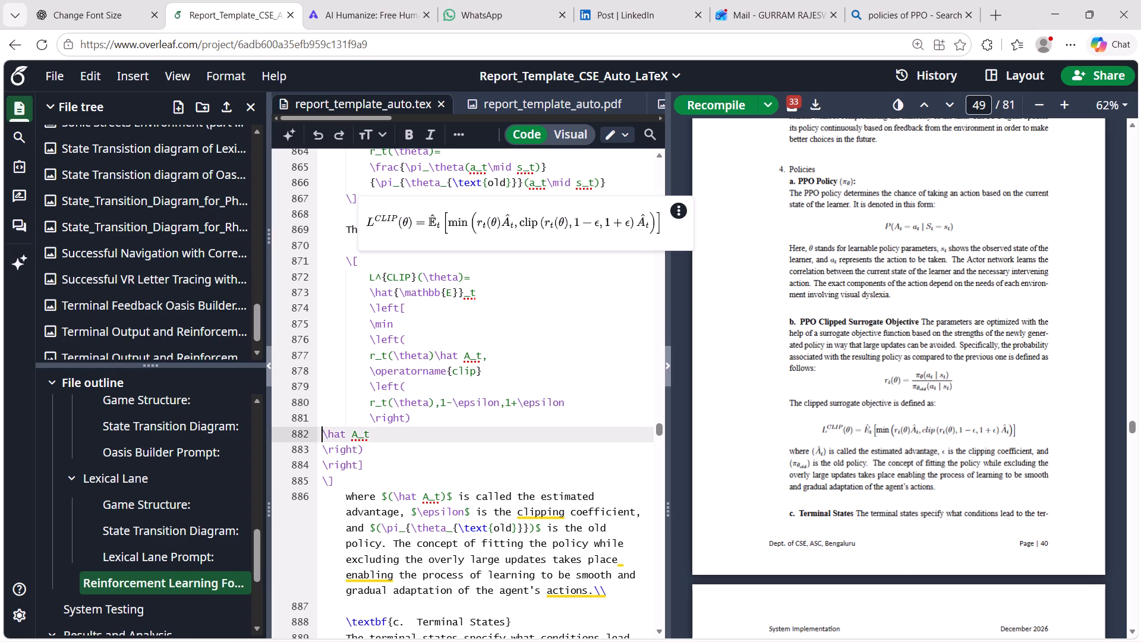
key(Tab)
key(Tab)
click(323, 448)
key(Tab)
key(Tab)
click(323, 468)
key(Tab)
key(Tab)
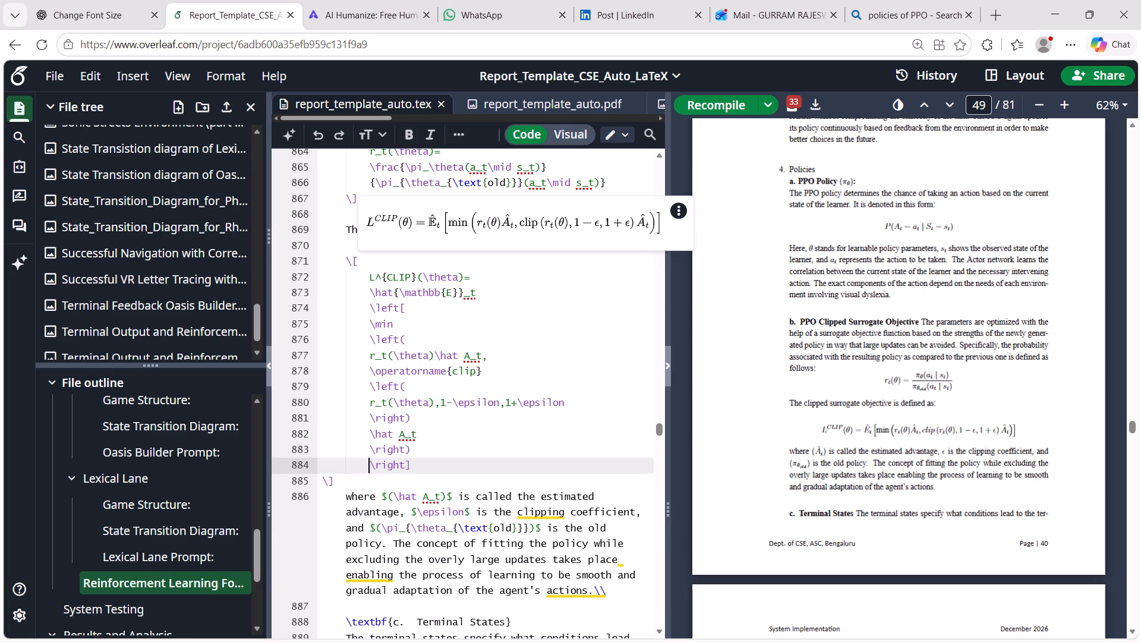
click(322, 481)
key(Tab)
Recompile the report with the re-indented equations.
click(453, 472)
key(ctrl+s)
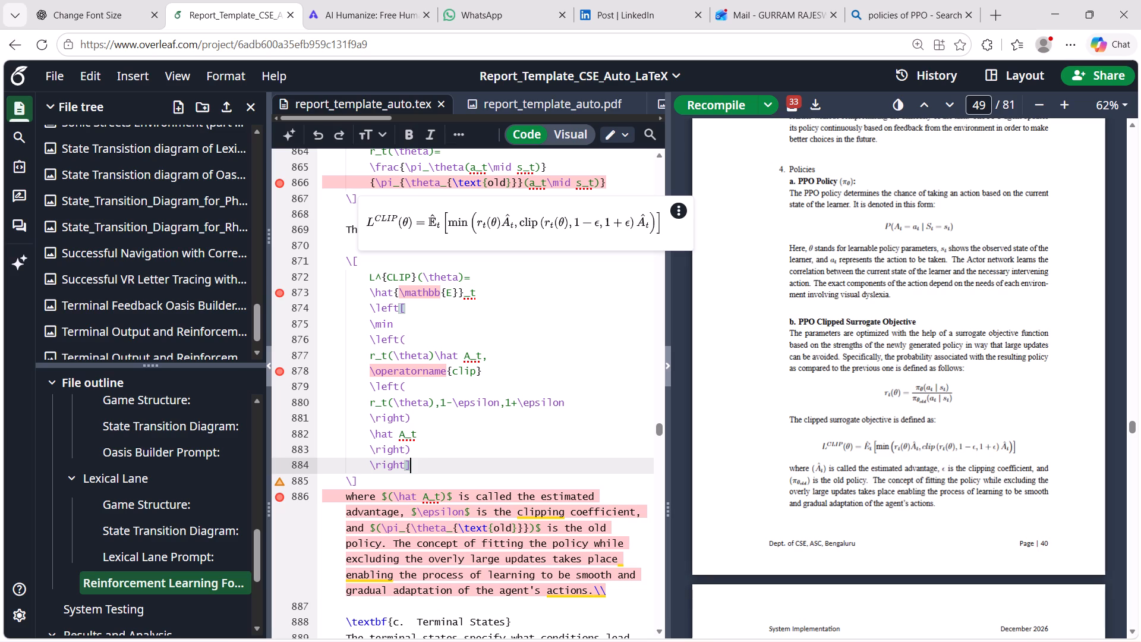
Examine the compiled Policies pages, checking the layout of the PPO equations and the Terminal States subsection.
click(811, 466)
scroll(811, 466, down, 1)
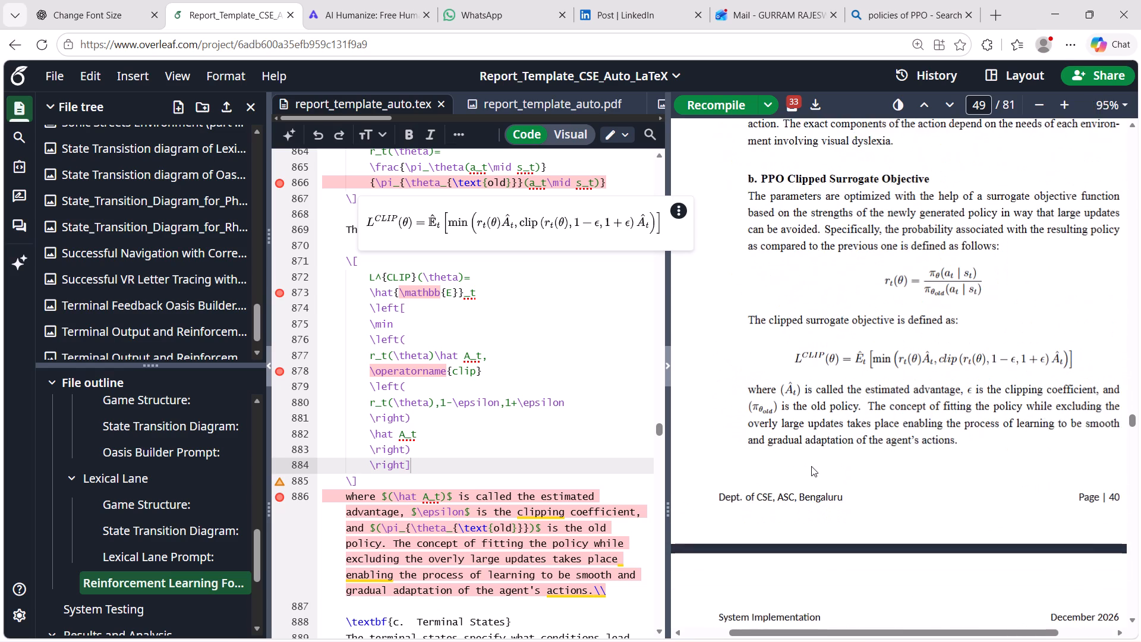
scroll(811, 466, left, 1)
scroll(811, 466, down, 2)
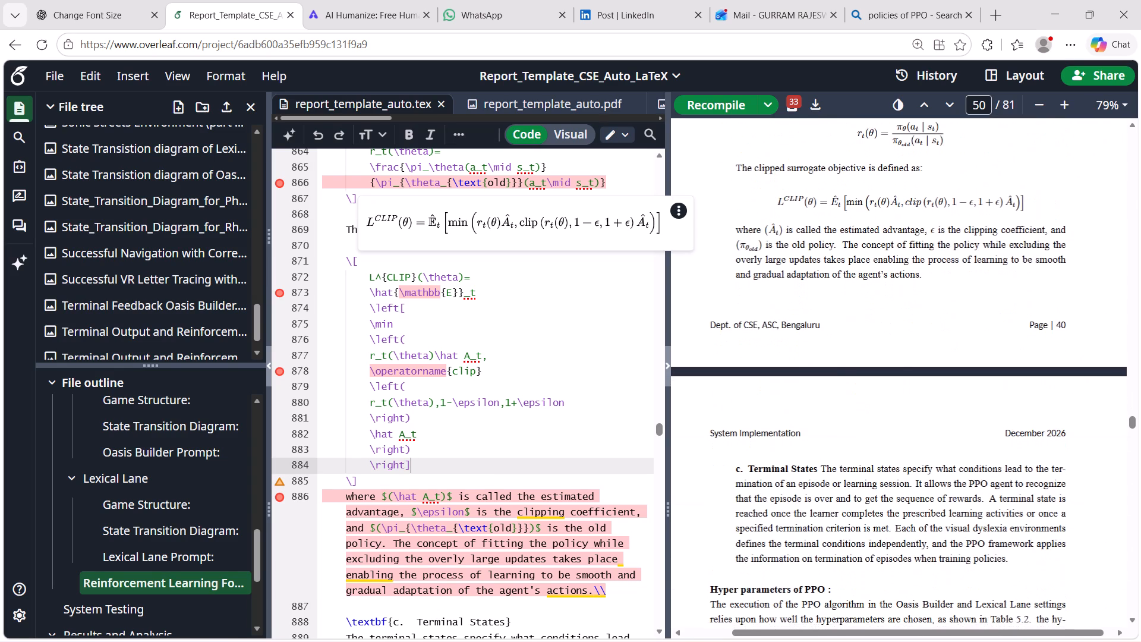
scroll(811, 466, down, 3)
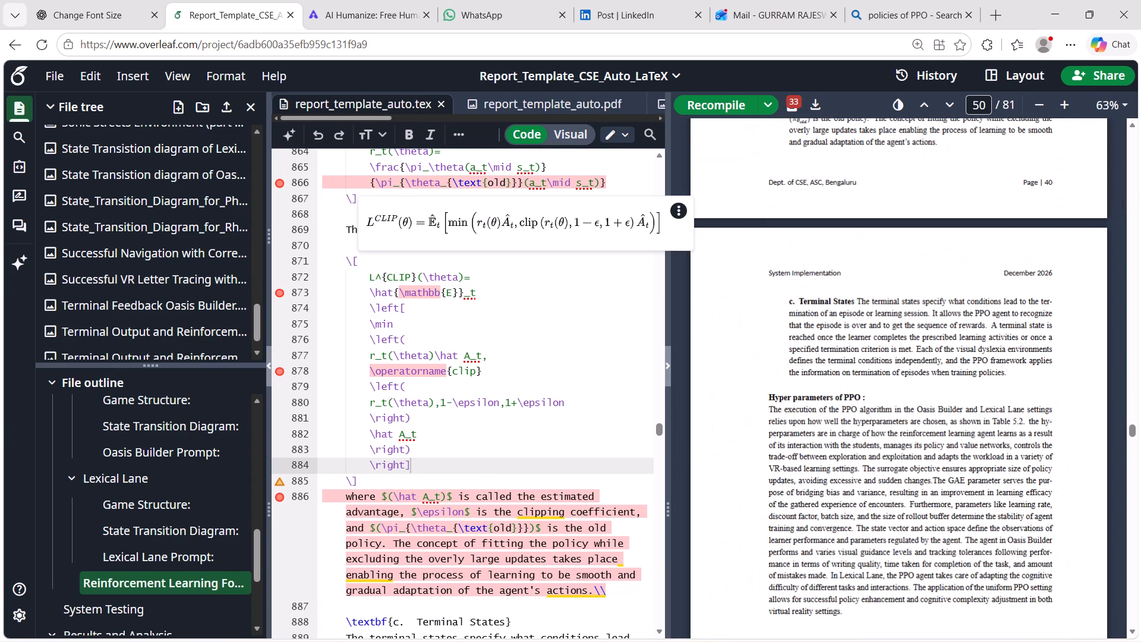
scroll(910, 348, up, 4)
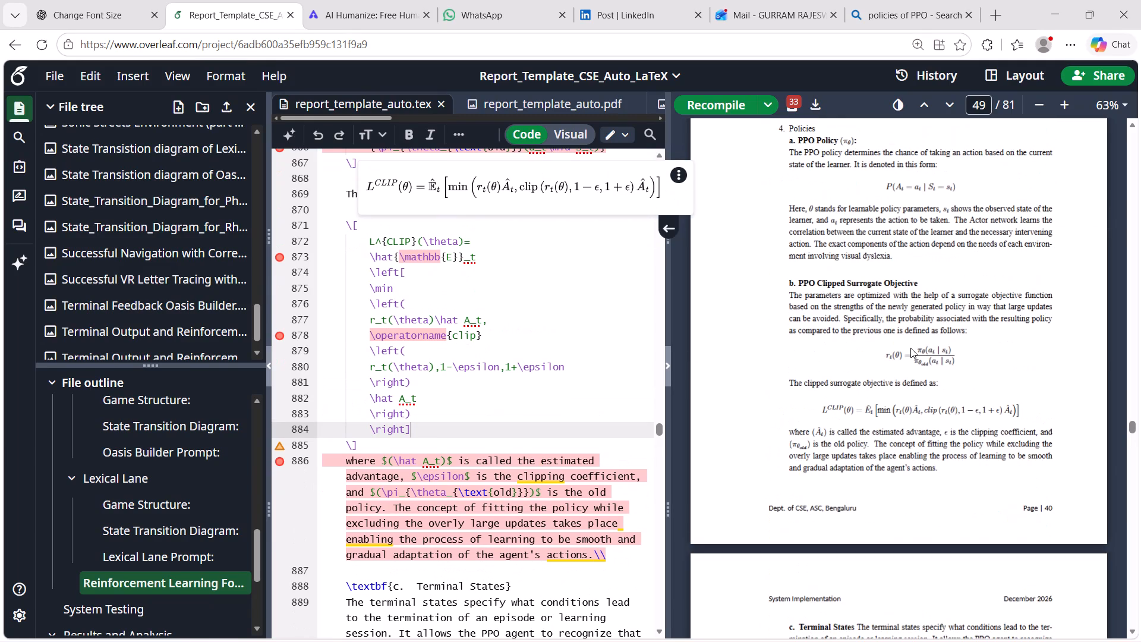
scroll(541, 387, up, 3)
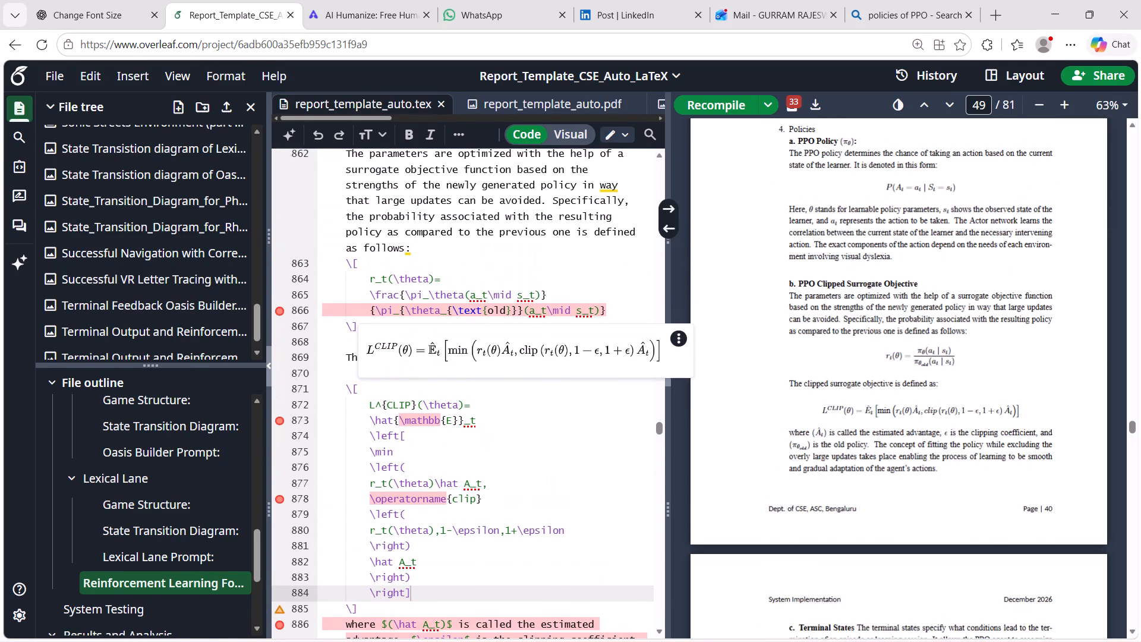
Add a colon at the end of the "b. PPO Clipped Surrogate Objective" heading.
click(546, 296)
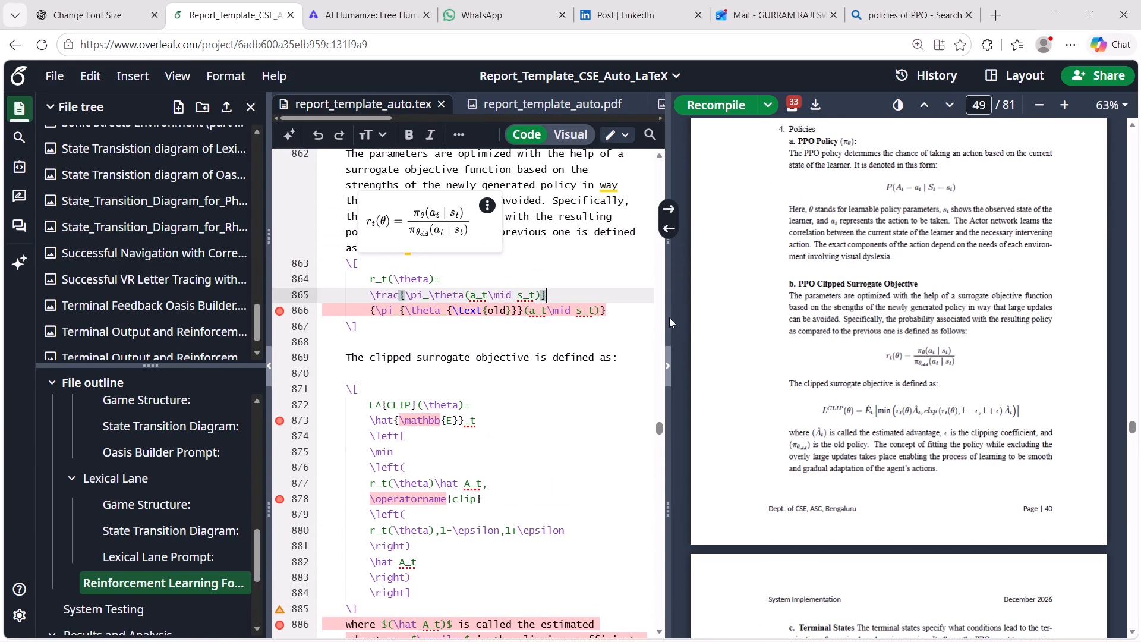
scroll(552, 395, up, 2)
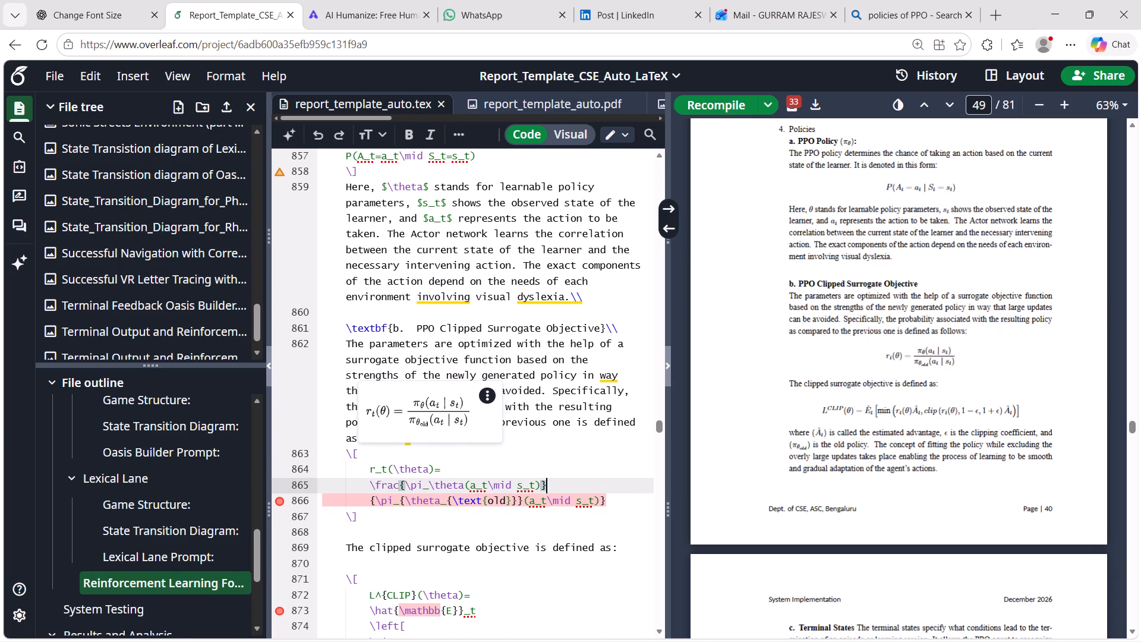
click(603, 331)
key(shift+colon)
Add a \\ line break after the "c. Terminal States" heading and recompile the report.
scroll(578, 468, down, 5)
click(537, 461)
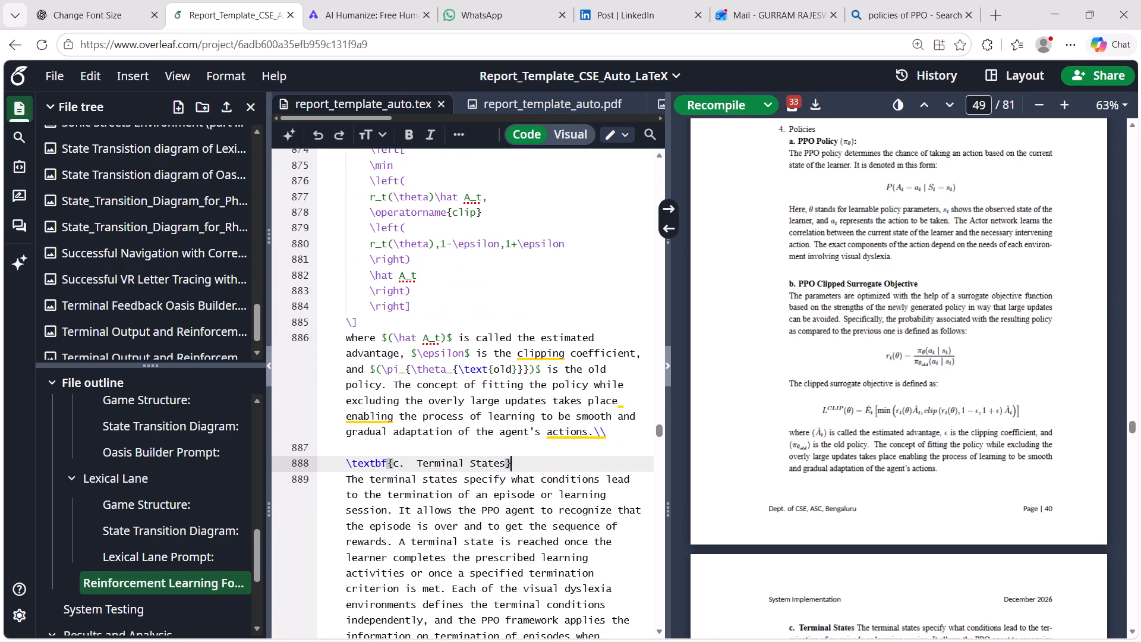
text(\\)
key(ctrl+s)
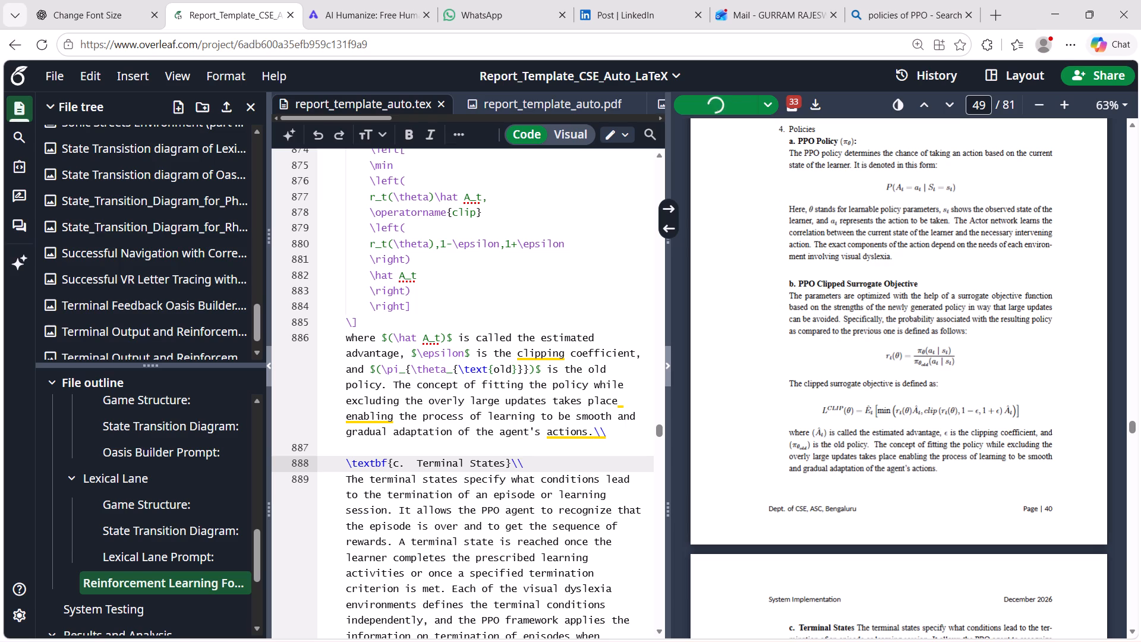
Review the compiled pages from the Terminal States subsection onward through the hyperparameters, system testing and results chapters.
scroll(785, 368, down, 4)
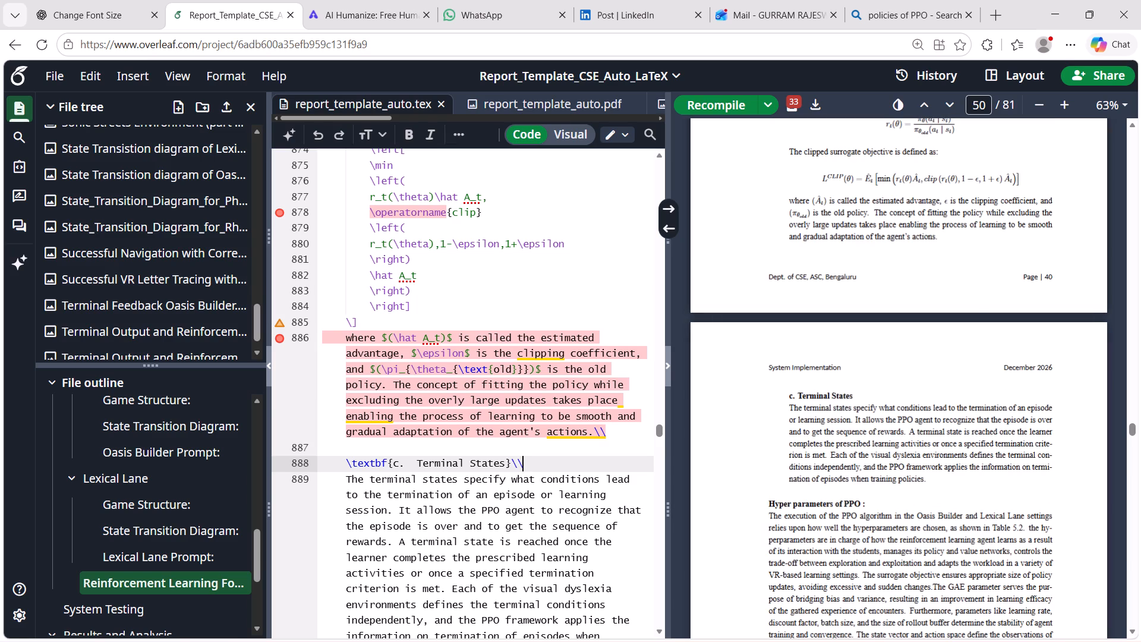
scroll(984, 363, down, 4)
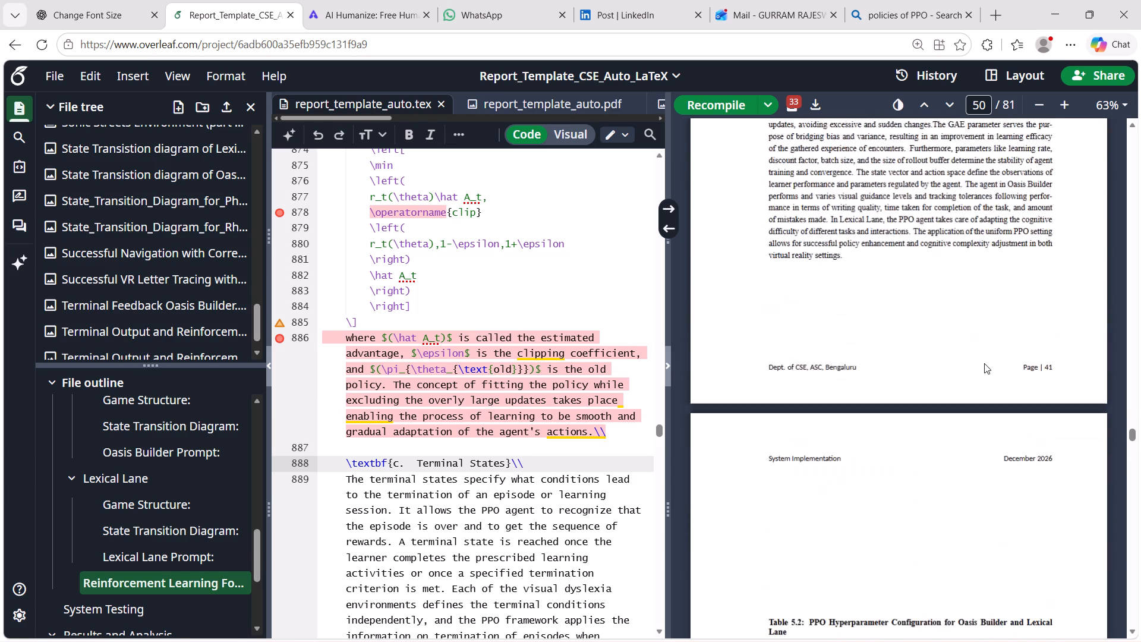
scroll(984, 363, down, 4)
scroll(984, 363, up, 5)
scroll(984, 363, down, 2)
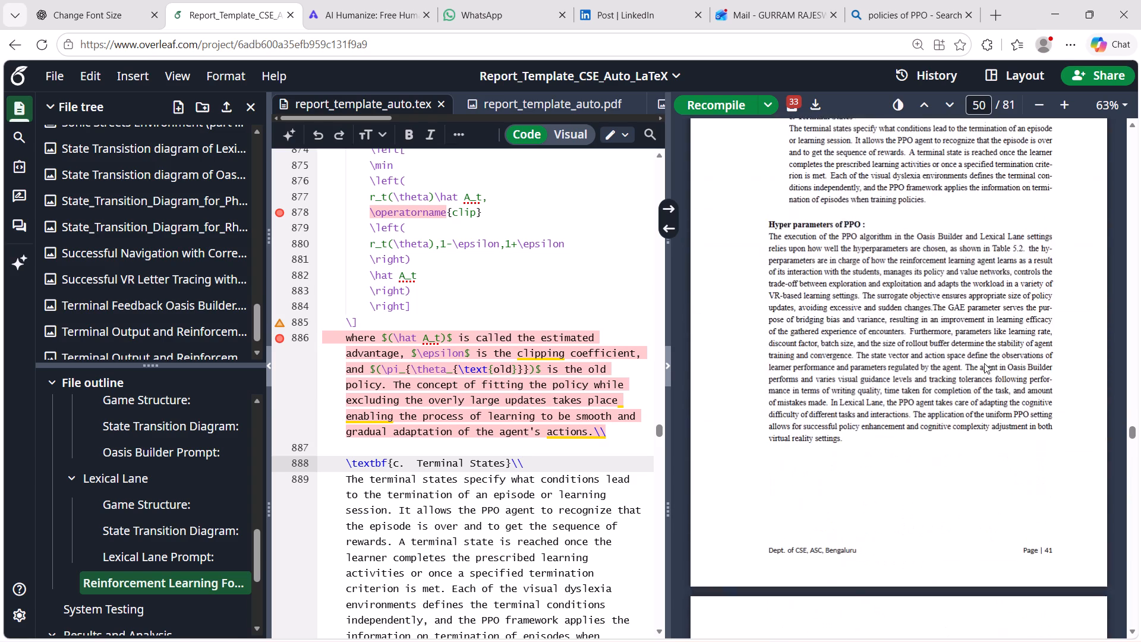
scroll(984, 363, down, 5)
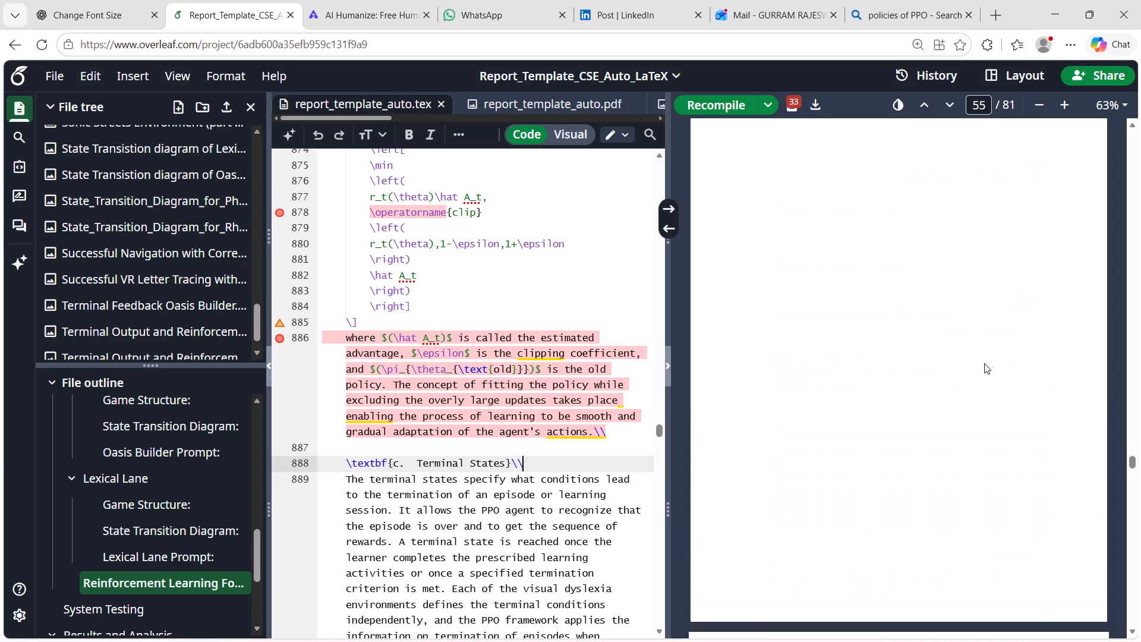
scroll(984, 363, down, 4)
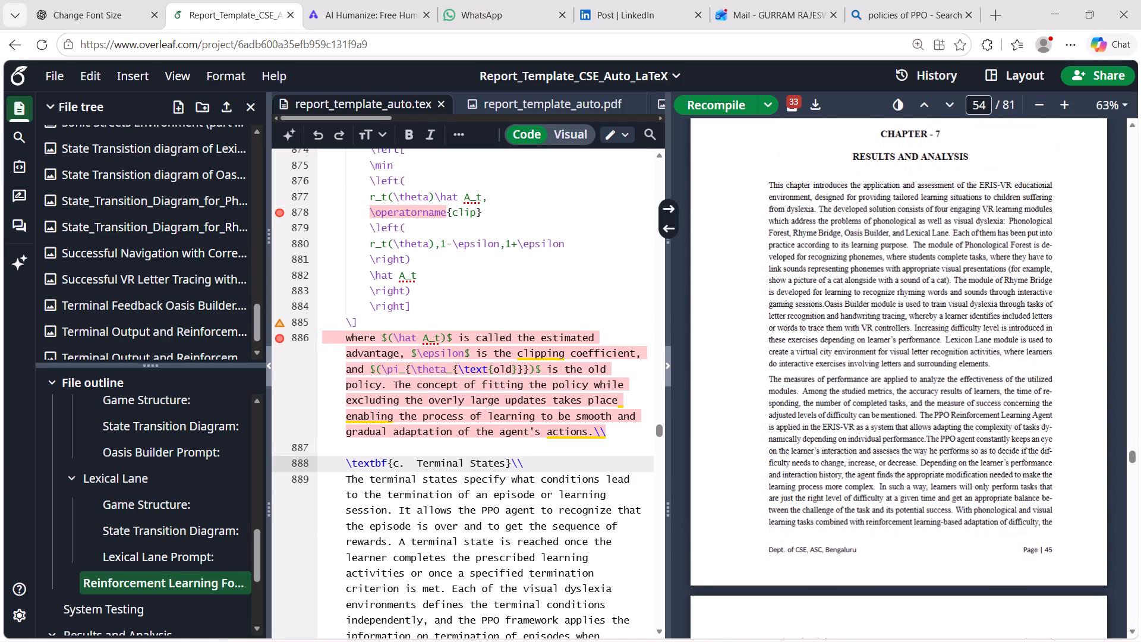
scroll(984, 363, down, 3)
scroll(984, 363, up, 1)
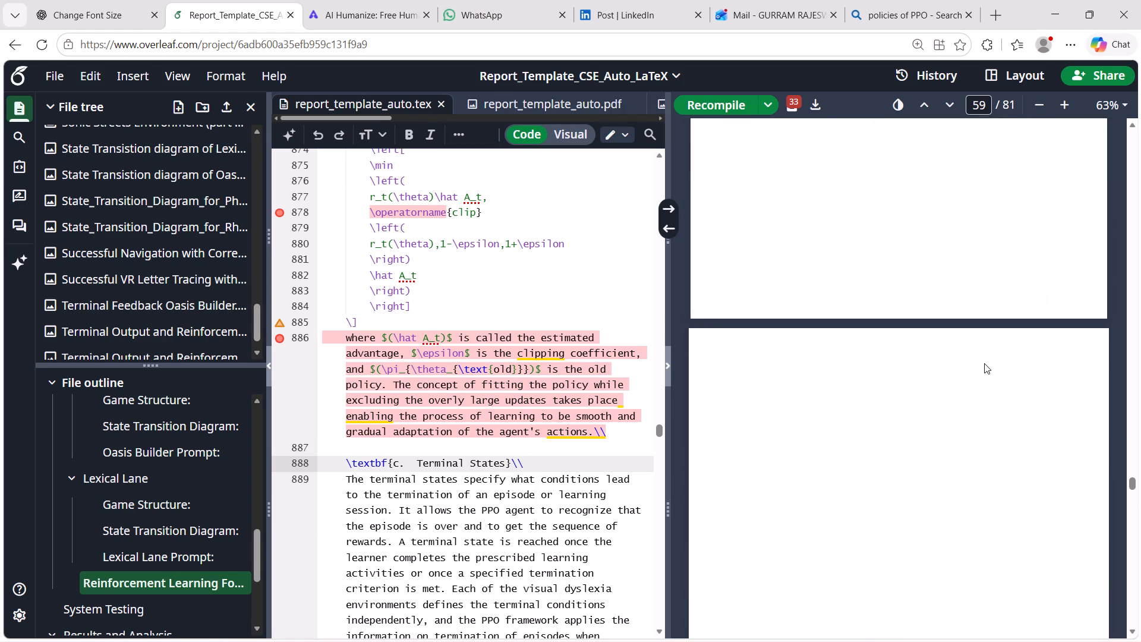
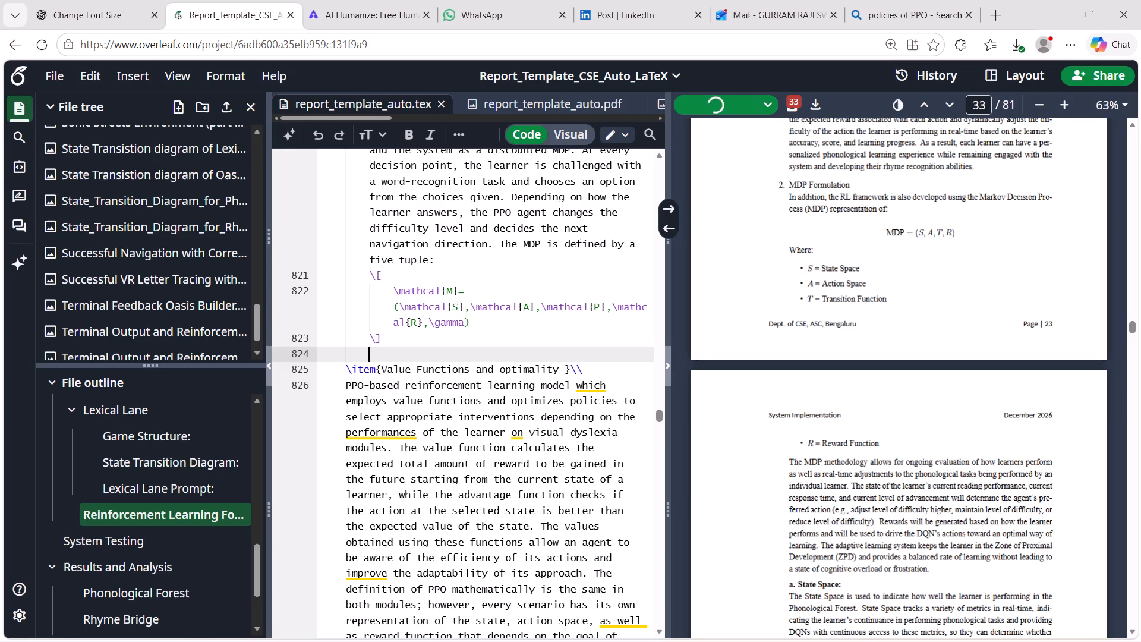
Copy the "Where:" line and its itemize list of MDP symbols (S, A, T, R) from the Rhyme Bridge reinforcement learning section's source.
scroll(592, 239, up, 9)
scroll(251, 375, up, 1)
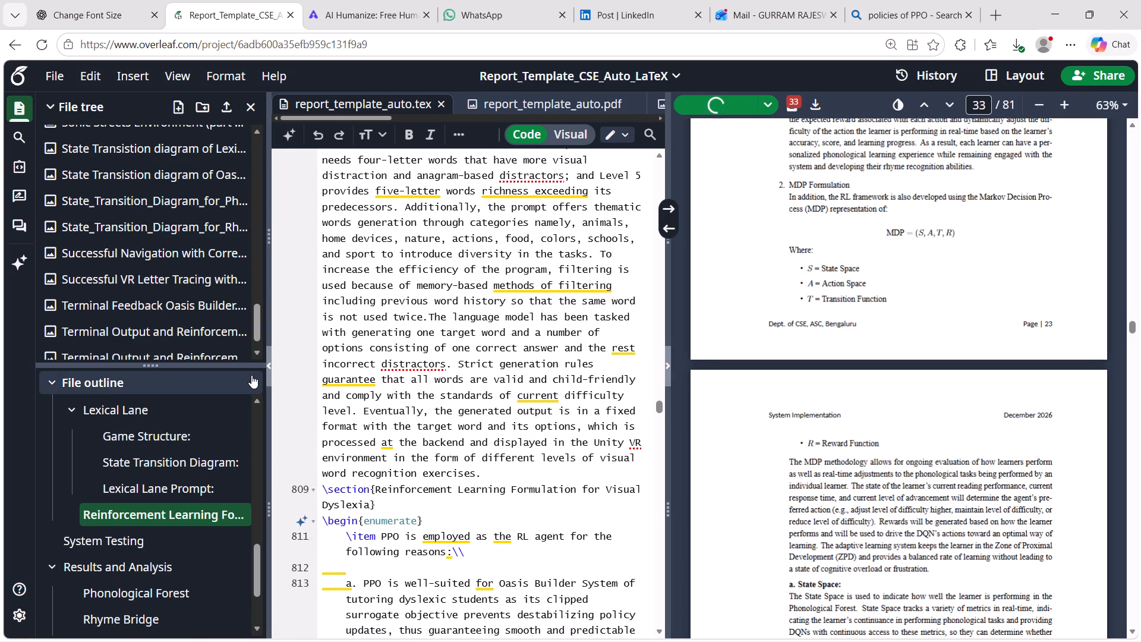
scroll(169, 457, up, 2)
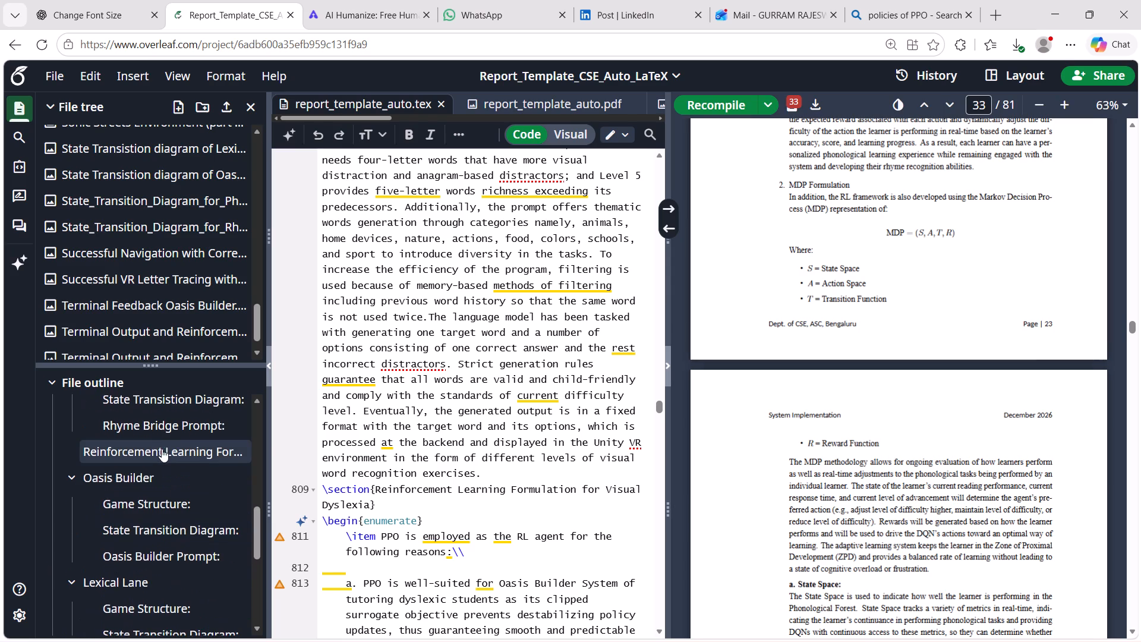
click(160, 449)
scroll(498, 464, down, 4)
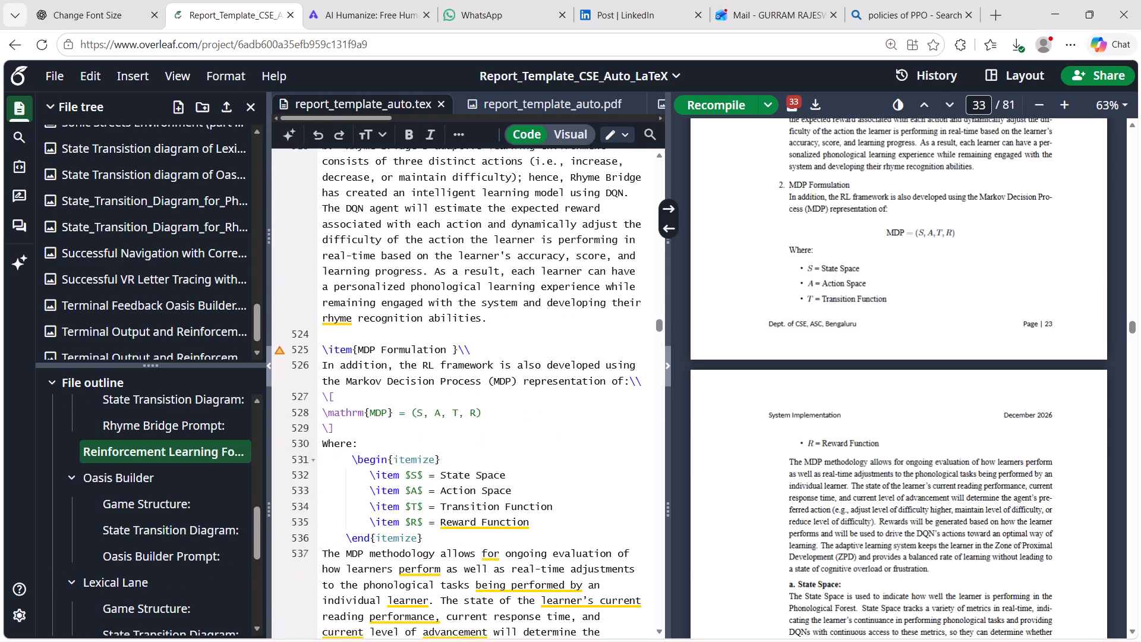
scroll(498, 464, down, 3)
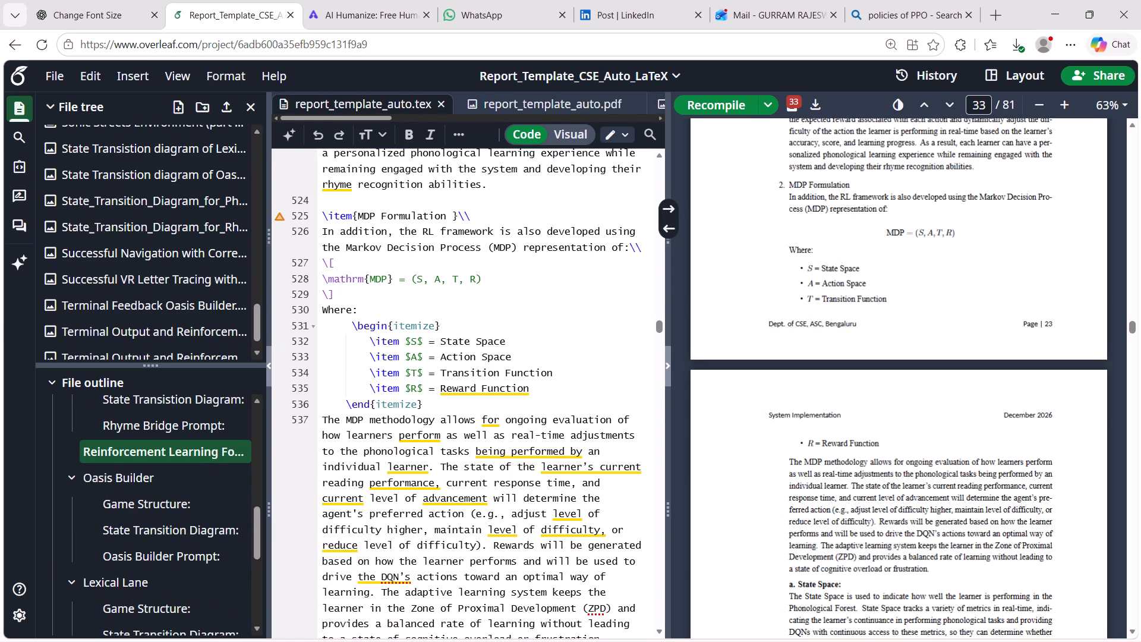
drag(324, 314, 507, 385)
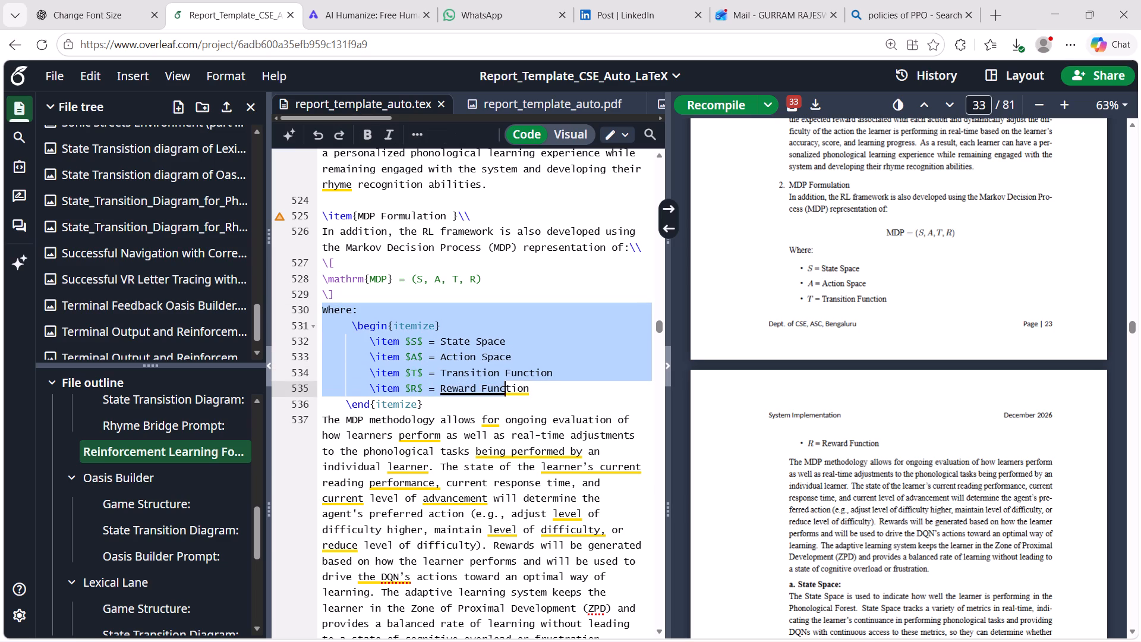
drag(507, 385, 506, 404)
key(ctrl+c)
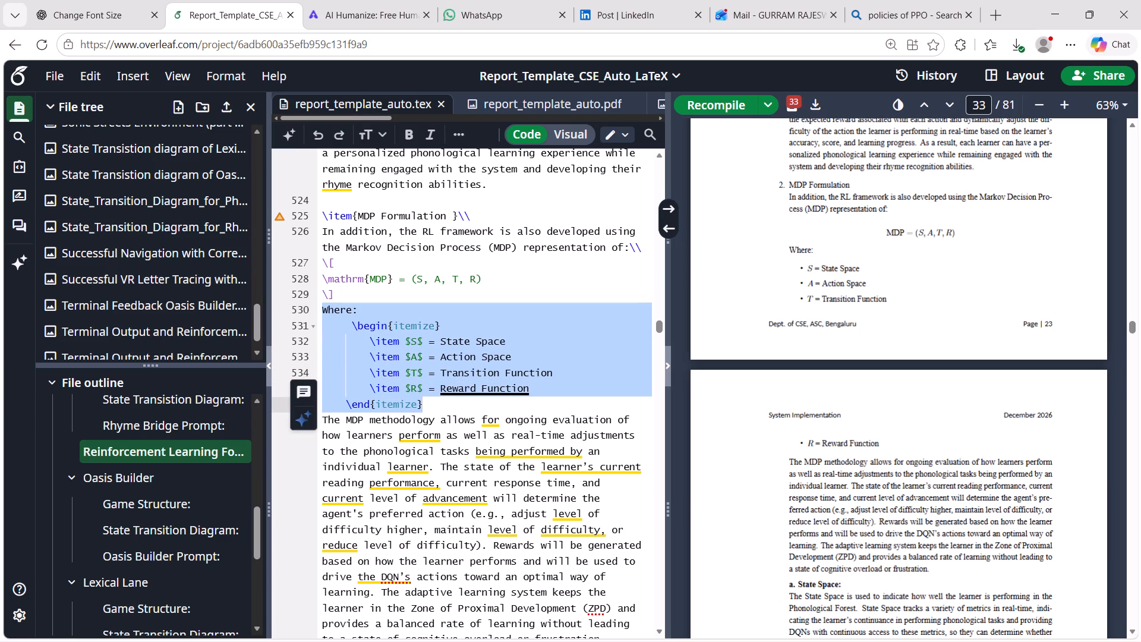
Paste the copied "Where:" list on a new line directly after the five-tuple equation in the Lexical Lane MDP Formulation.
scroll(163, 569, down, 2)
click(149, 589)
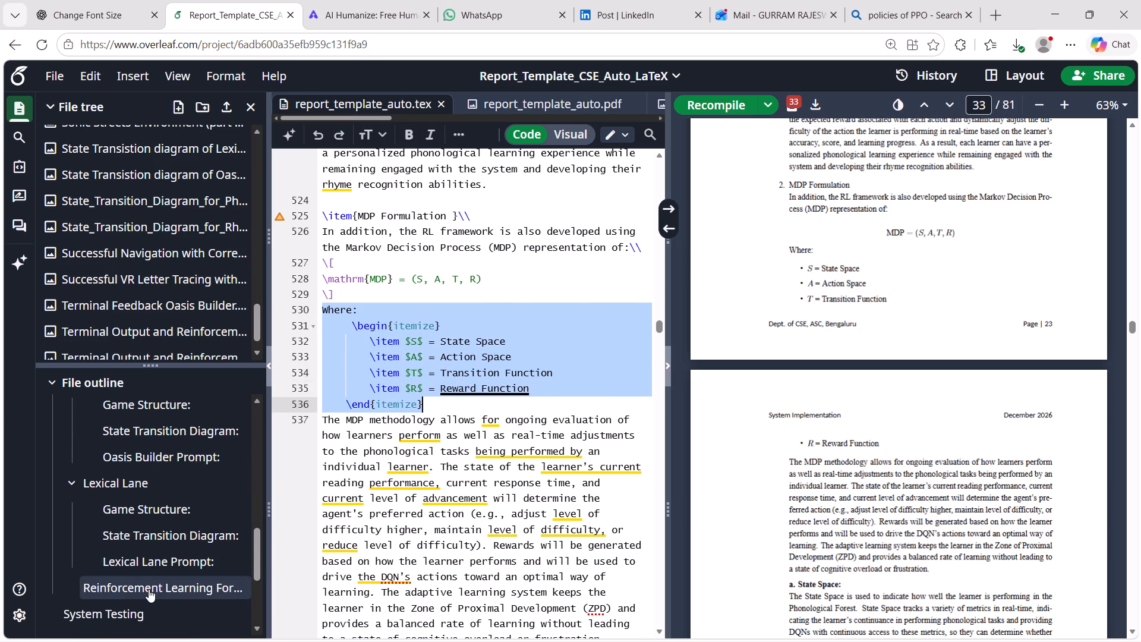
scroll(531, 496, down, 7)
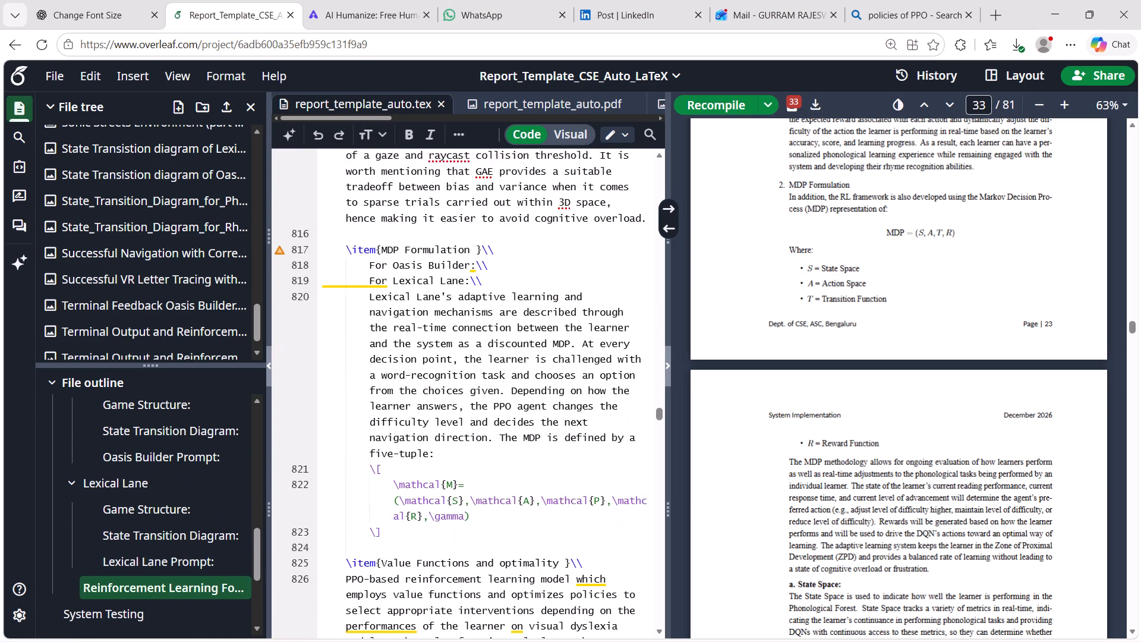
scroll(531, 496, down, 3)
click(413, 509)
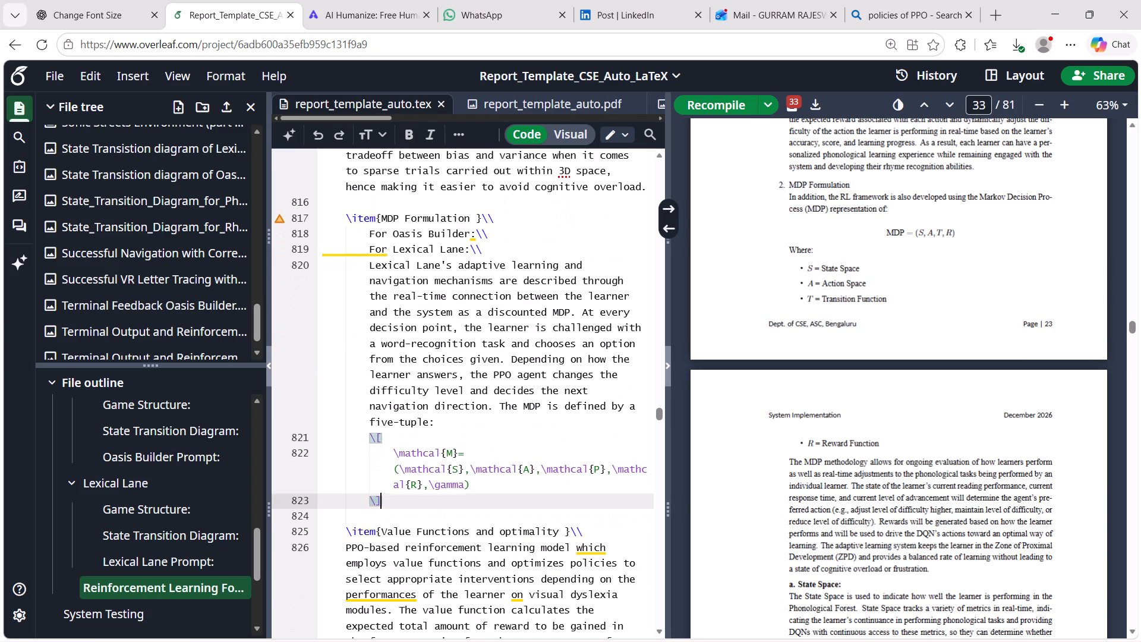
key(Return)
key(ctrl+v)
Locate the Lexical Lane MDP Formulation in the compiled report and examine how its text and five-tuple equation are laid out.
scroll(474, 458, down, 1)
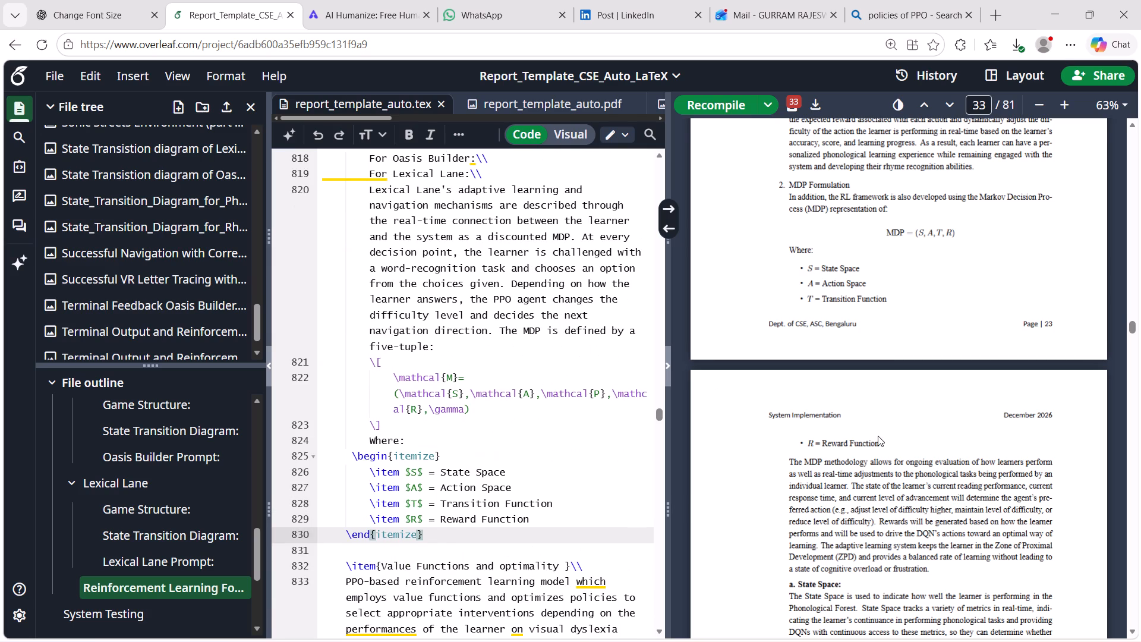
scroll(878, 436, down, 4)
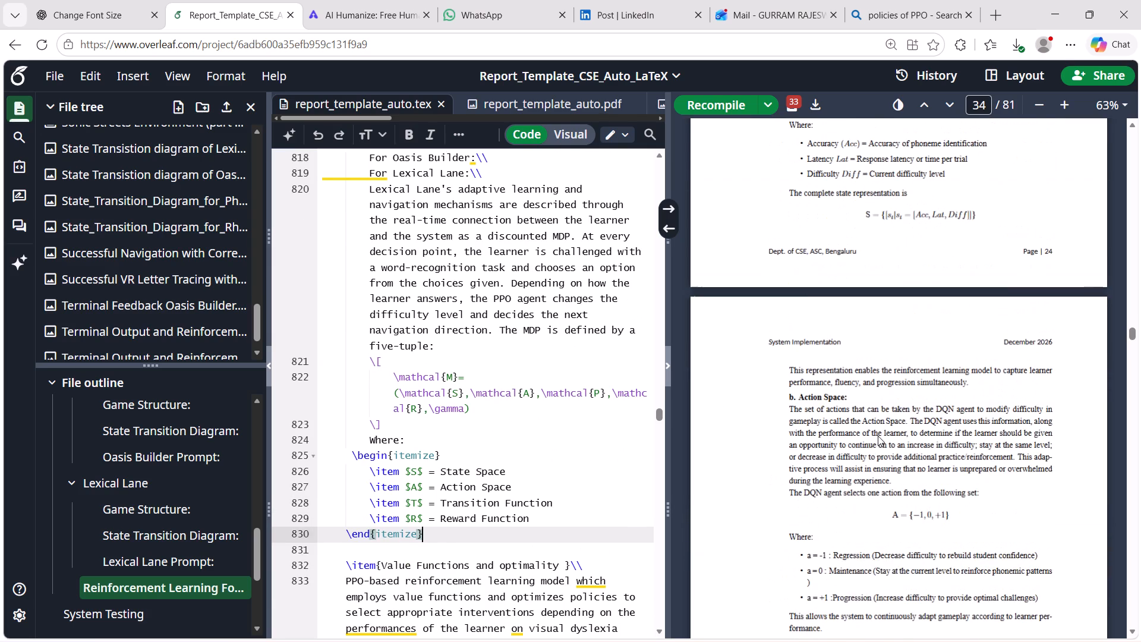
scroll(878, 436, down, 20)
scroll(878, 436, down, 2)
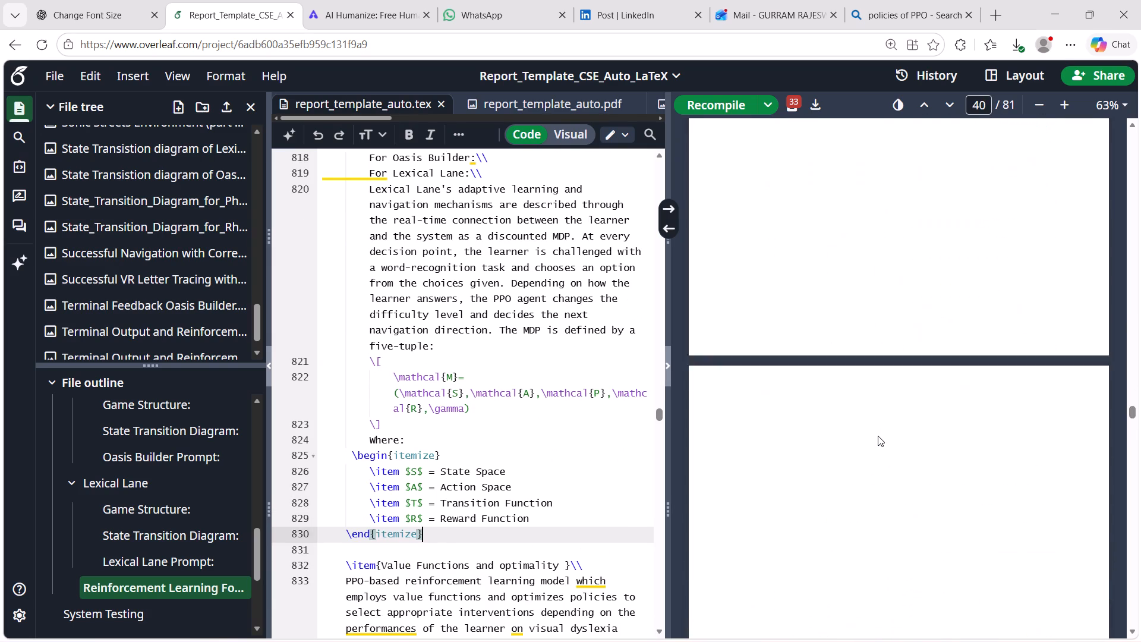
scroll(878, 436, down, 9)
scroll(878, 436, up, 3)
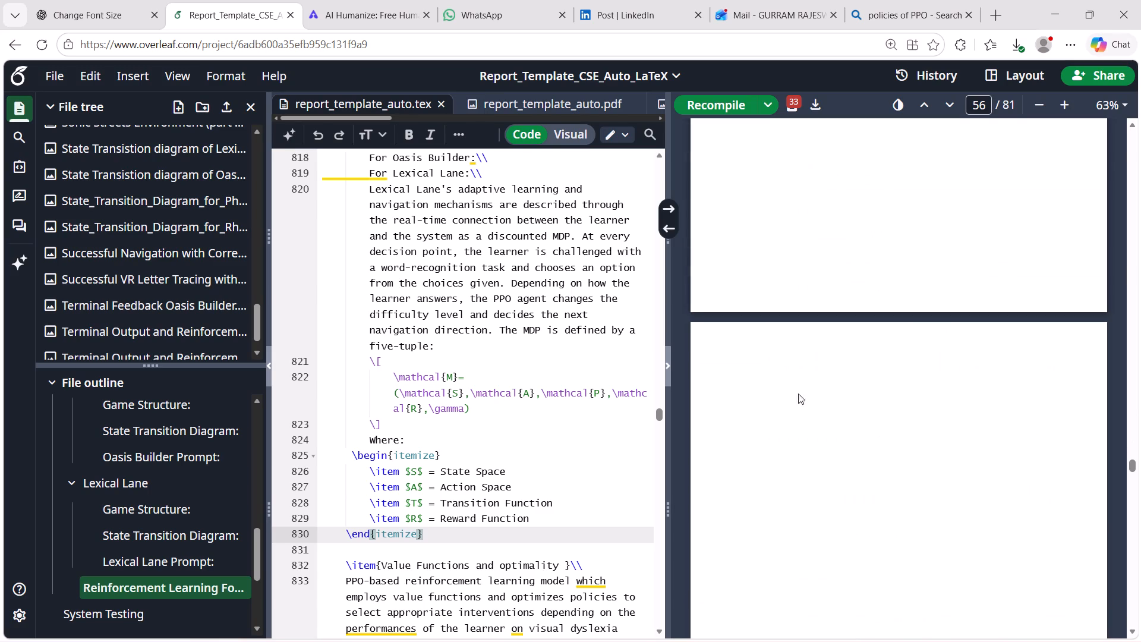
click(668, 202)
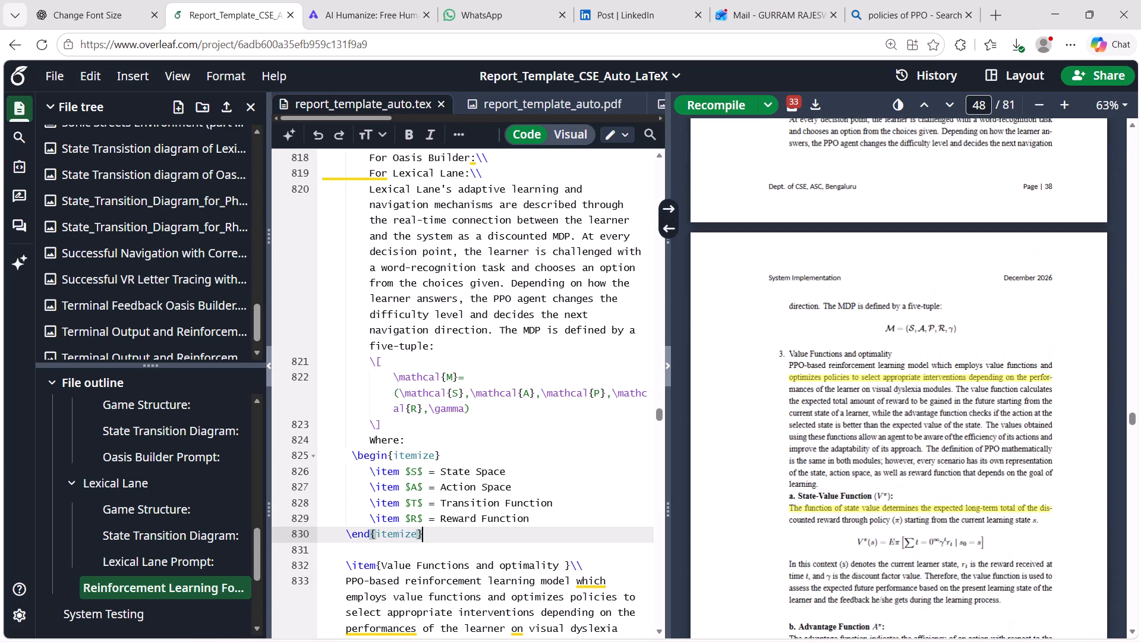
scroll(912, 431, up, 1)
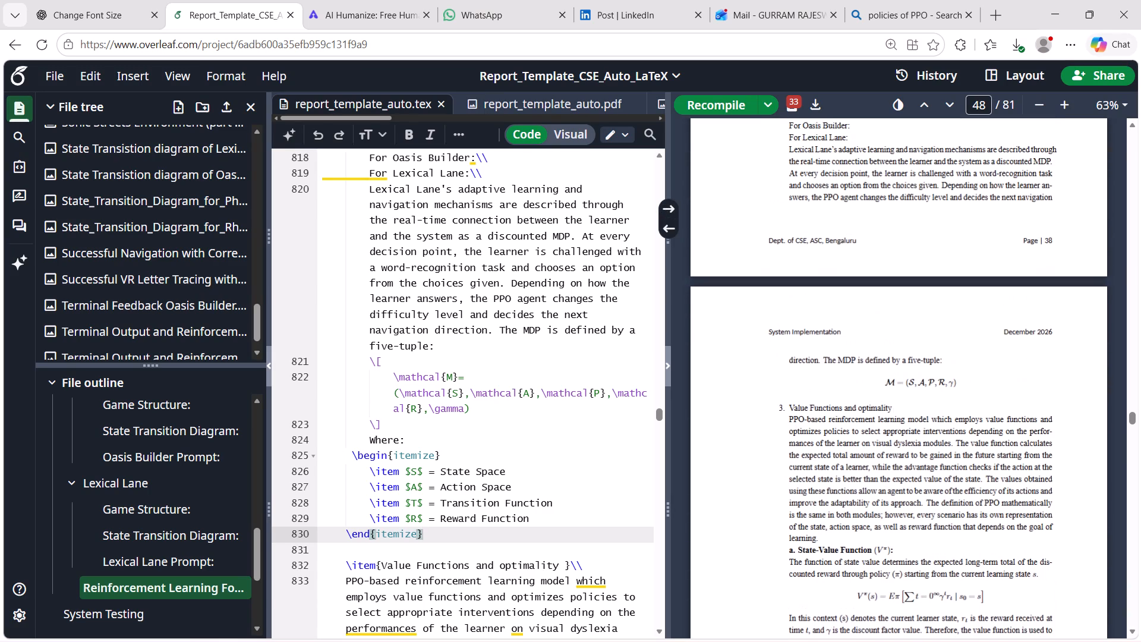
scroll(912, 431, up, 1)
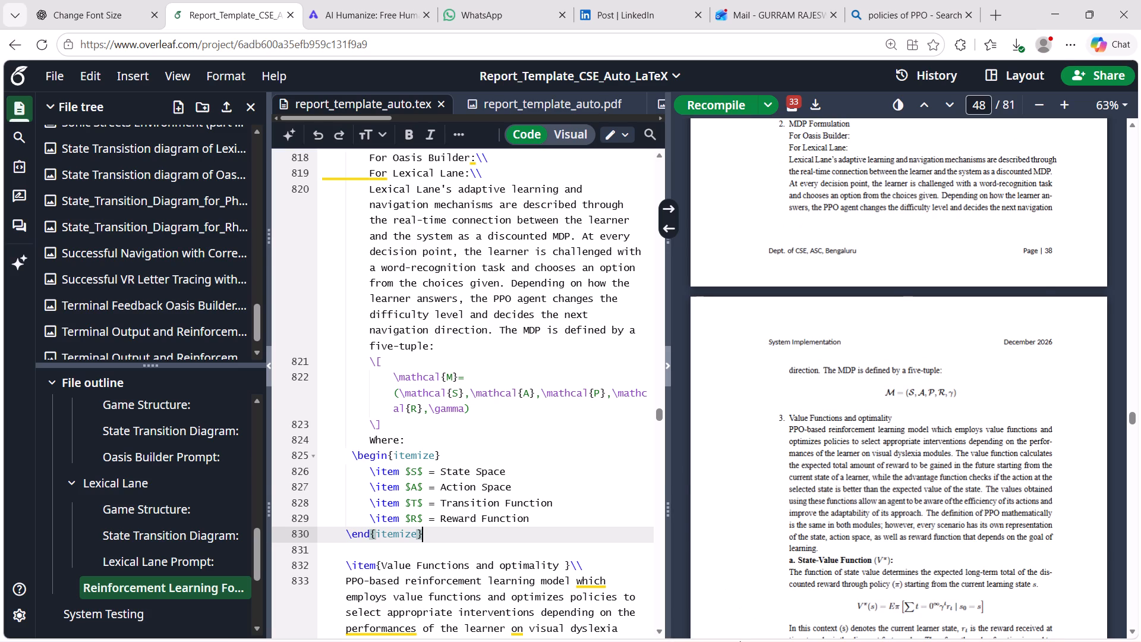
Switch to the PowerPoint review deck, examine the PPO slides for the MDP tuple's symbol definitions, and compare them with the Overleaf source.
key(alt+Tab)
key(alt+Tab)
key(alt+Tab)
key(alt+Tab)
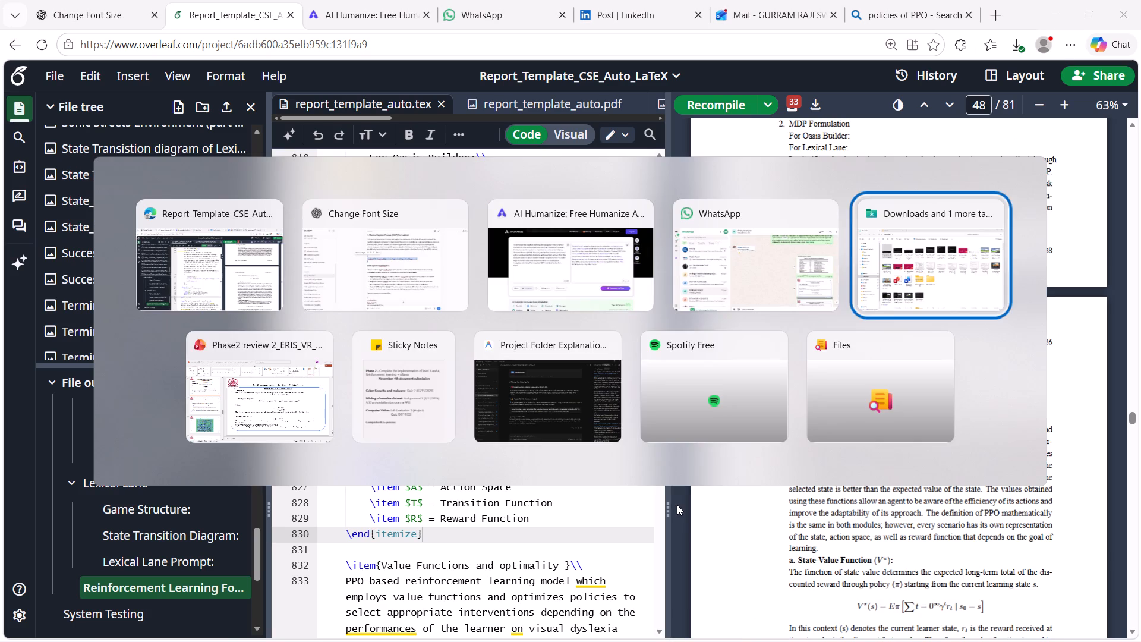
key(alt+Tab)
click(155, 335)
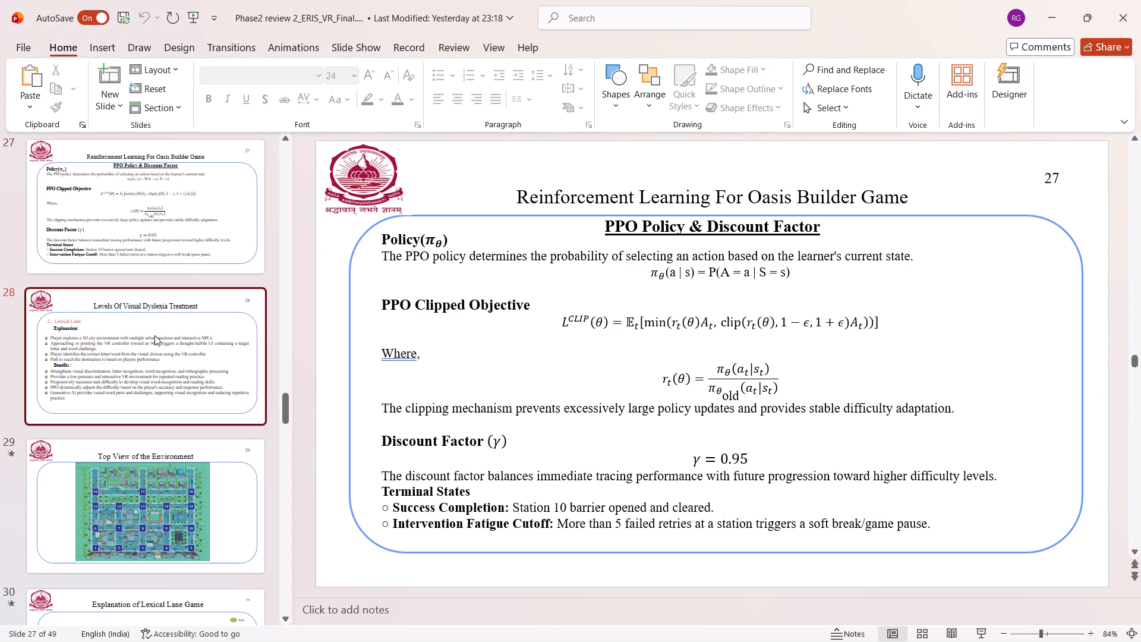
key(Up)
key(Up)
key(Up)
key(Down)
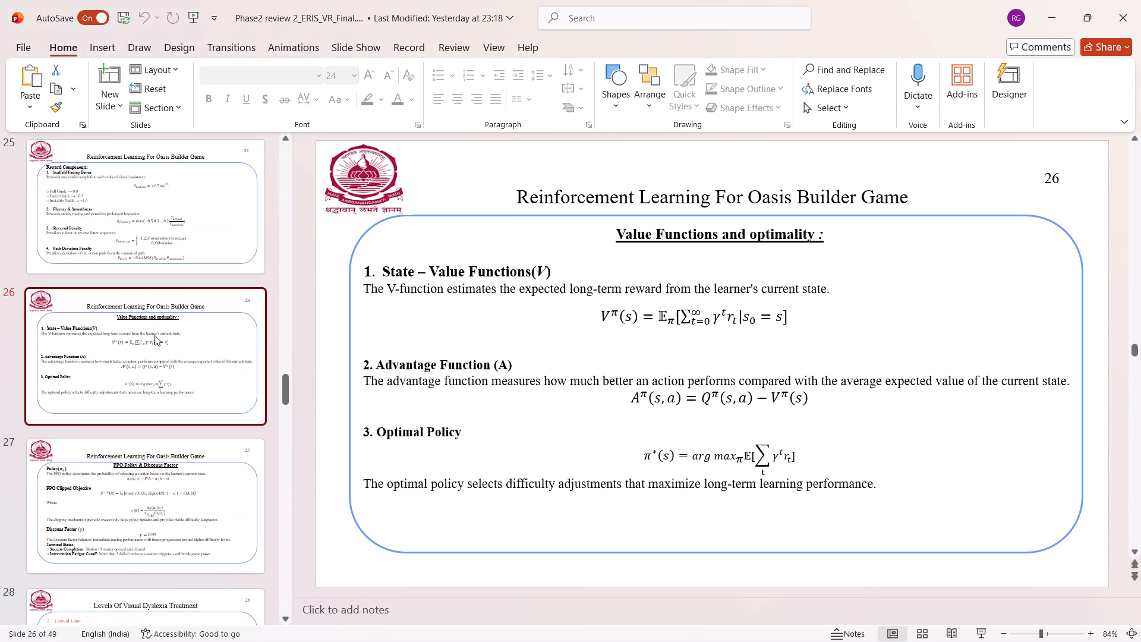
key(Up)
key(Up)
key(Up)
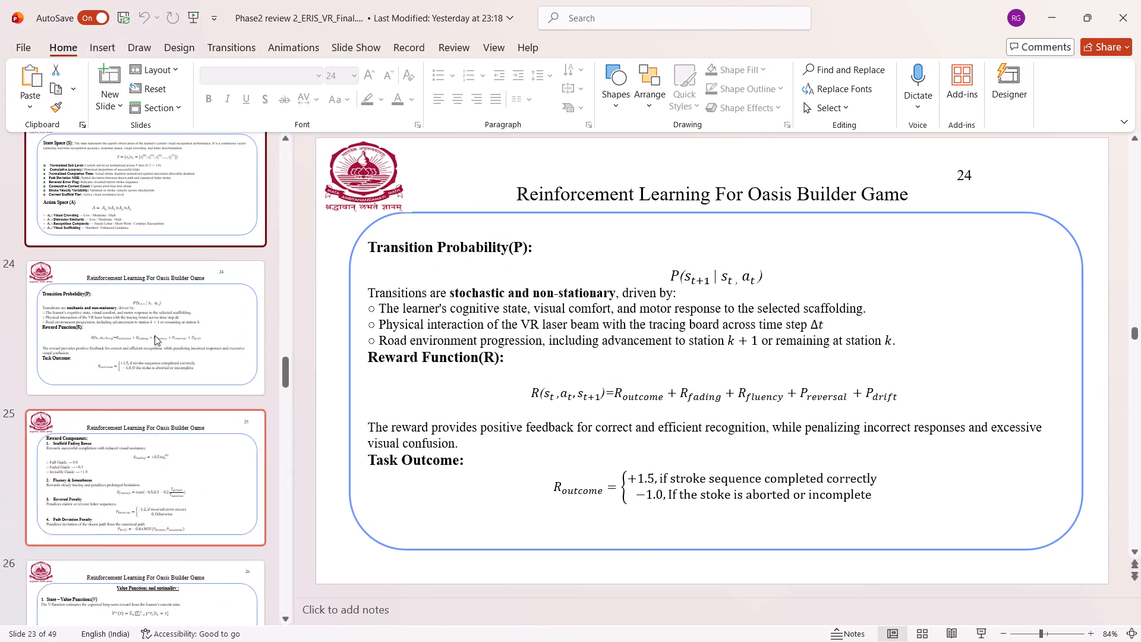
key(Up)
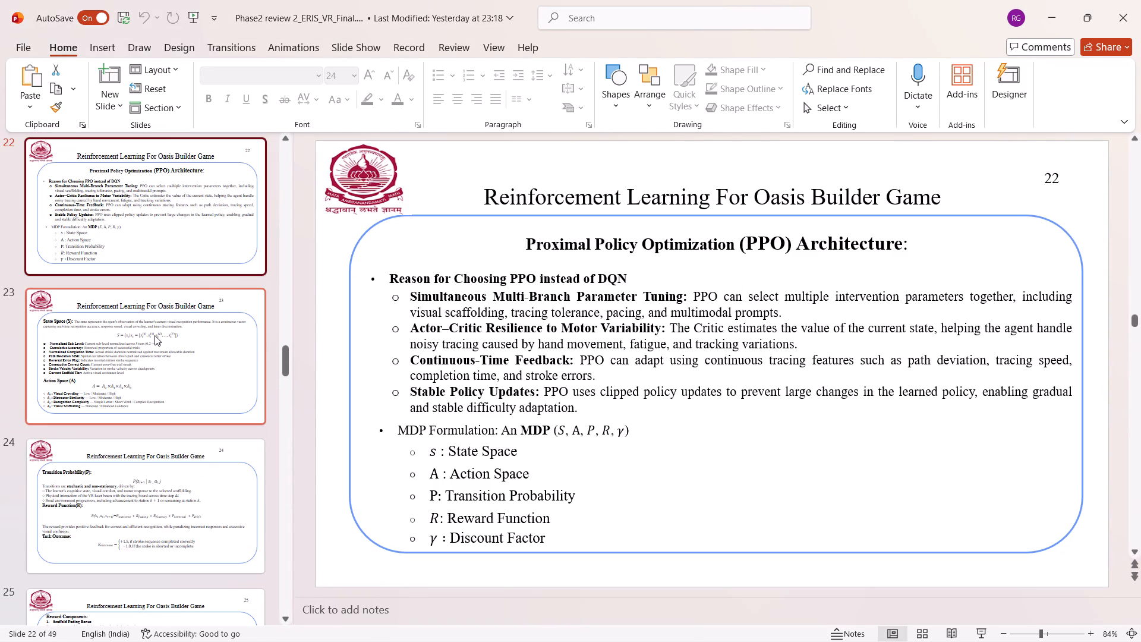
key(alt+Tab)
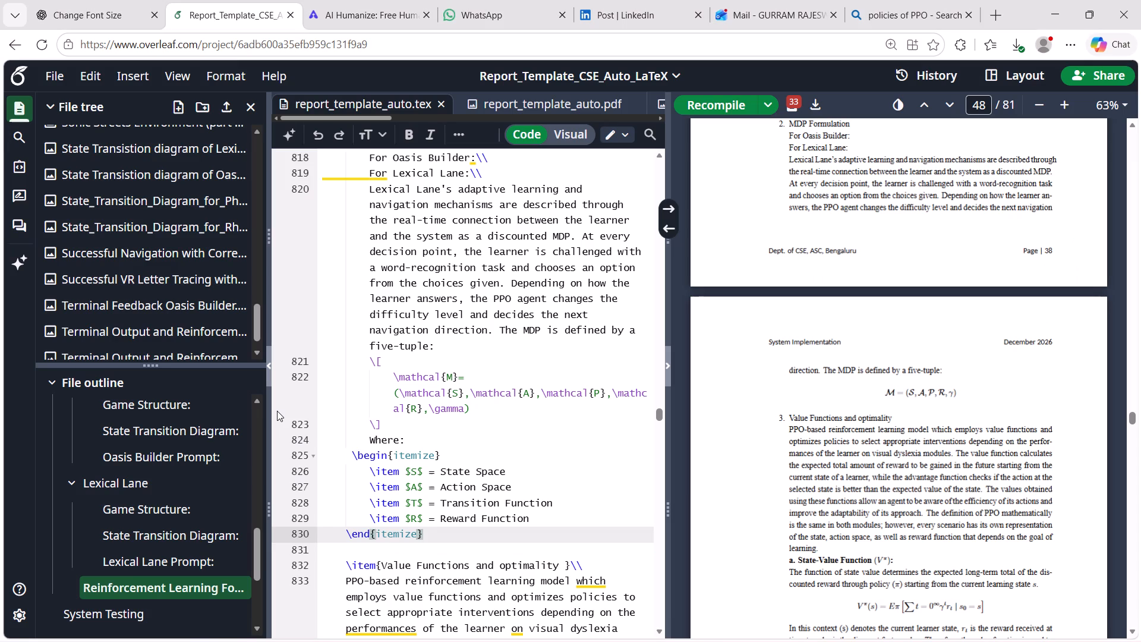
key(alt+Tab)
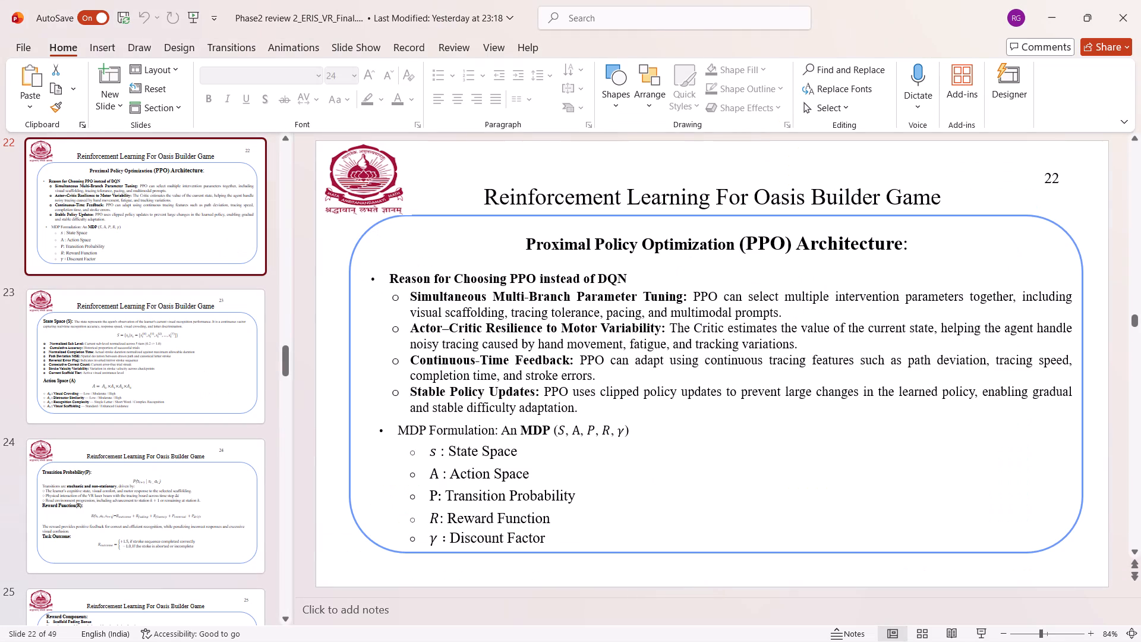
key(alt+Tab)
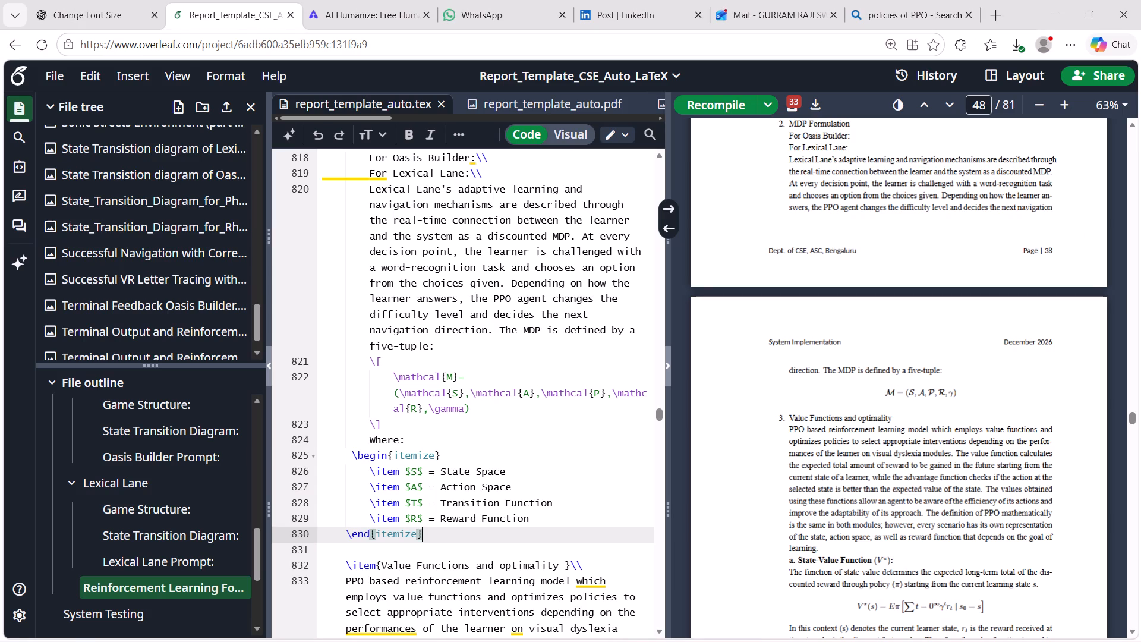
Replace the transition item's symbol in the Lexical Lane list with \mathcal{P} from the five-tuple equation, enclosed in dollar signs.
drag(541, 392, 544, 392)
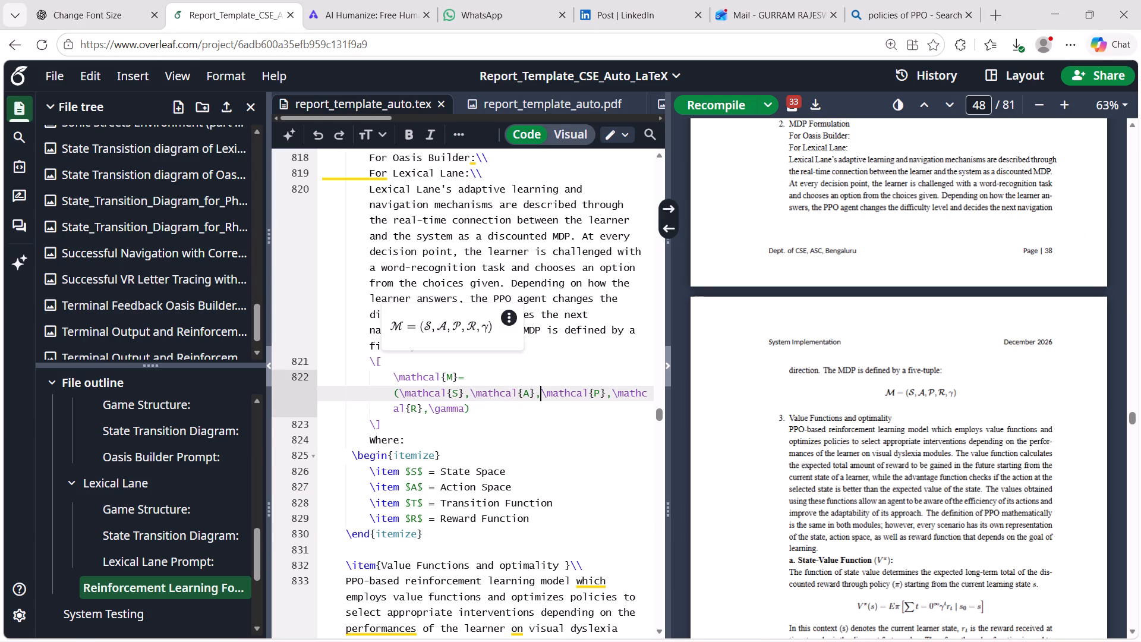
drag(544, 392, 607, 392)
key(ctrl+c)
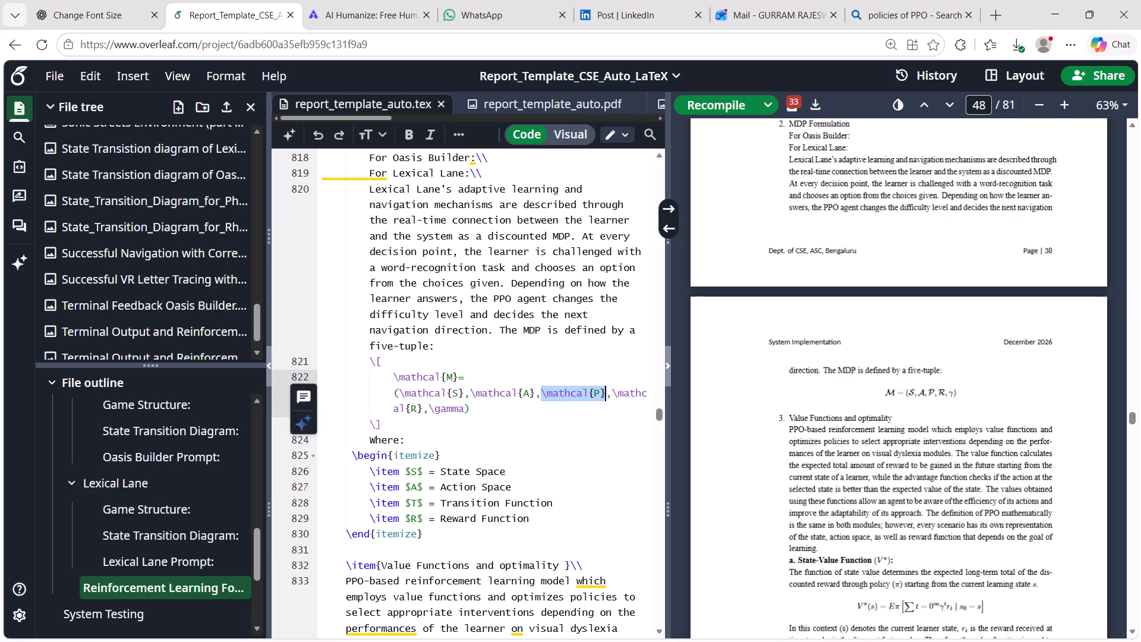
drag(424, 503, 403, 505)
key(ctrl+v)
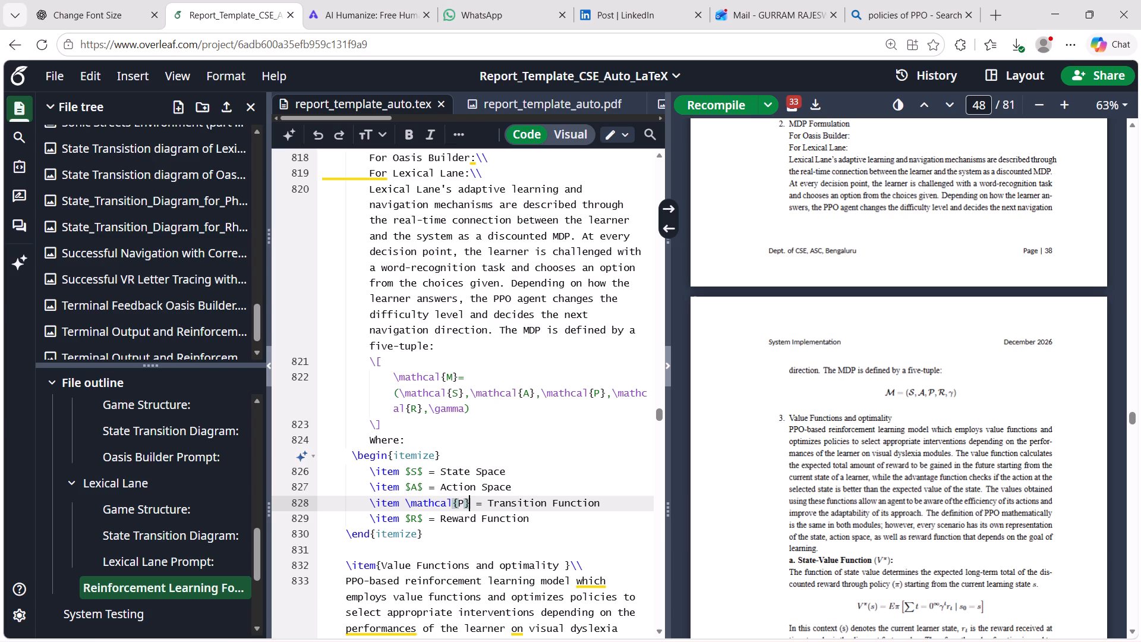
drag(403, 505, 469, 508)
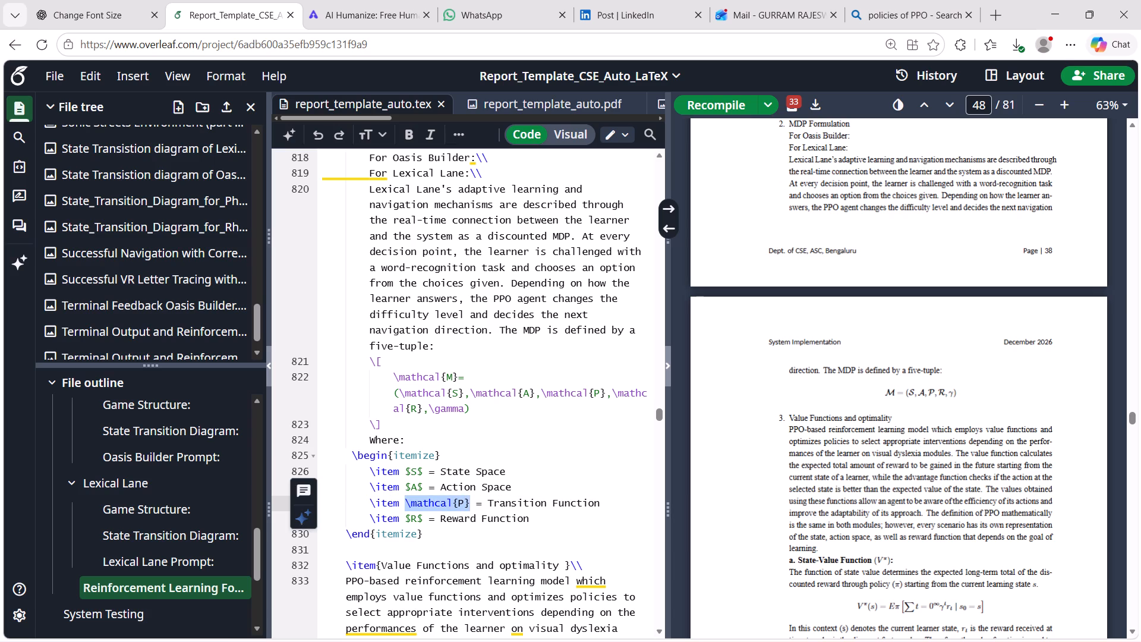
key(shift+dollar)
Copy the label "Transition Probability" from the MDP list on the PowerPoint PPO Architecture slide and return to the Overleaf source.
key(alt+Tab)
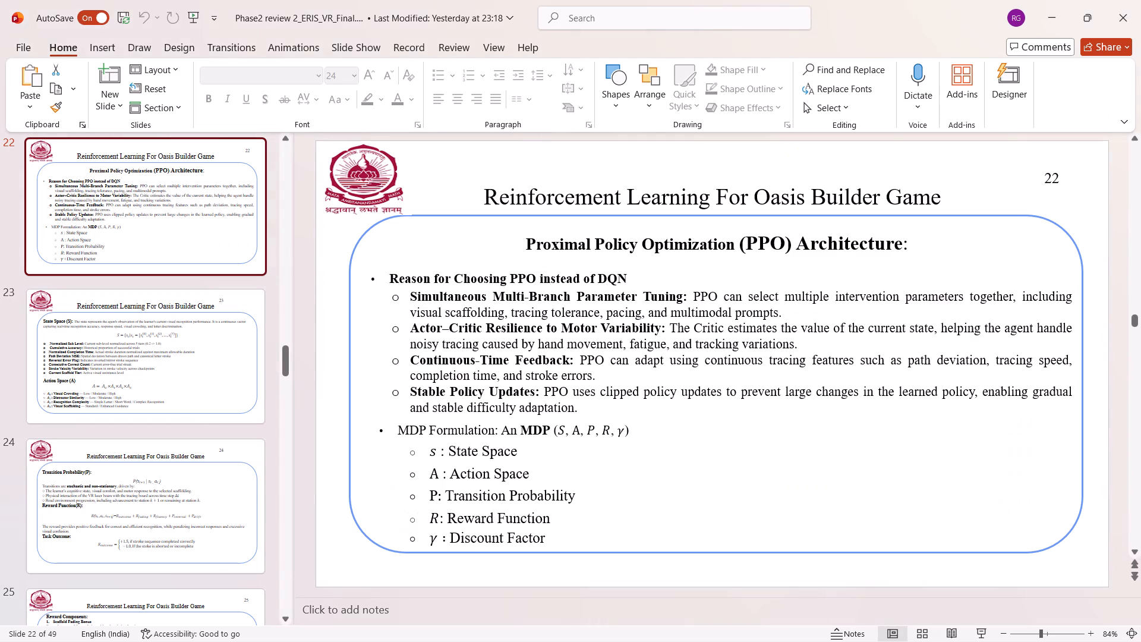
drag(581, 498, 461, 500)
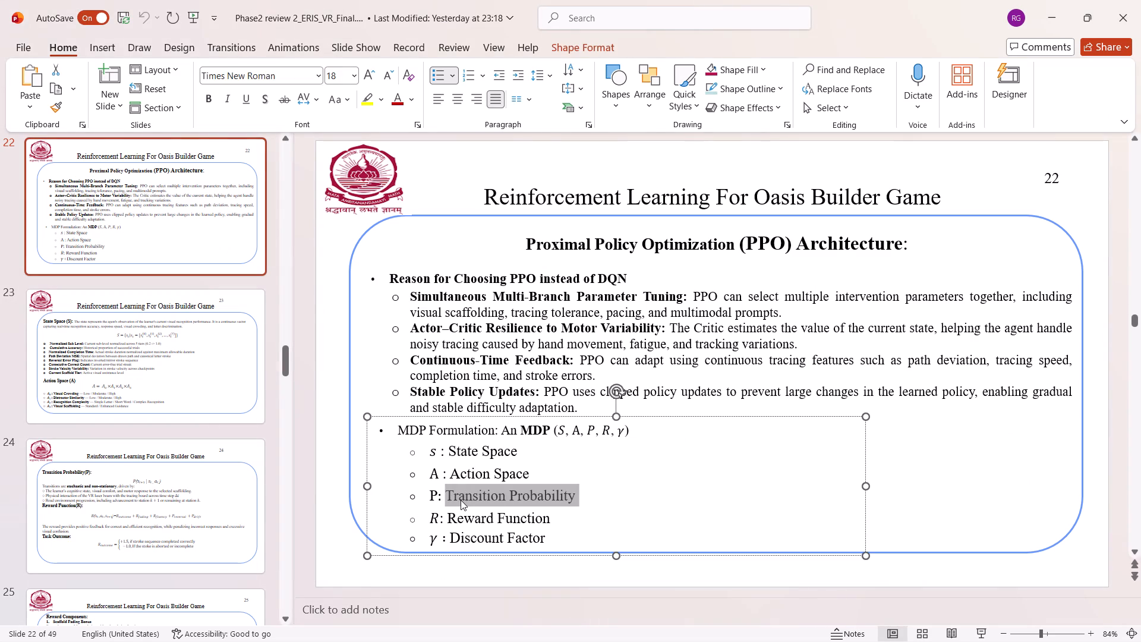
key(ctrl+c)
key(alt+Tab)
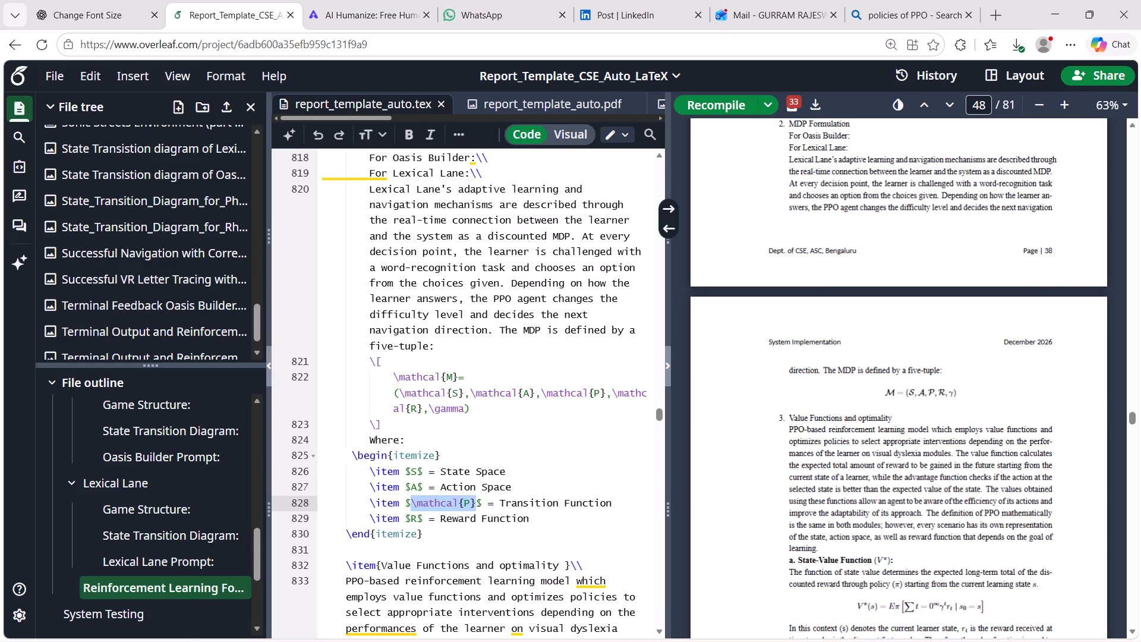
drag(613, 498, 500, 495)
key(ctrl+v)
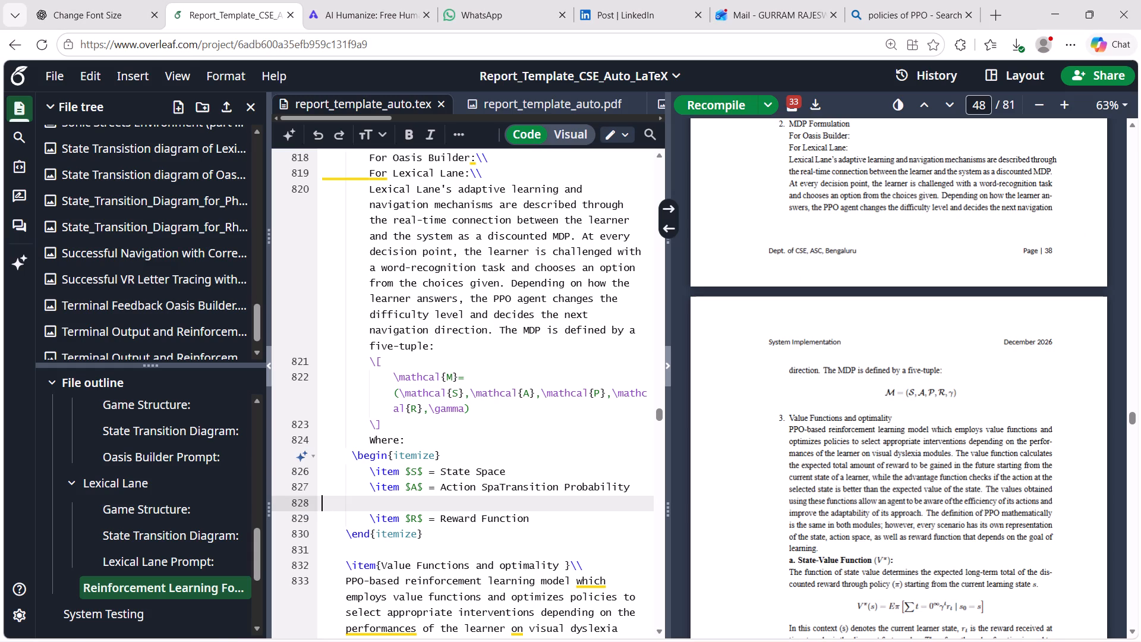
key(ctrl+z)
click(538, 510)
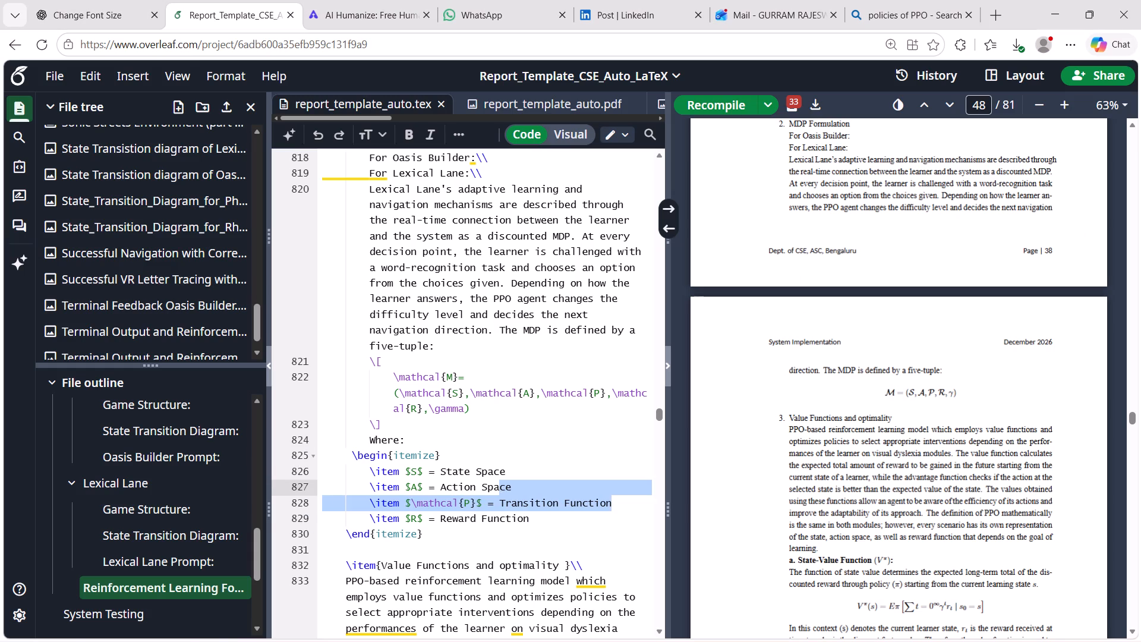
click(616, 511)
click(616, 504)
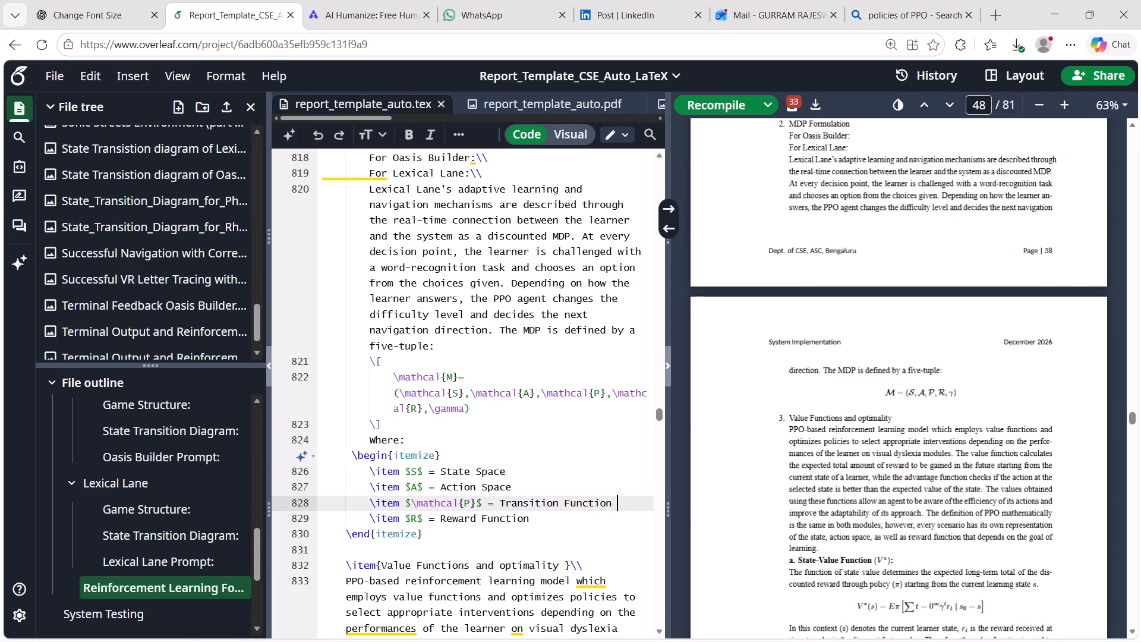
Replace "Transition Function" with the copied "Transition Probability" in the \mathcal{P} item of the Lexical Lane list.
drag(613, 504, 499, 505)
key(ctrl+v)
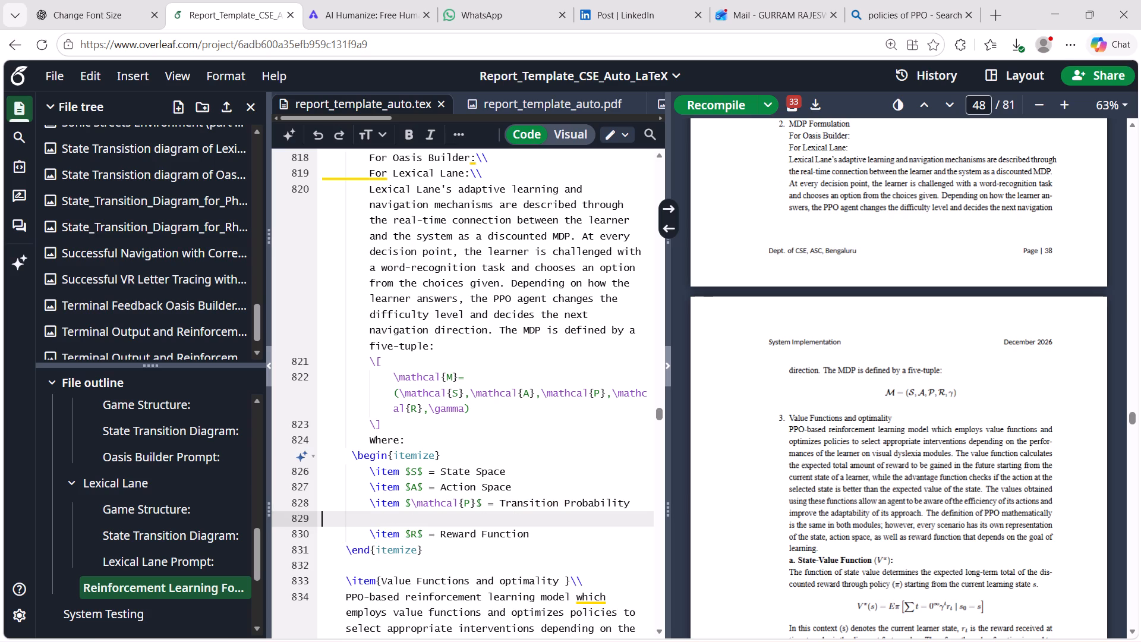
Remove the blank line above the Reward Function item and start a new list item below it reading "$\gamma$ =".
key(BackSpace)
key(alt+Tab)
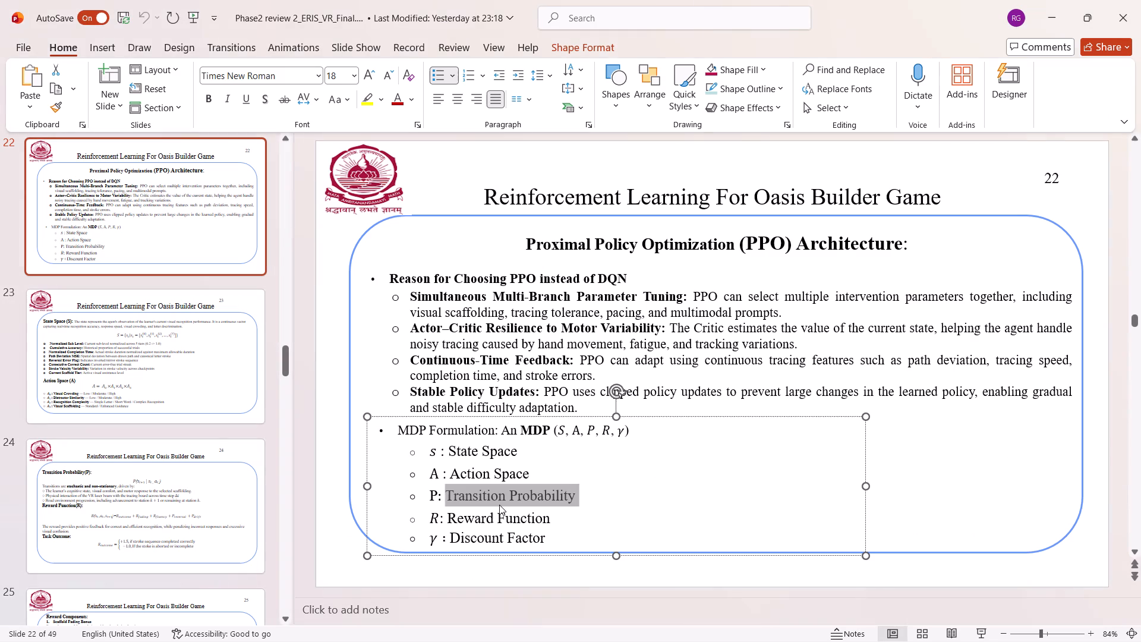
key(alt+Tab)
click(533, 526)
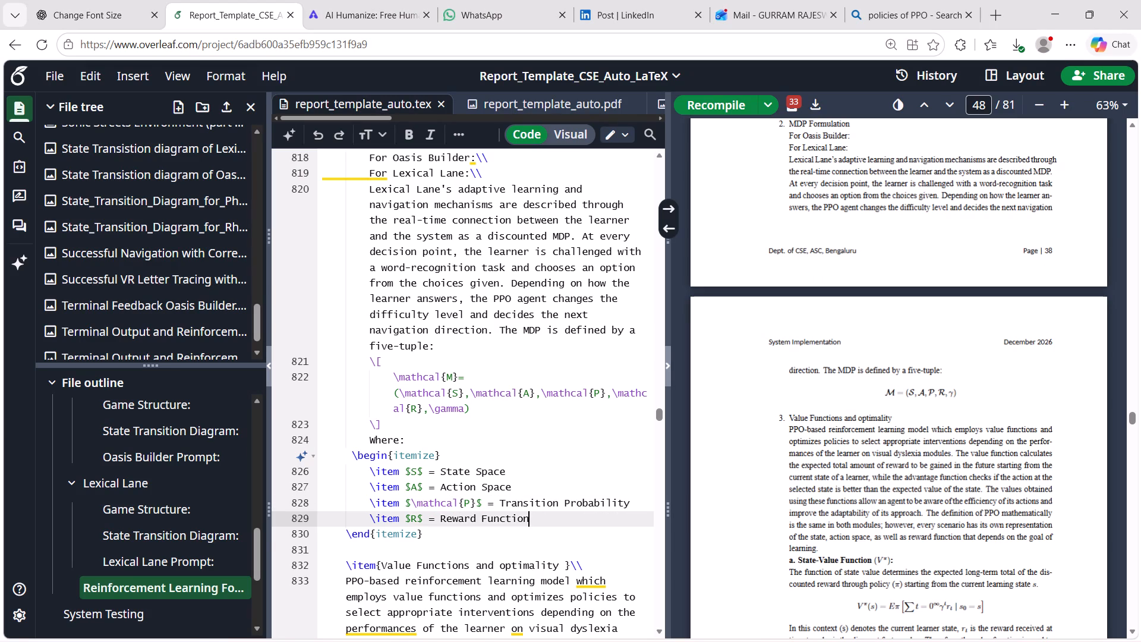
key(Return)
text(\item)
key(space)
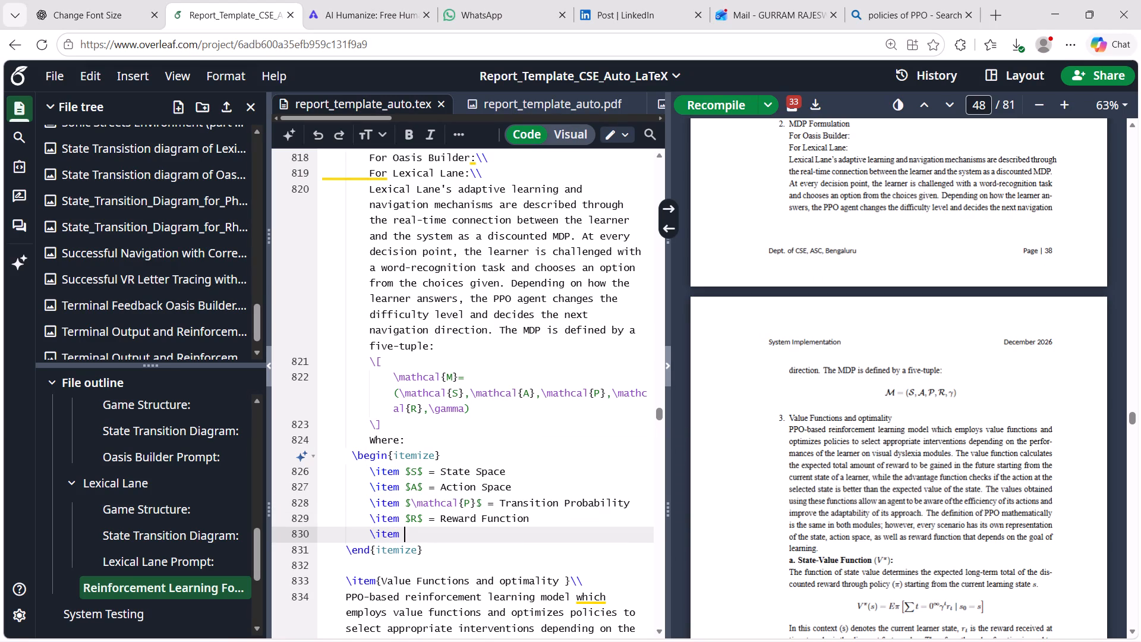
key(shift+dollar)
text(\gamm)
key(Return)
key(Up)
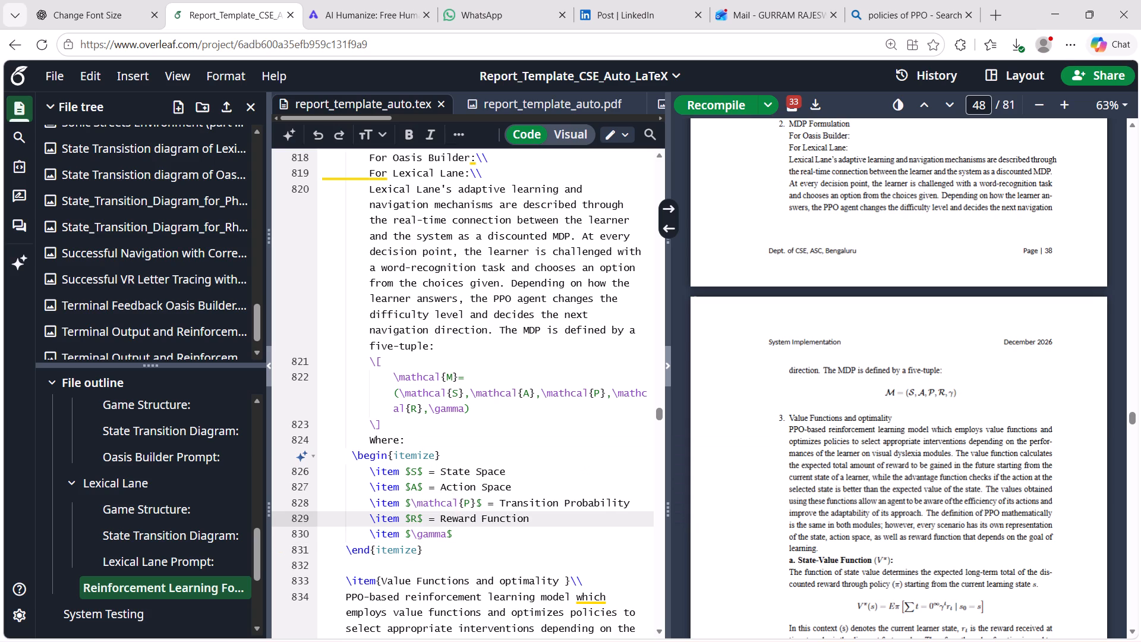
key(Down)
key(Right)
key(space)
text(=)
key(space)
Copy "Discount Factor" from the PowerPoint PPO Architecture slide into the Overleaf list as the definition of \gamma.
key(alt+Tab)
drag(548, 537, 470, 540)
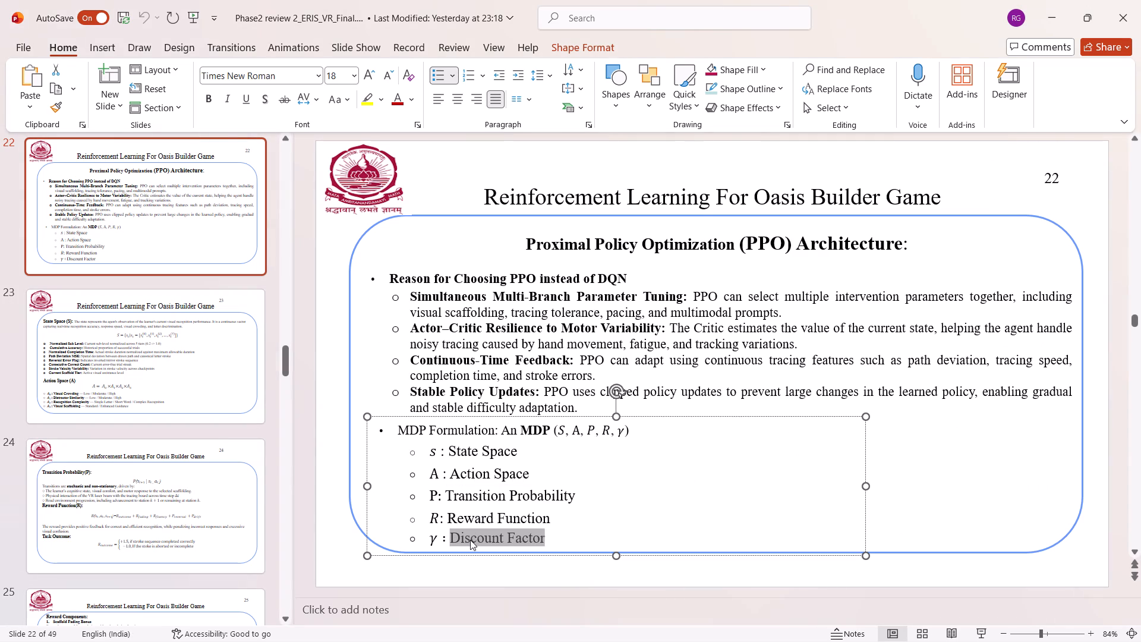
key(ctrl+c)
key(alt+Tab)
key(ctrl+v)
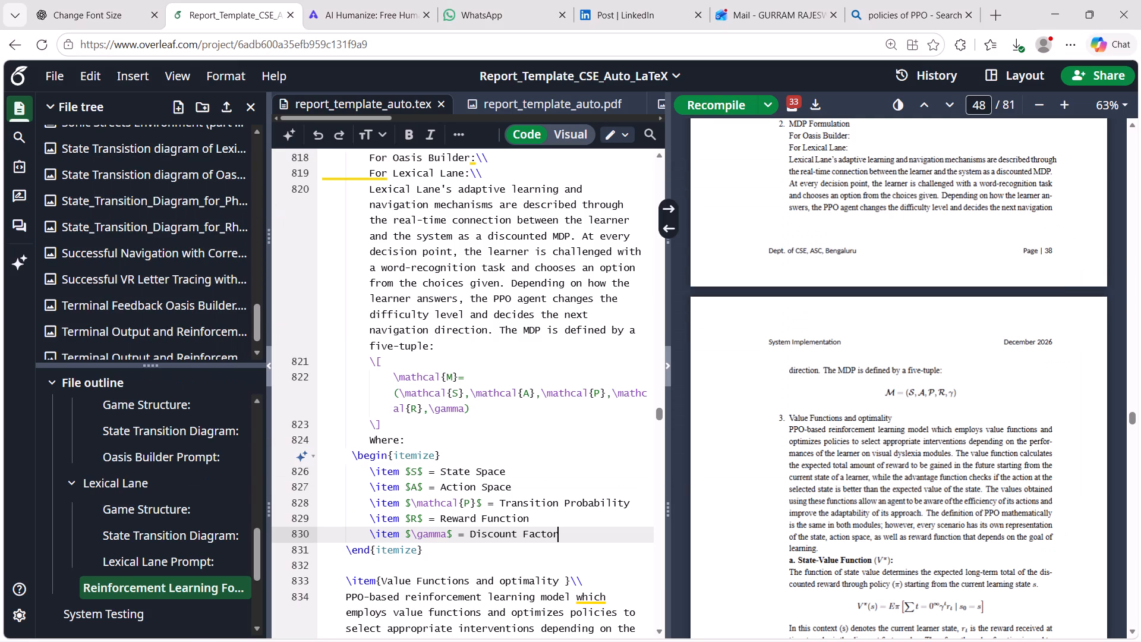
Examine the earlier DQN section's MDP formulation in the compiled PDF, including its state space and reward function layout.
scroll(852, 406, up, 9)
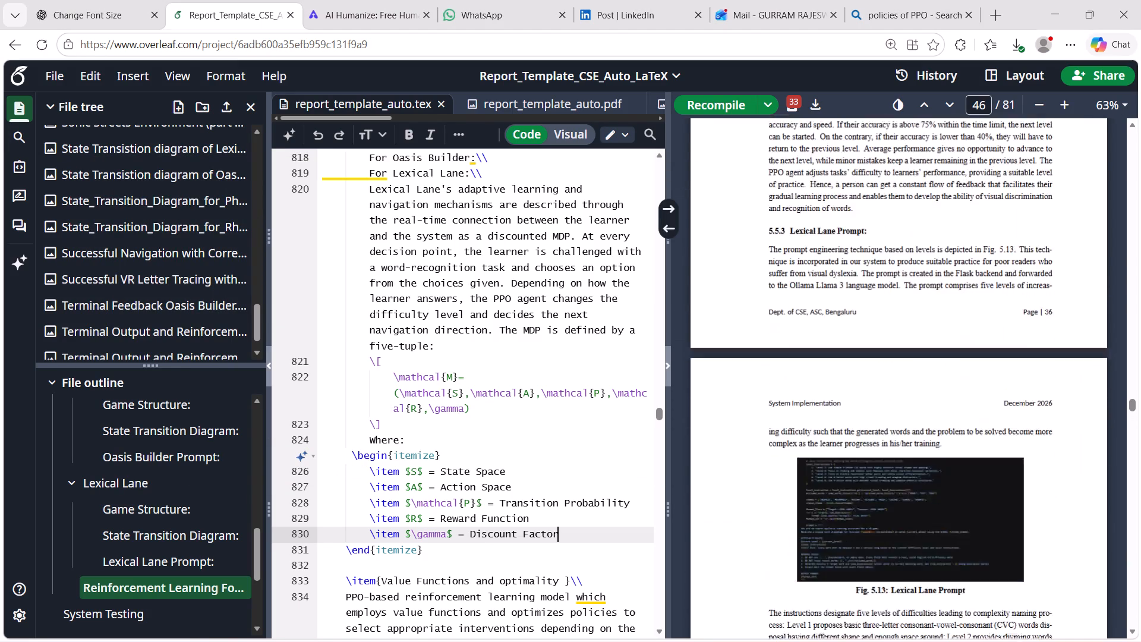
scroll(852, 406, up, 20)
scroll(852, 406, up, 3)
scroll(852, 406, down, 1)
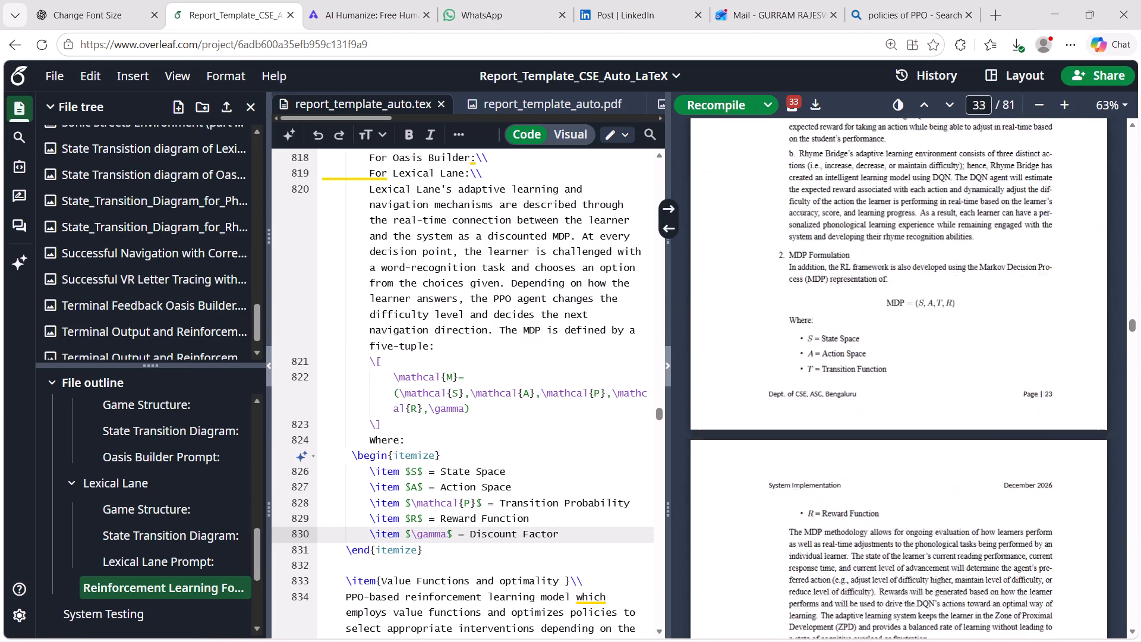
scroll(852, 406, down, 1)
scroll(852, 406, up, 4)
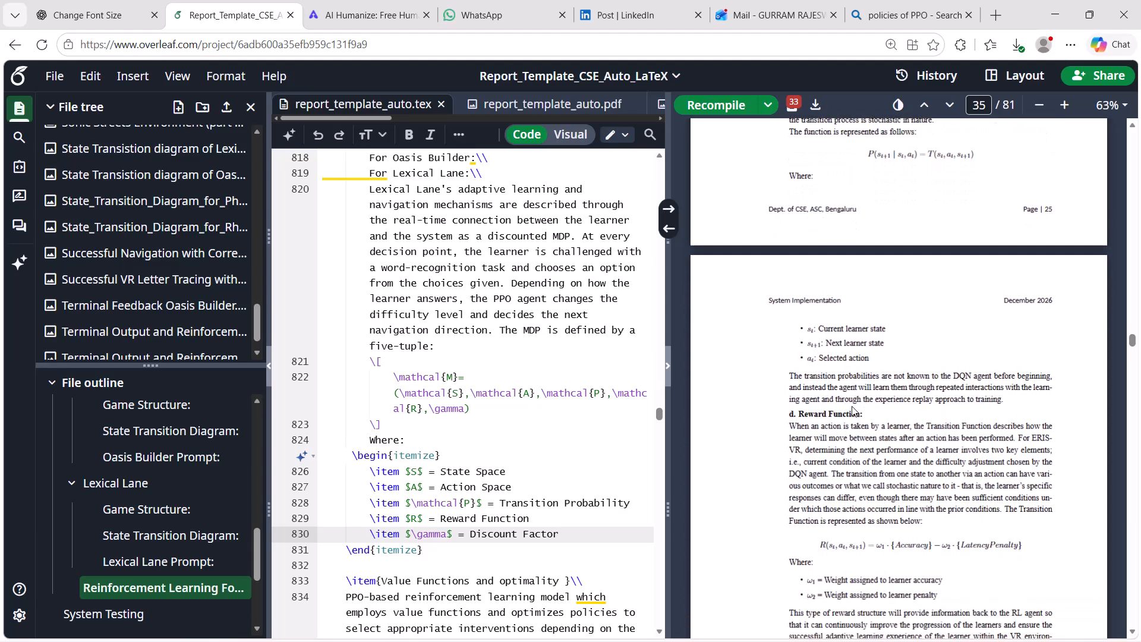
scroll(852, 406, up, 5)
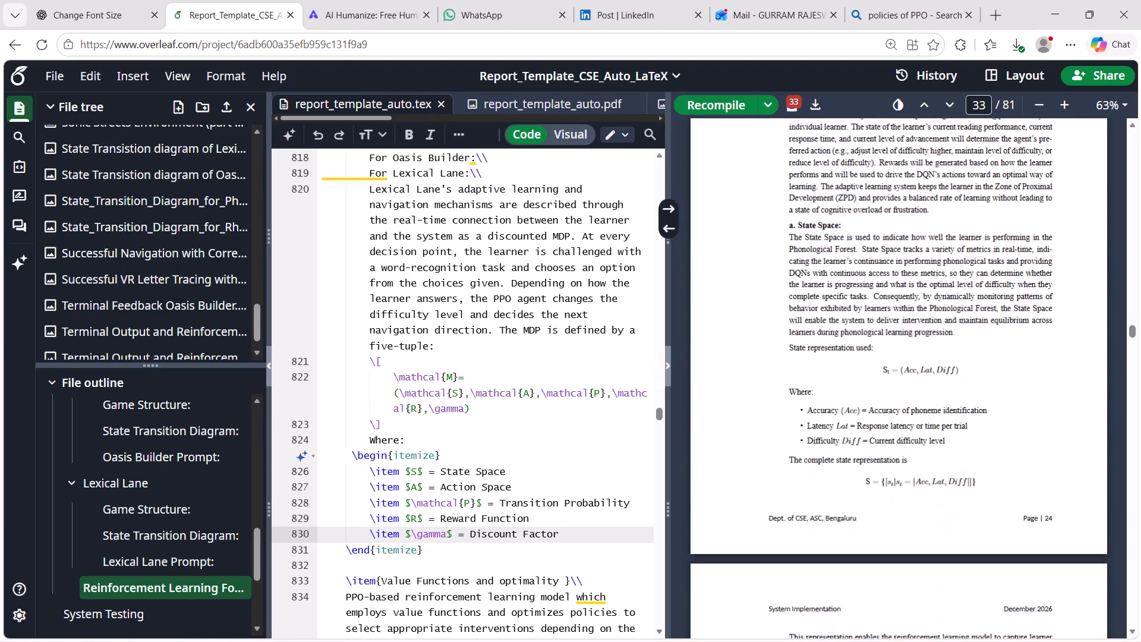
Bring the PDF preview to the edited Lexical Lane list's location and recompile the report.
click(670, 207)
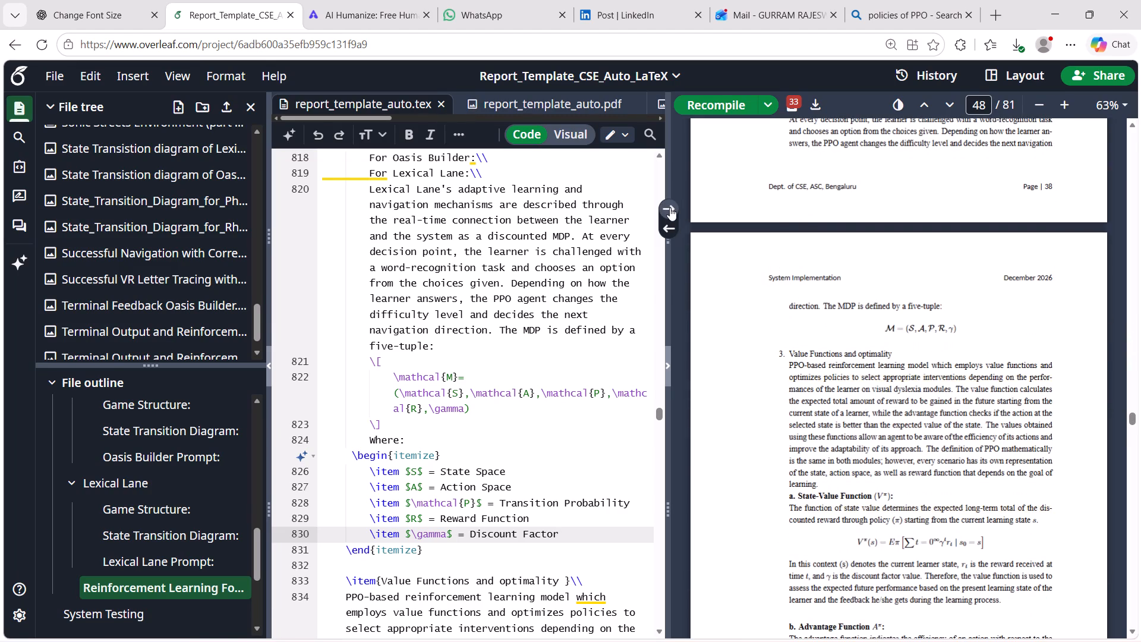
key(ctrl+s)
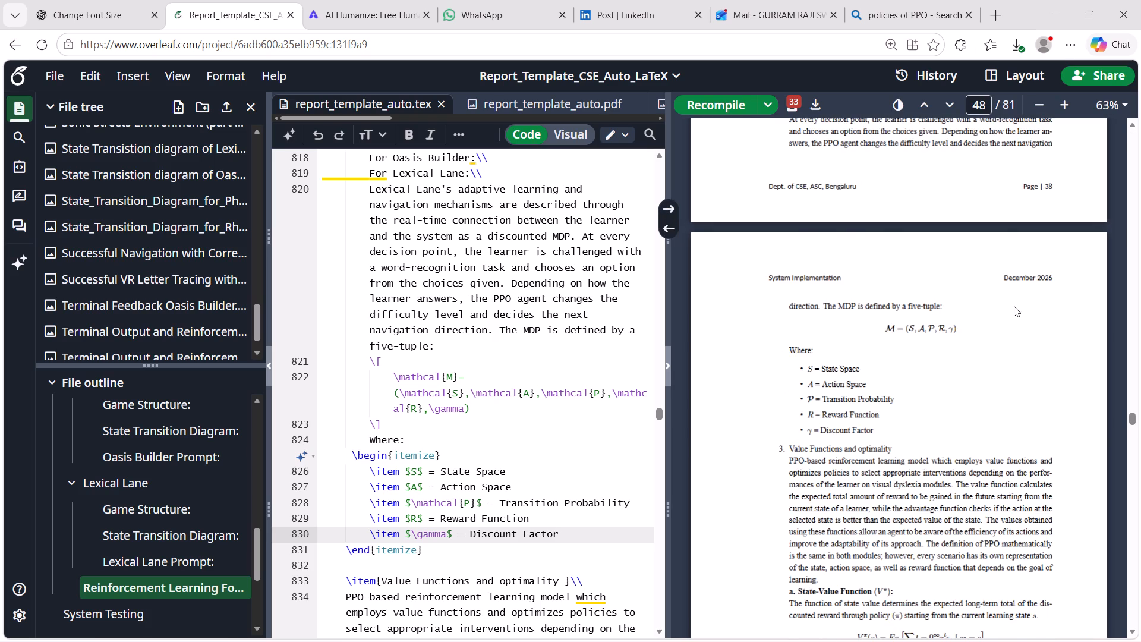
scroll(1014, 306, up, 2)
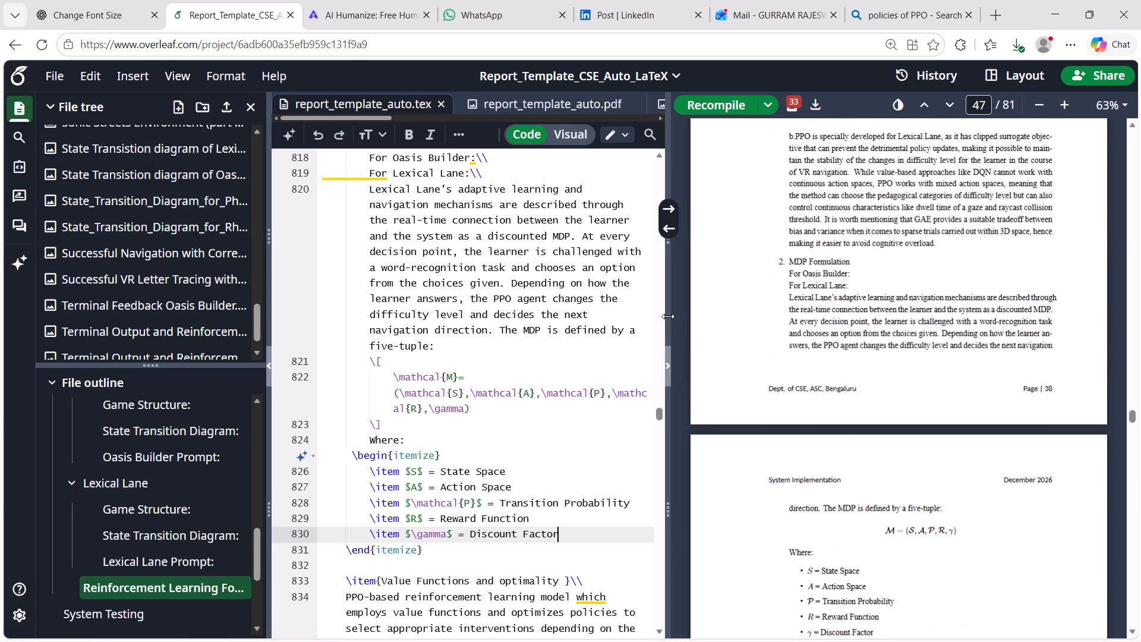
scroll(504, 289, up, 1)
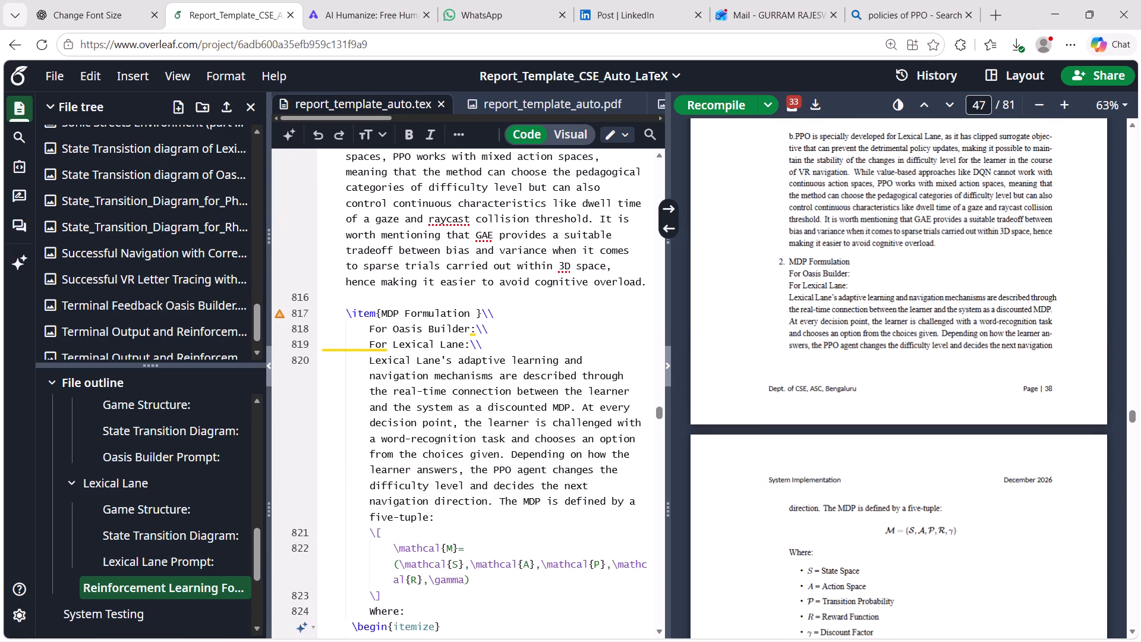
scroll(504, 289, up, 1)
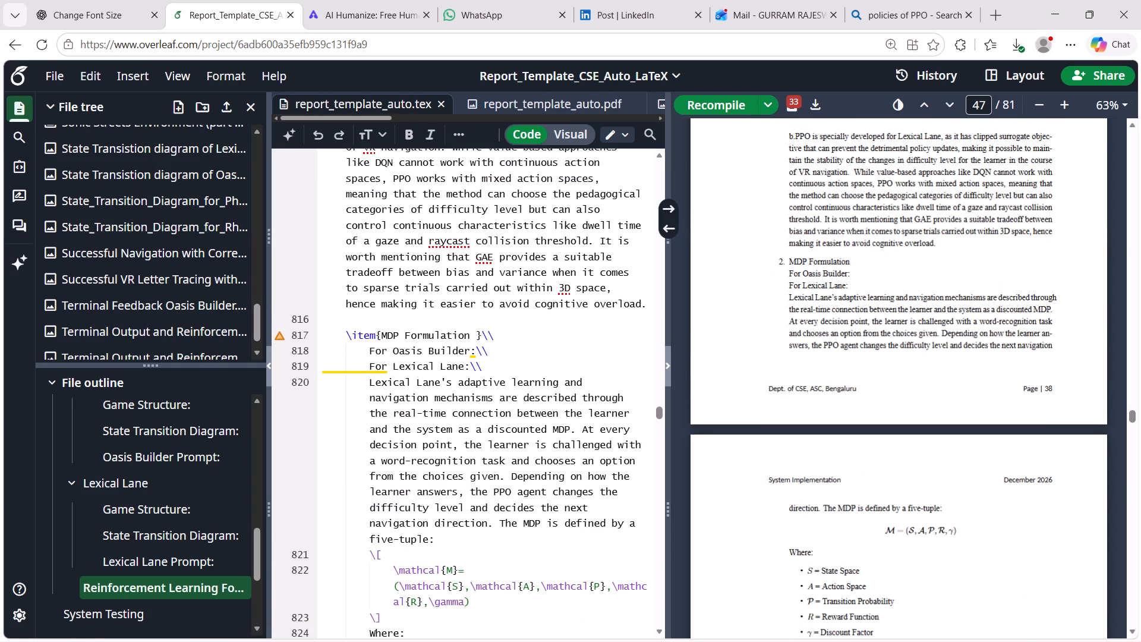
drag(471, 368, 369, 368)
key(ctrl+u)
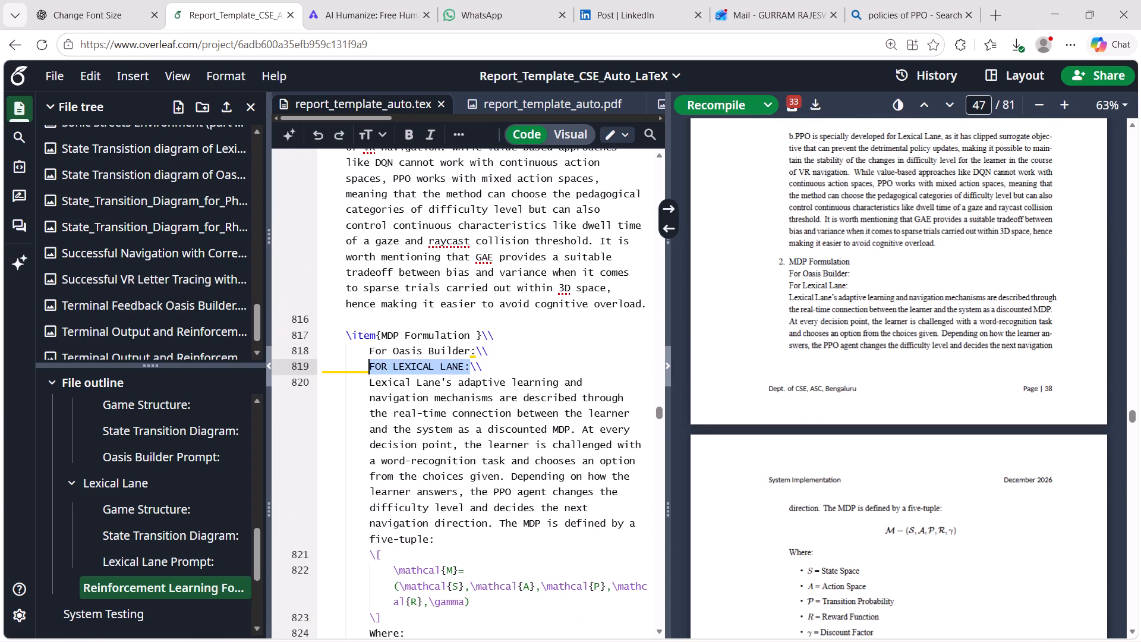
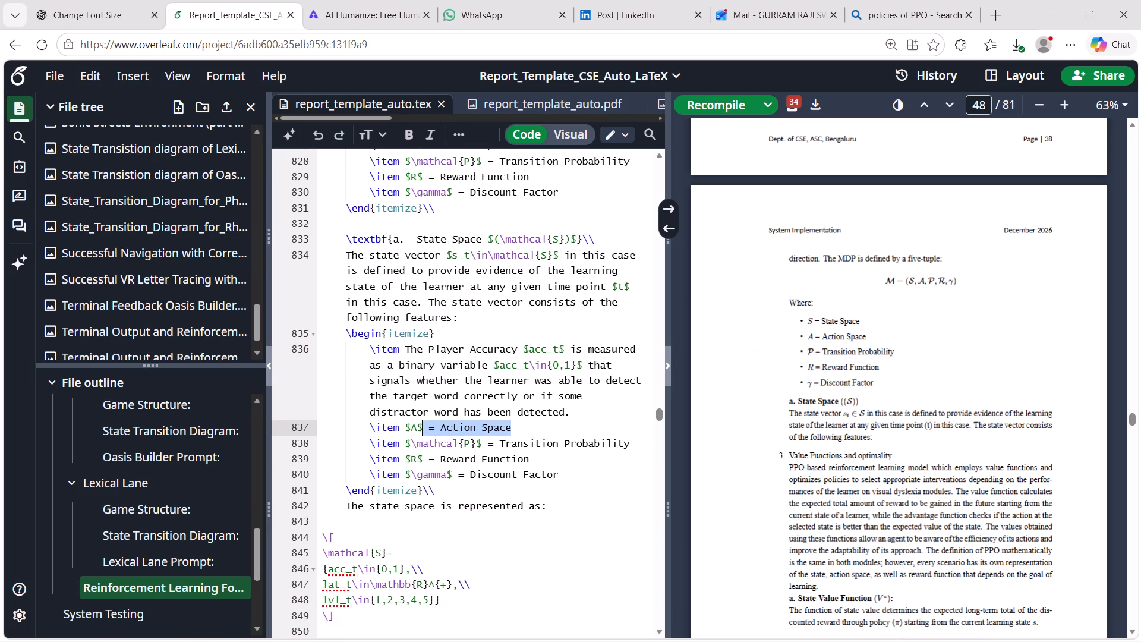
drag(420, 431, 405, 431)
key(ctrl+v)
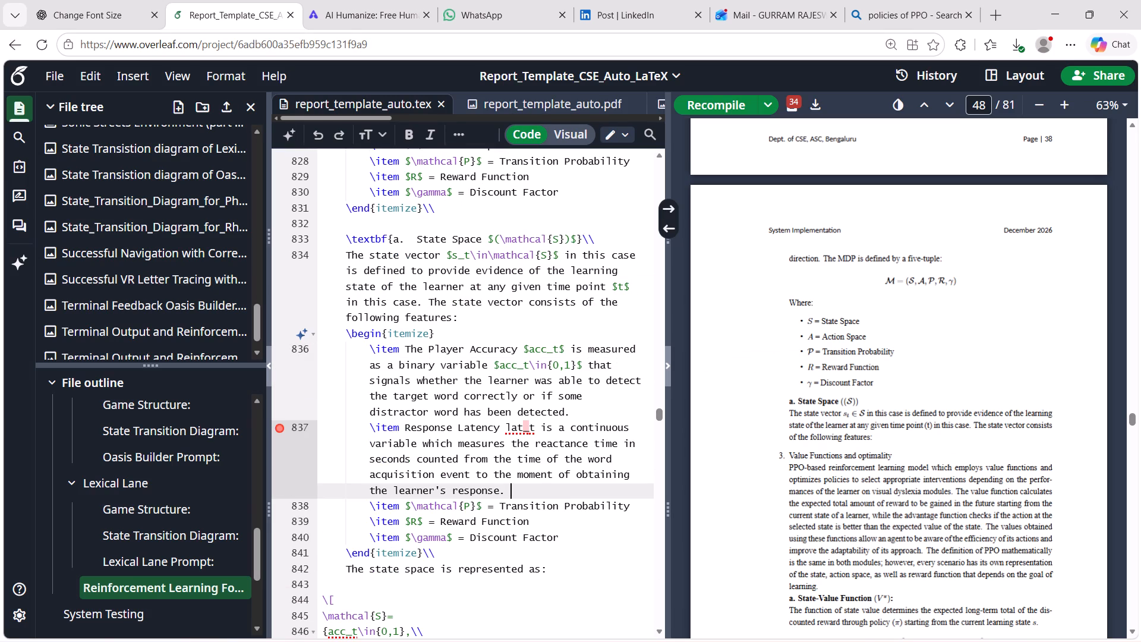
Format the Response Latency item's variable as inline math: $lat_t$.
drag(508, 429, 536, 430)
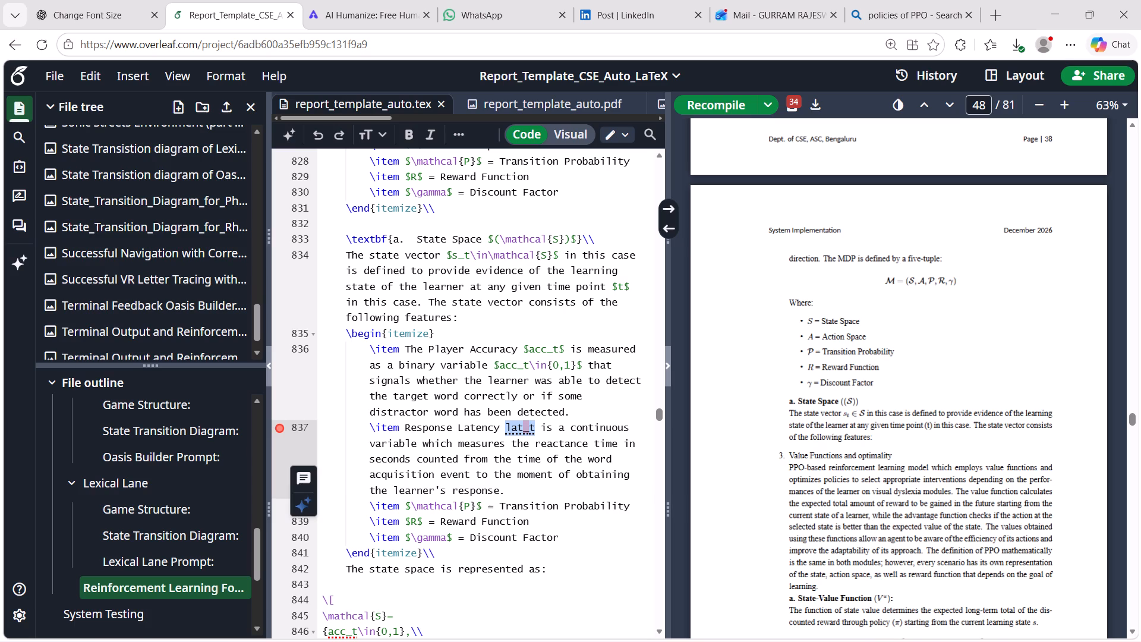
key(shift+dollar)
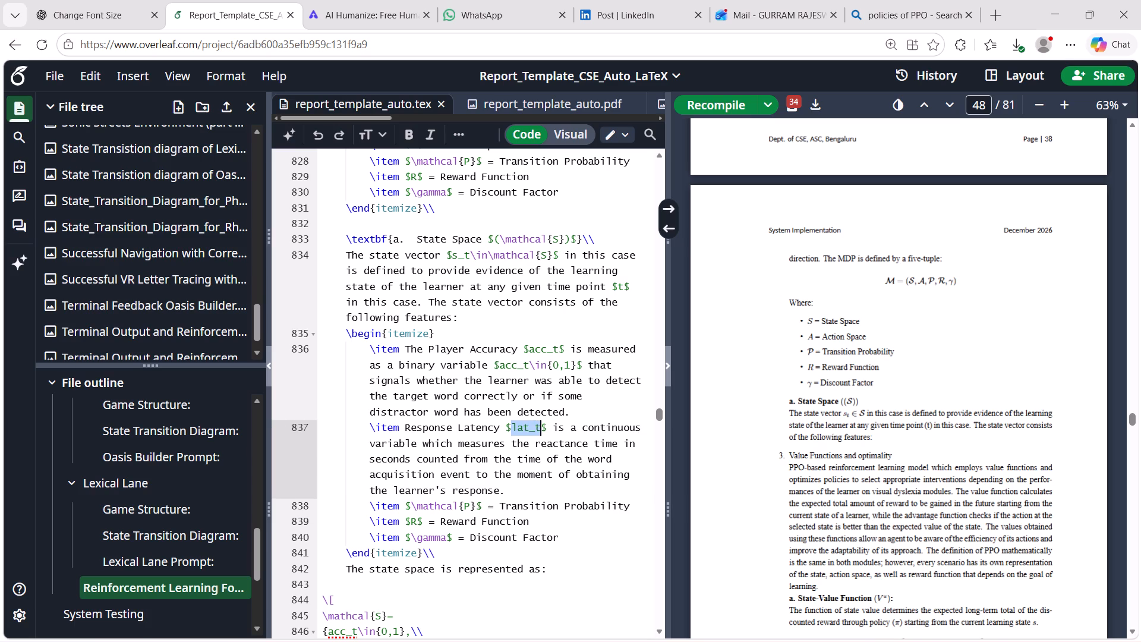
Copy AIHumanize's Current Difficulty tier sentence and paste it over "$\mathcal{P}$ = Transition Probability" in the State Space feature list in Overleaf.
click(370, 8)
scroll(622, 319, down, 1)
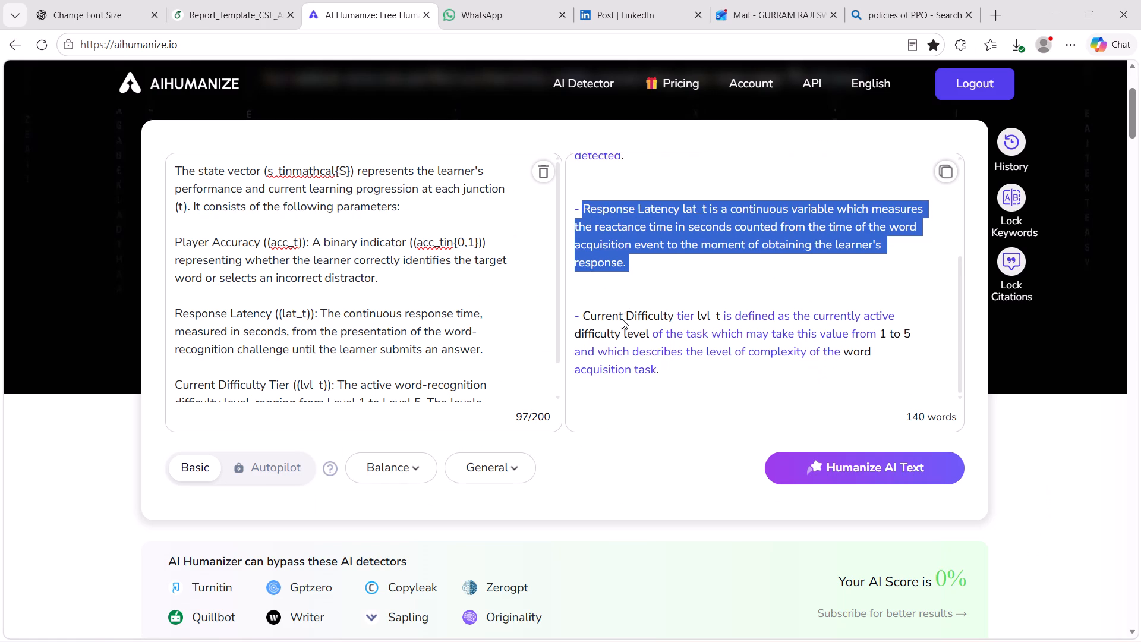
scroll(622, 319, down, 1)
drag(585, 328, 670, 379)
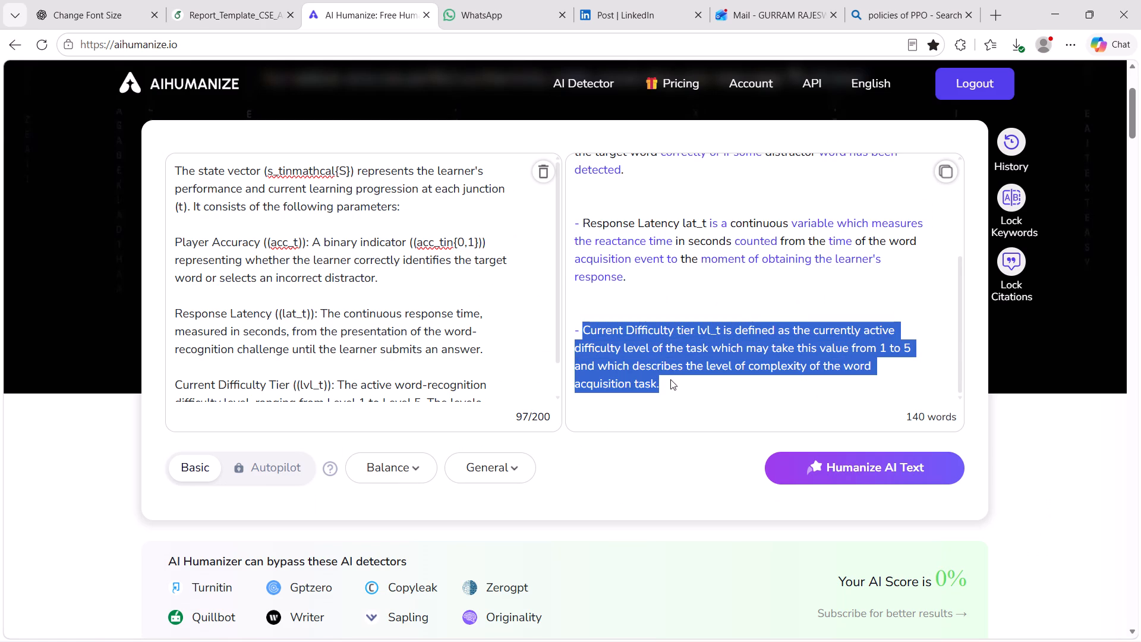
drag(670, 379, 671, 379)
key(ctrl+c)
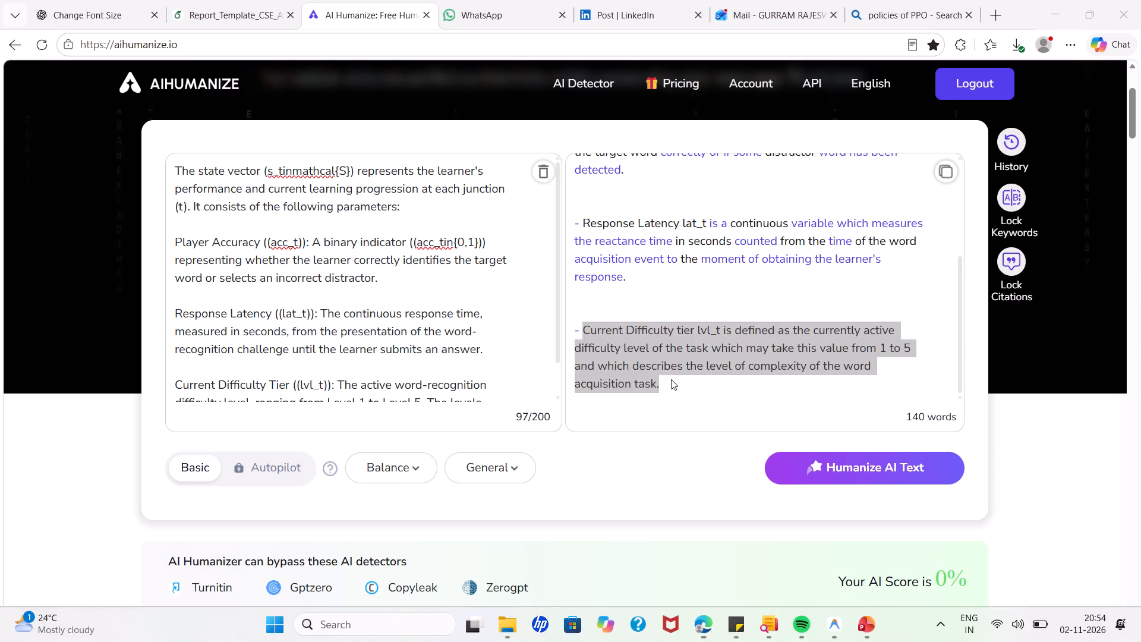
key(alt+Tab)
scroll(458, 418, down, 1)
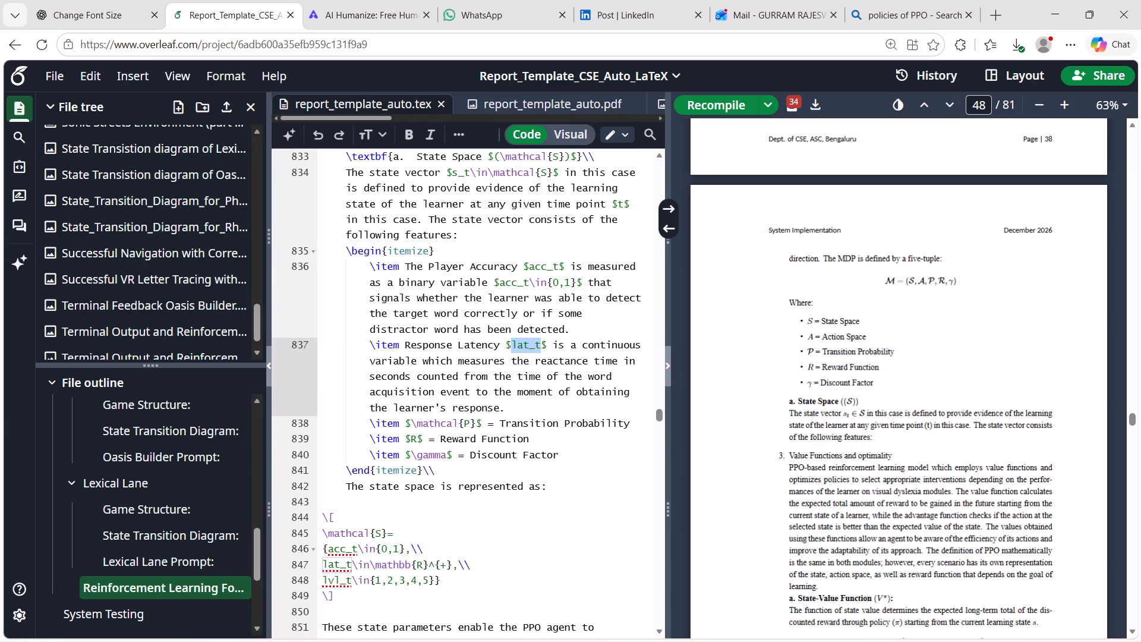
drag(404, 427, 630, 427)
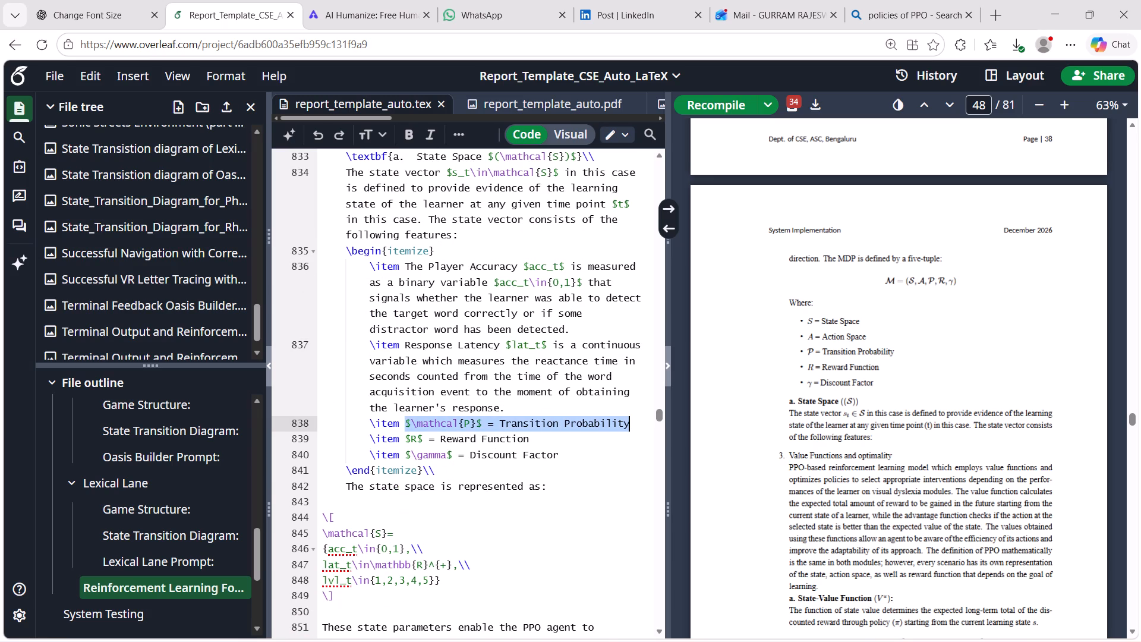
drag(630, 427, 631, 427)
key(ctrl+v)
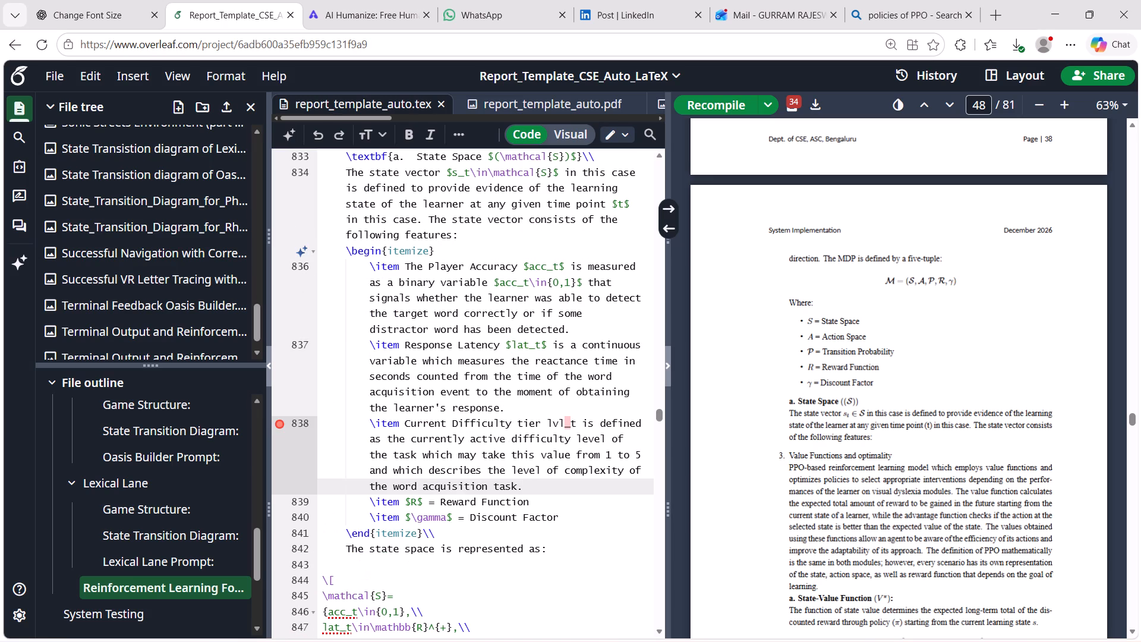
Format the Current Difficulty tier item's variable as inline math: $lvl_t$.
drag(578, 421, 547, 424)
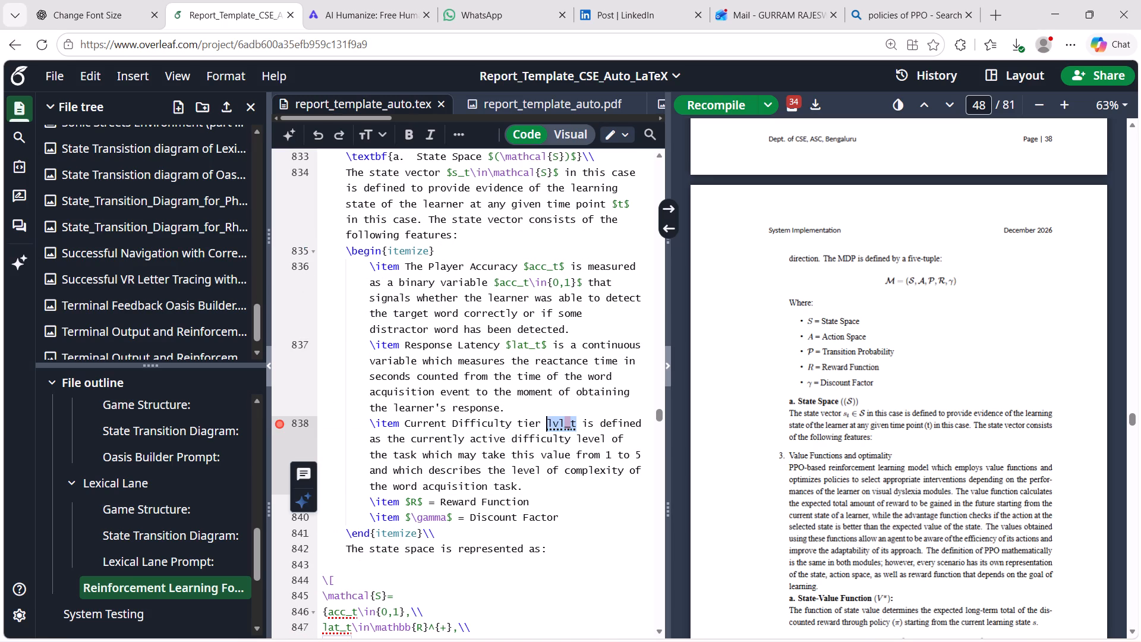
key(shift+dollar)
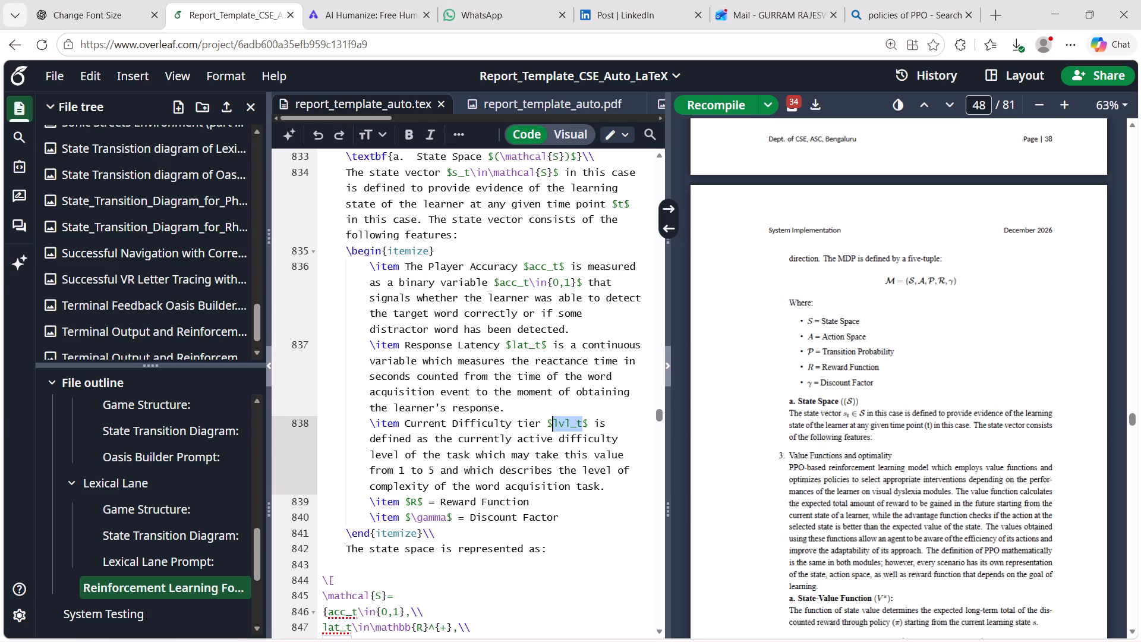
Delete the leftover Reward Function and Discount Factor items with their empty line from the State Space list, and save to recompile.
drag(368, 498, 563, 517)
key(BackSpace)
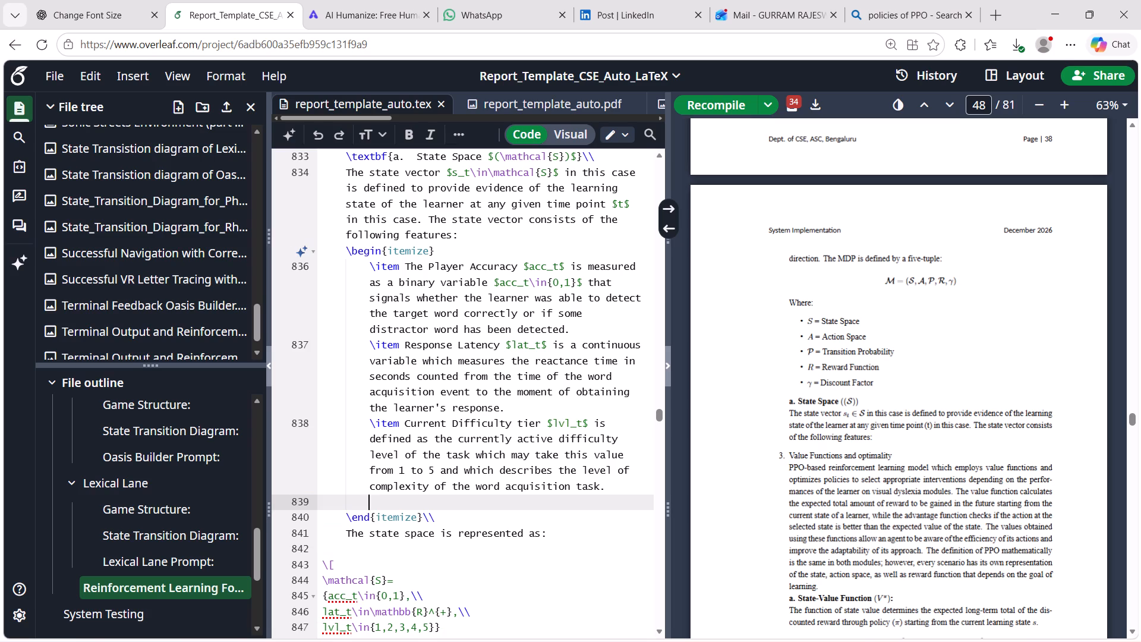
key(BackSpace)
key(BackSpace)
key(BackSpace)
key(ctrl+s)
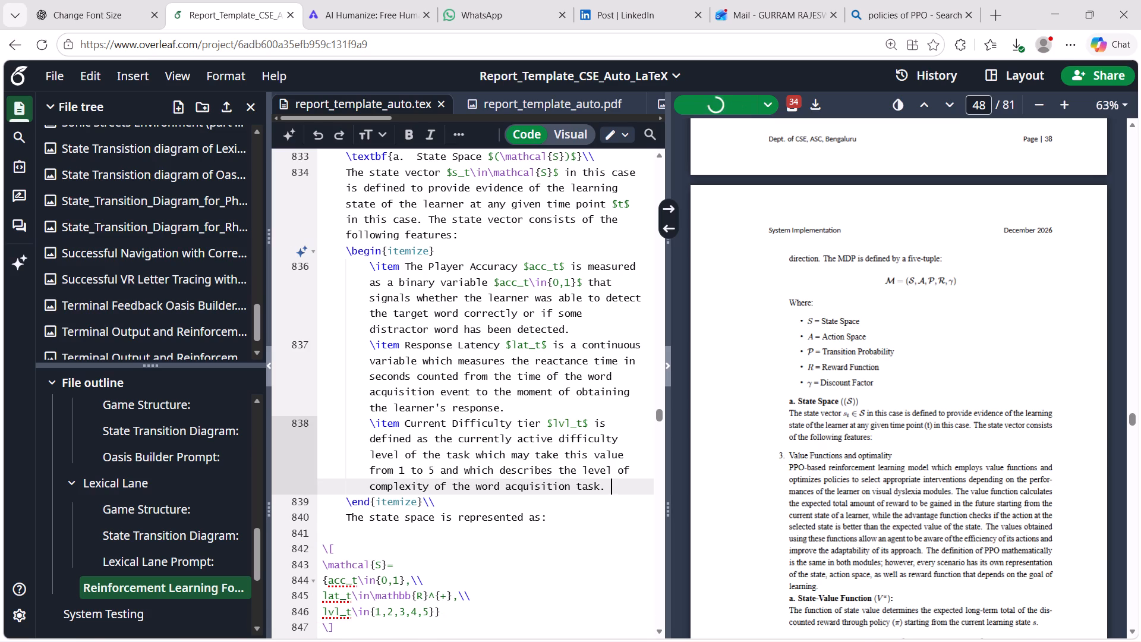
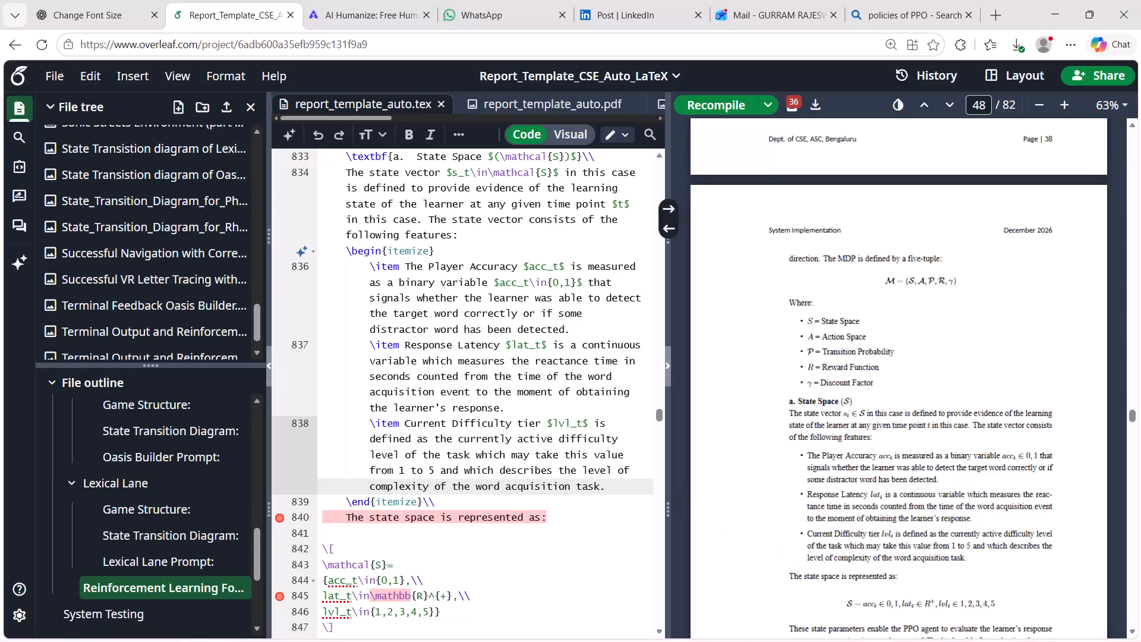
Indent the "These state parameters enable the PPO agent" paragraph and the \[ line opening the state-space equation by one level.
scroll(844, 575, down, 2)
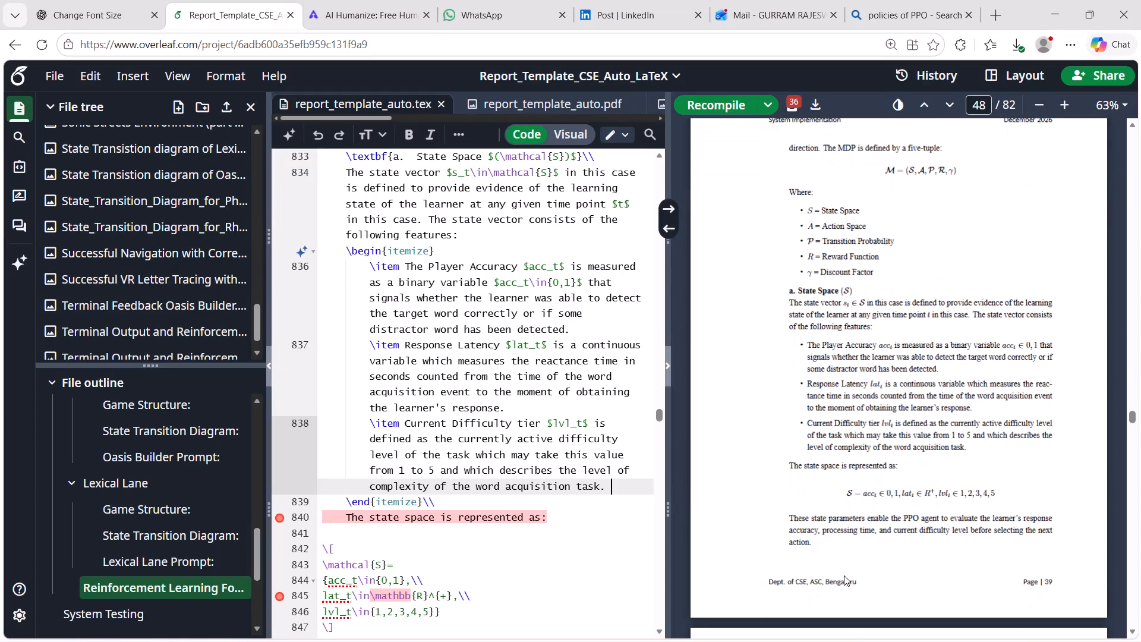
scroll(552, 480, down, 1)
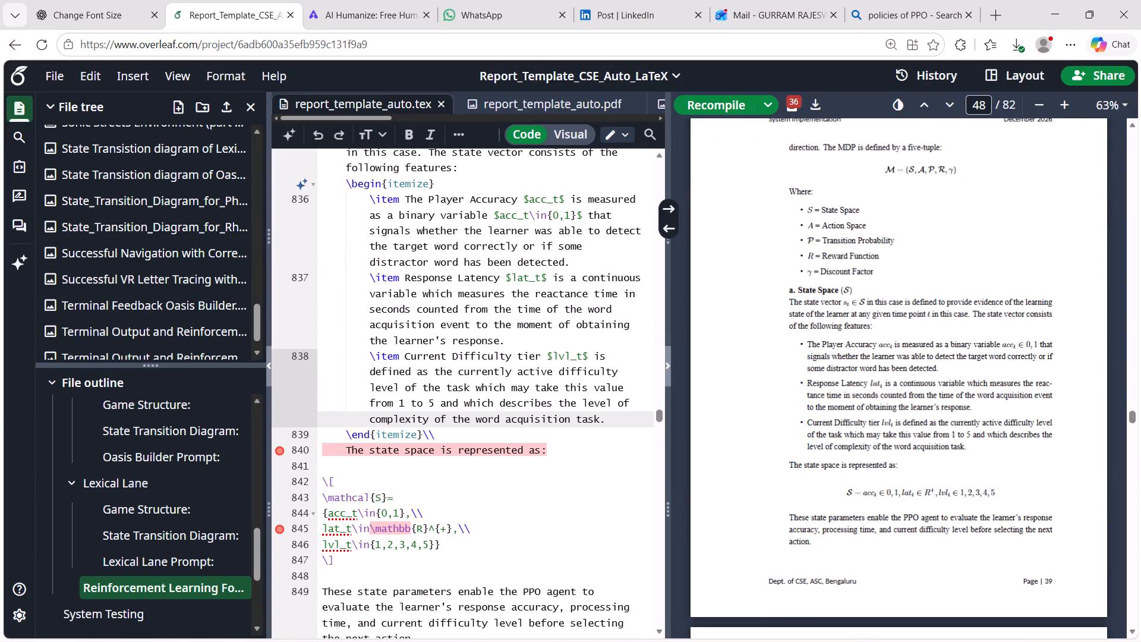
scroll(477, 490, down, 2)
scroll(827, 473, down, 1)
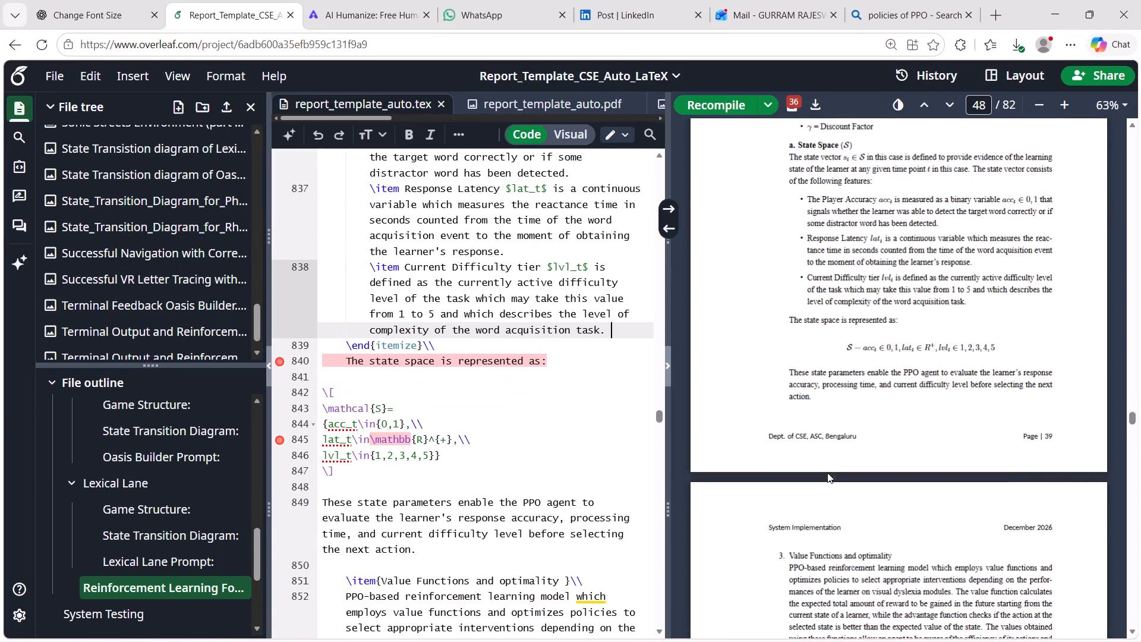
scroll(827, 473, down, 3)
scroll(822, 376, up, 1)
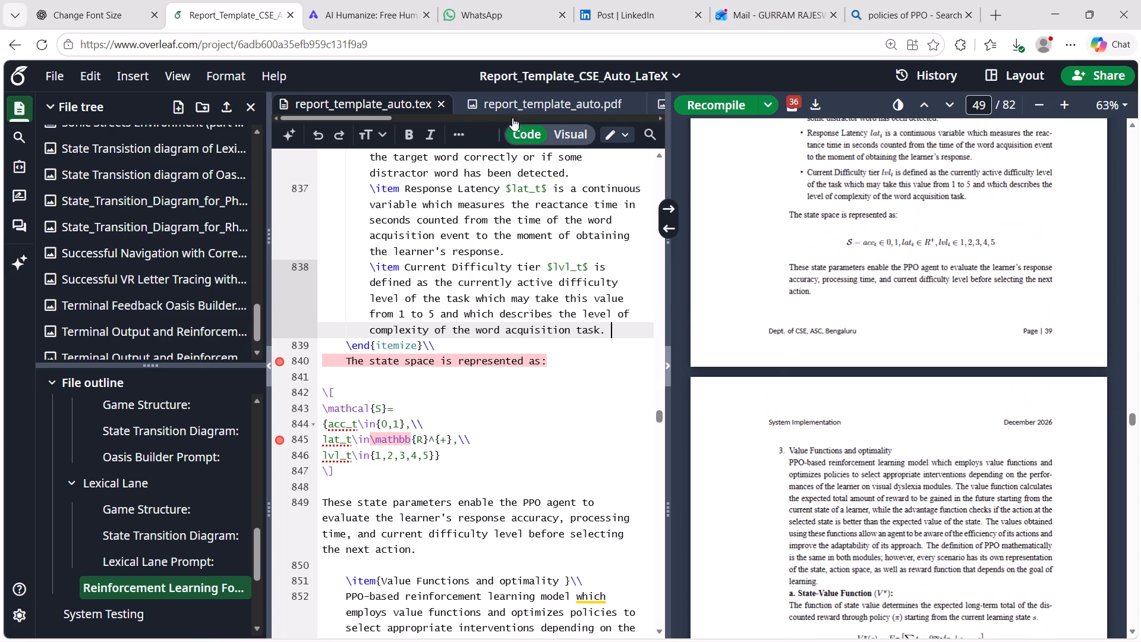
scroll(502, 365, down, 2)
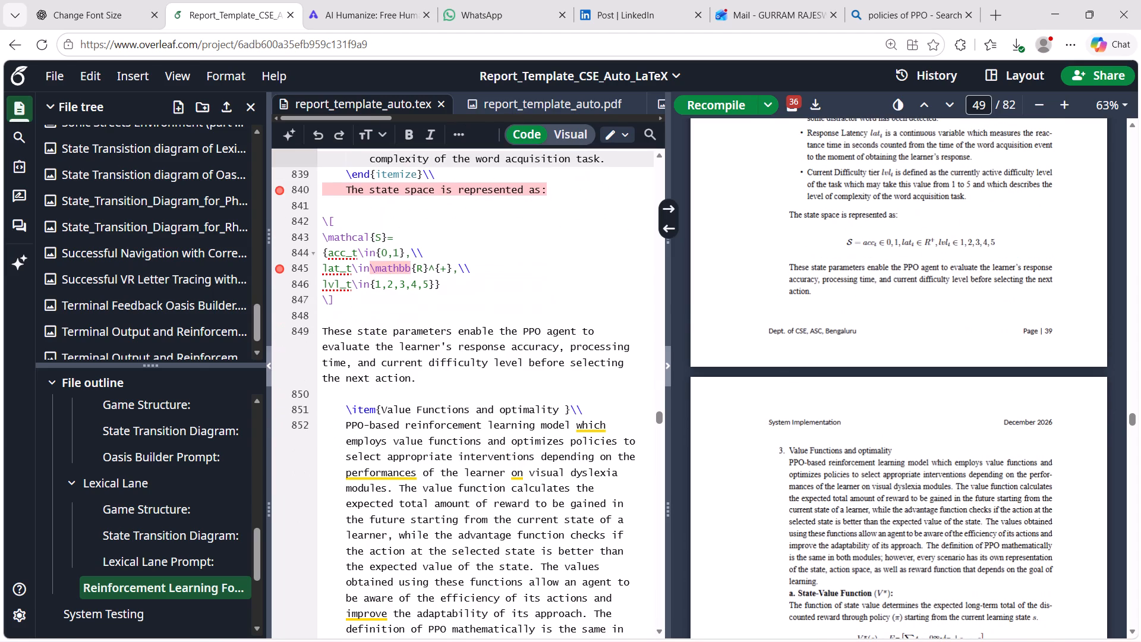
click(323, 332)
key(Tab)
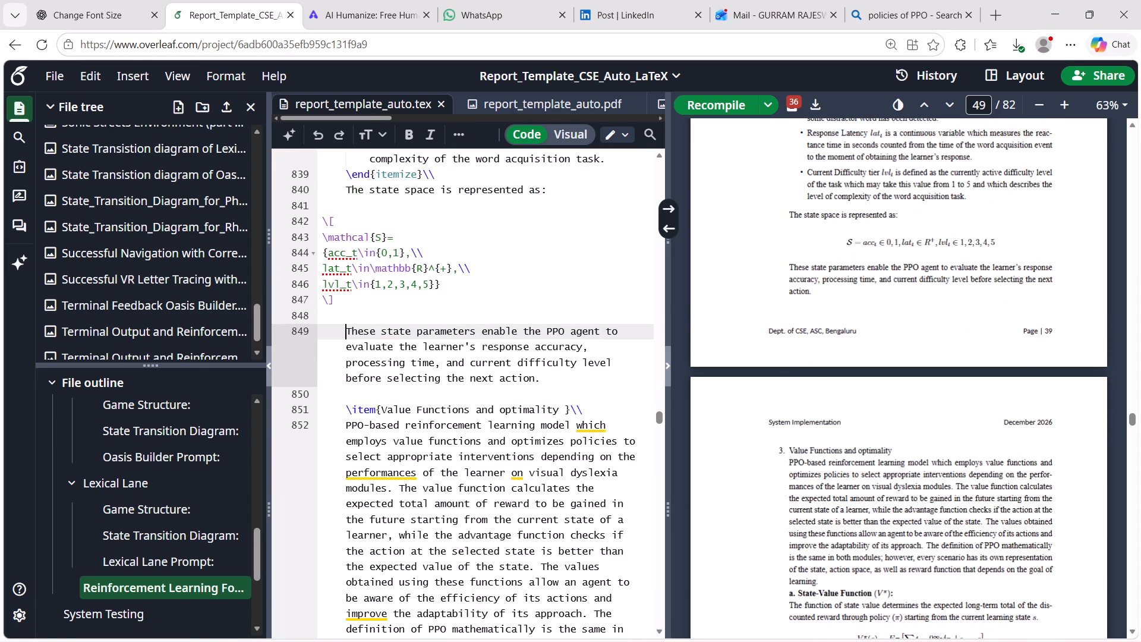
click(322, 221)
key(Tab)
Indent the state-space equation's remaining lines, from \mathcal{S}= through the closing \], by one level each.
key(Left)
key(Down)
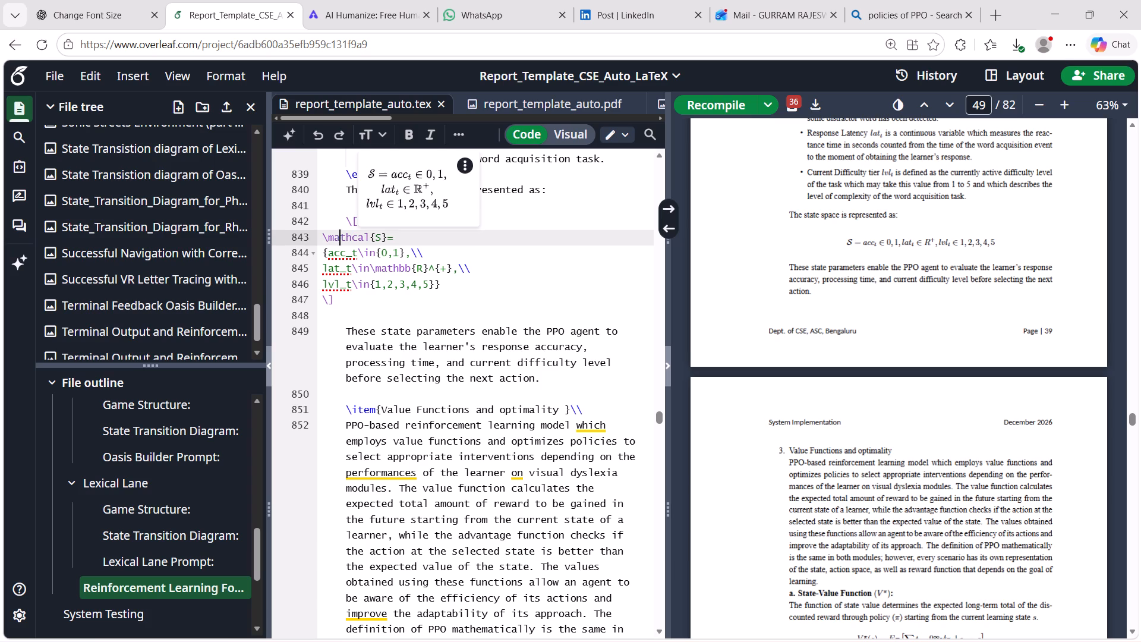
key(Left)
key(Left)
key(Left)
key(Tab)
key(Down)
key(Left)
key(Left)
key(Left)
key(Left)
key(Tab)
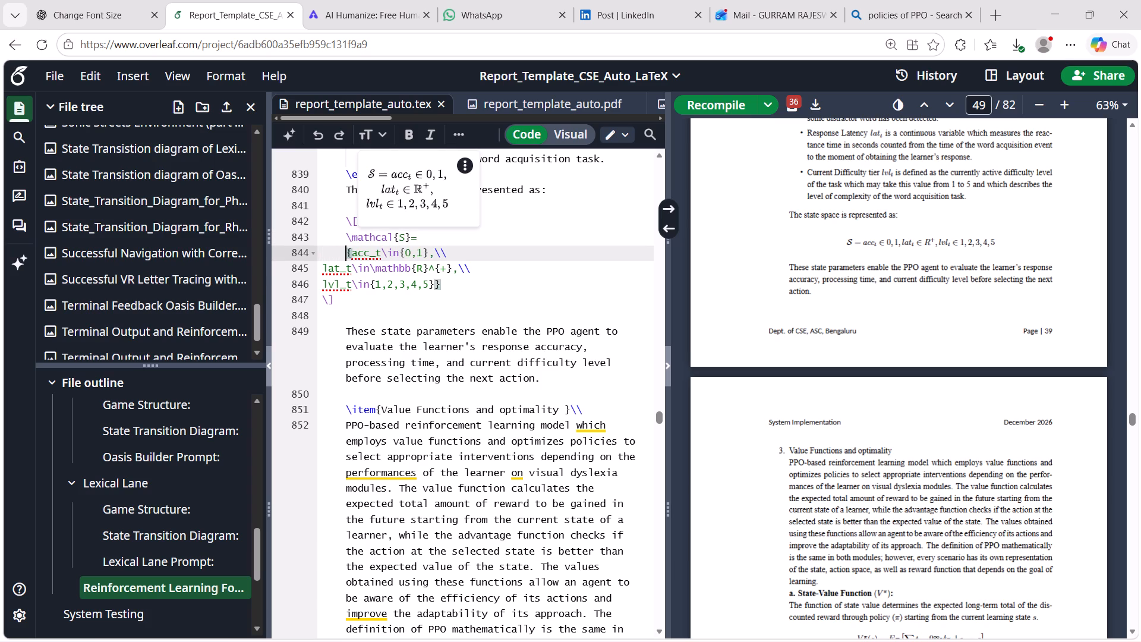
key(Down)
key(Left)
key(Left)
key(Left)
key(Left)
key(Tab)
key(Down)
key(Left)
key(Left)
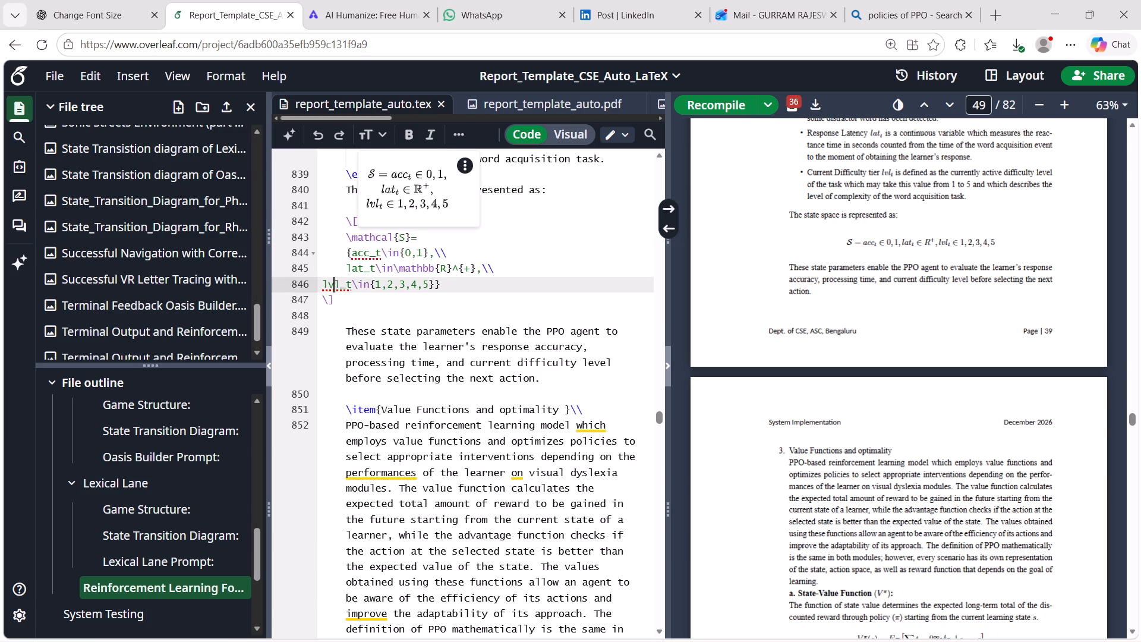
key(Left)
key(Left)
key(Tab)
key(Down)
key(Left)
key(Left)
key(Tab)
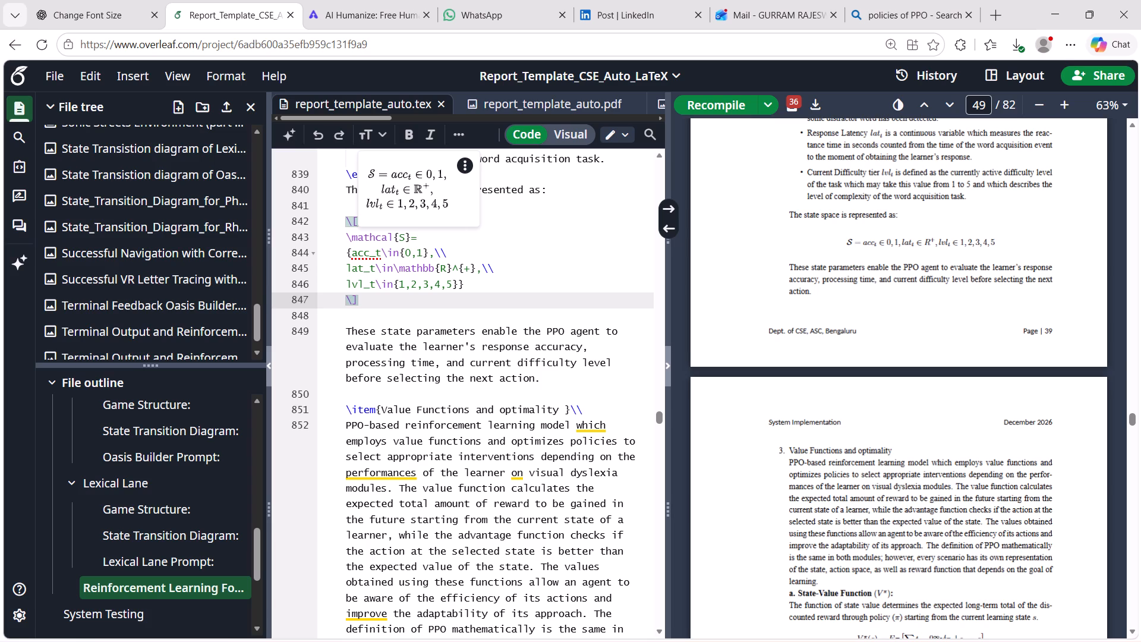
click(345, 228)
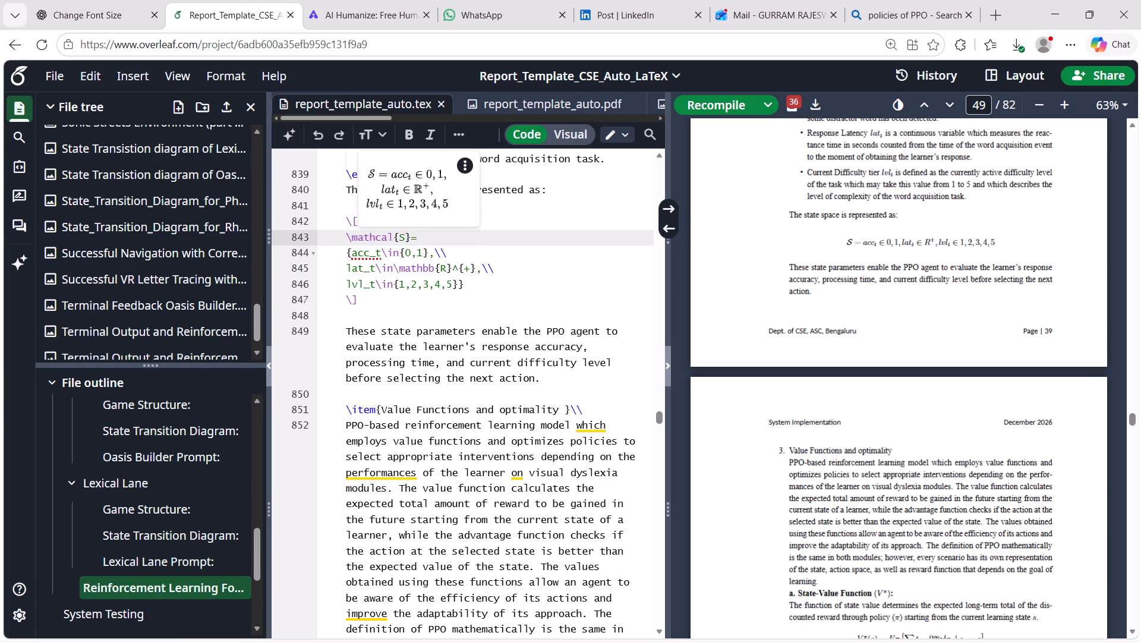
drag(346, 226, 363, 302)
key(ctrl+v)
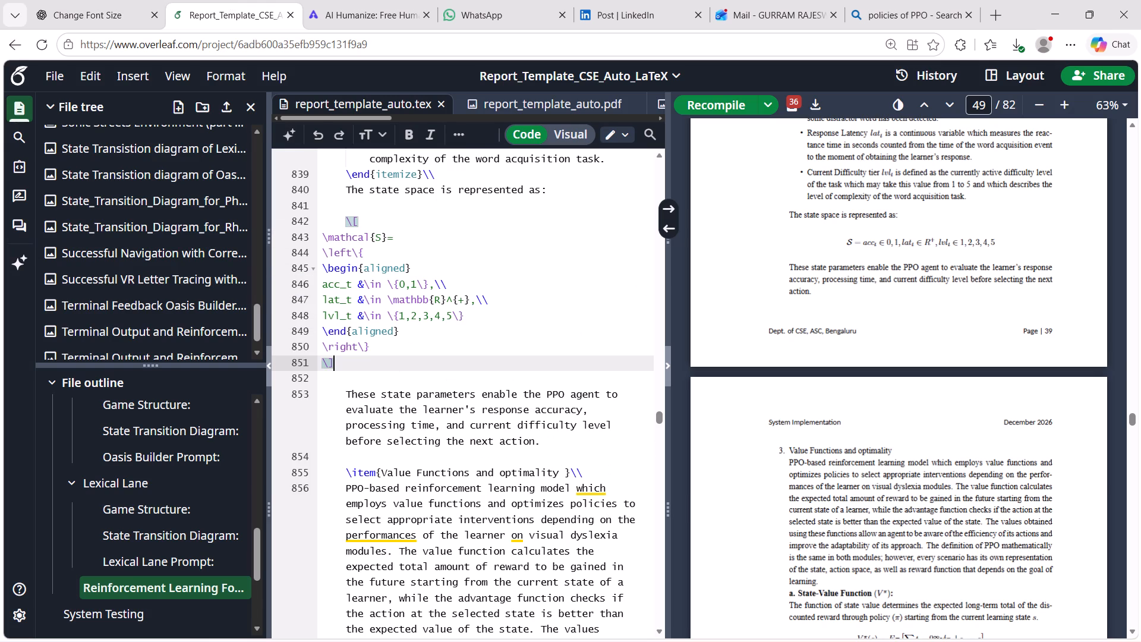
Indent the \mathcal{S}= and \left\{ lines of the pasted state-space equation by two levels.
click(319, 235)
key(Tab)
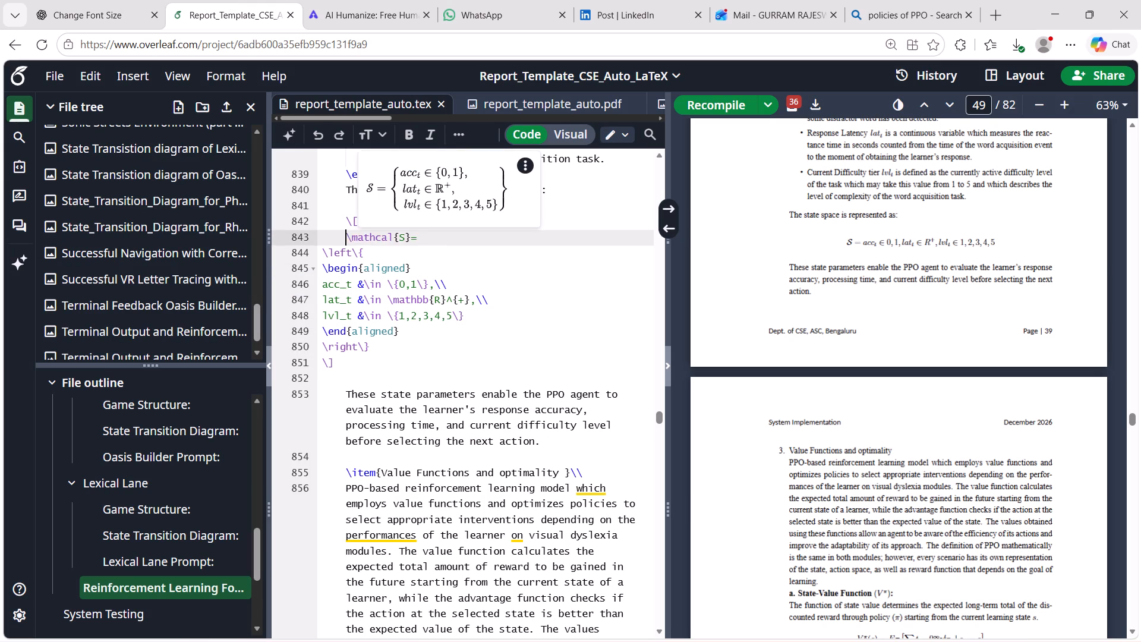
key(Tab)
key(Down)
key(Left)
key(Left)
key(Left)
key(Left)
key(Left)
key(Left)
key(Left)
key(Tab)
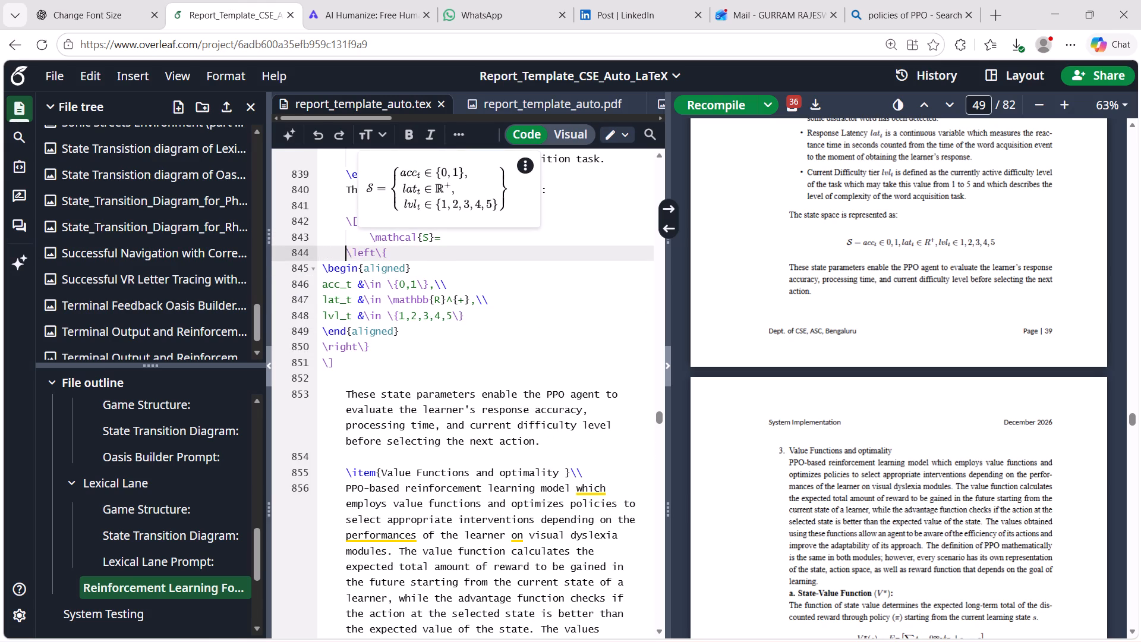
key(Down)
key(Down)
key(Up)
key(Up)
key(Tab)
Indent the equation's \begin{aligned} line by two levels.
key(Down)
key(Down)
key(Left)
key(Left)
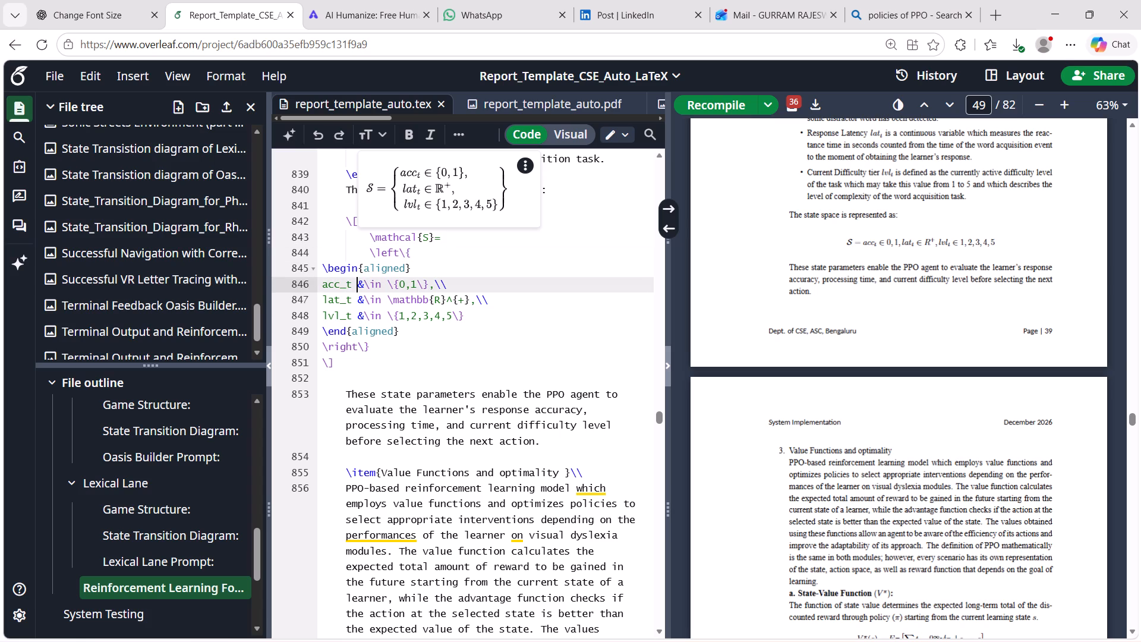
key(Left)
key(Left)
key(Left)
key(Left)
key(Left)
key(Up)
key(Left)
key(Tab)
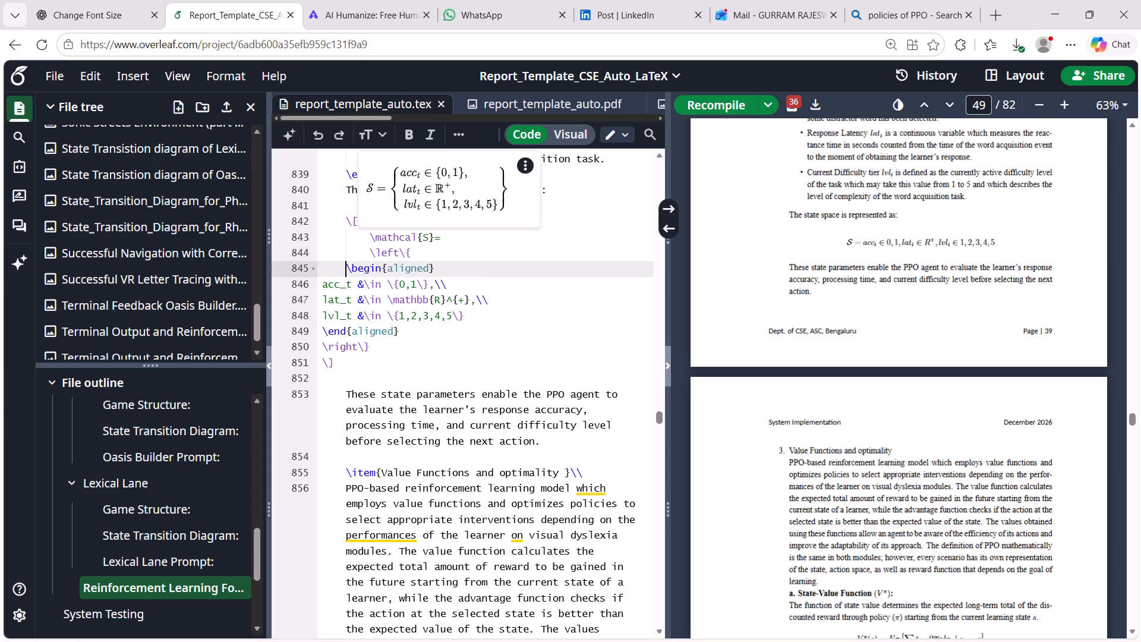
key(Tab)
Indent the acc_t, lat_t and lvl_t rows of the aligned state-space equation by two levels each.
key(Down)
key(Left)
key(Left)
key(Left)
key(Left)
key(Left)
key(Left)
key(Left)
key(Left)
key(Tab)
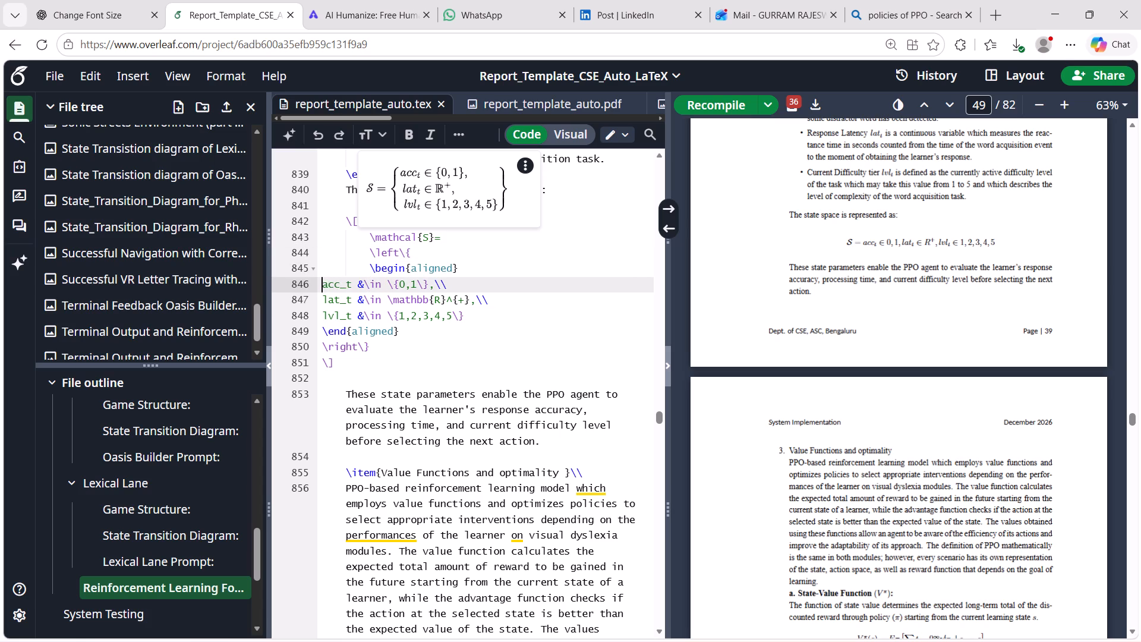
key(Tab)
key(Down)
key(Left)
key(Left)
key(Left)
key(Left)
key(Left)
key(Left)
key(Left)
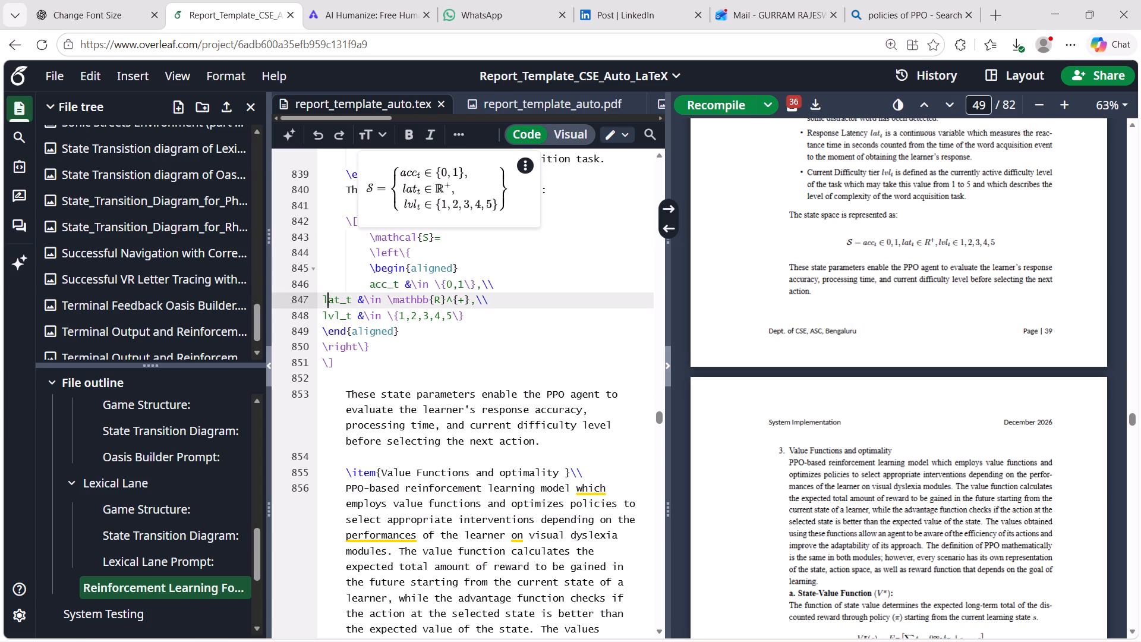
key(Left)
key(Tab)
key(Down)
key(Down)
key(Up)
key(Up)
key(Tab)
key(Down)
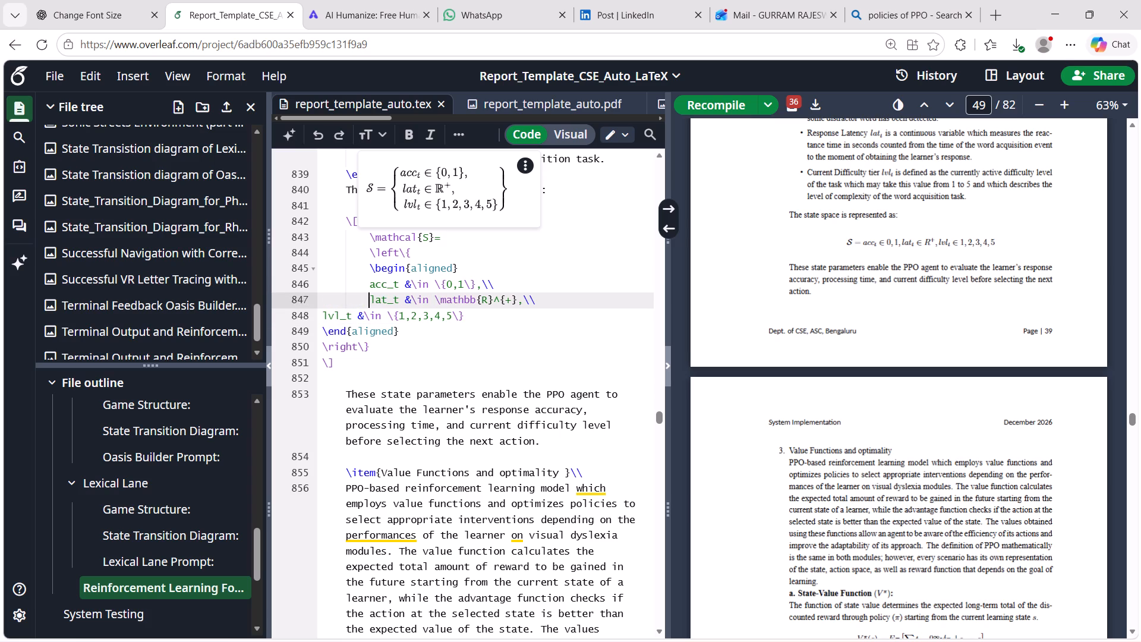
key(Left)
key(Left)
key(Left)
key(Left)
key(Left)
key(Left)
key(Left)
key(Left)
key(Tab)
key(Tab)
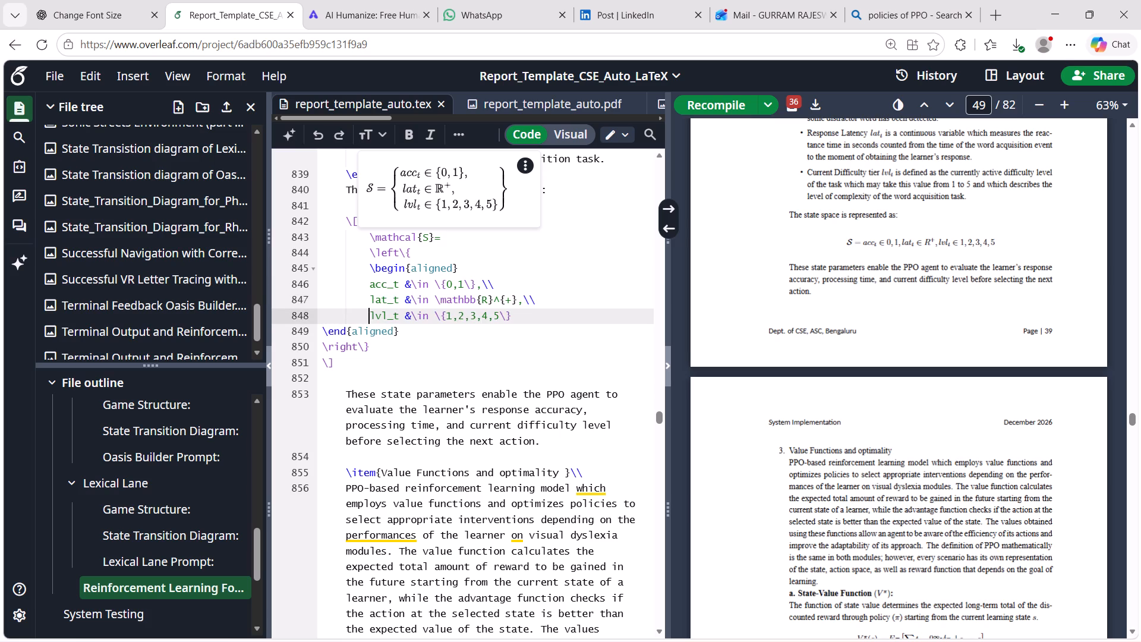
Indent the equation's \end{aligned} and \right\} lines by two levels.
key(Down)
key(Left)
key(Left)
key(Left)
key(Left)
key(Left)
key(Left)
key(Left)
key(Left)
key(Tab)
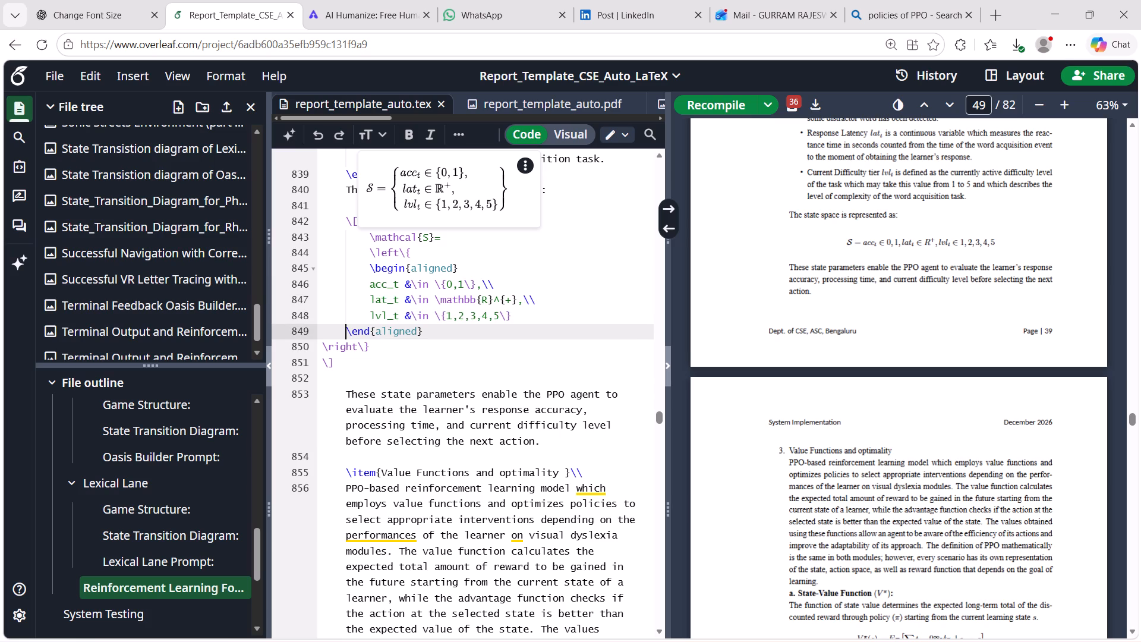
key(Tab)
key(Down)
key(Left)
key(Left)
key(Left)
key(Left)
key(Left)
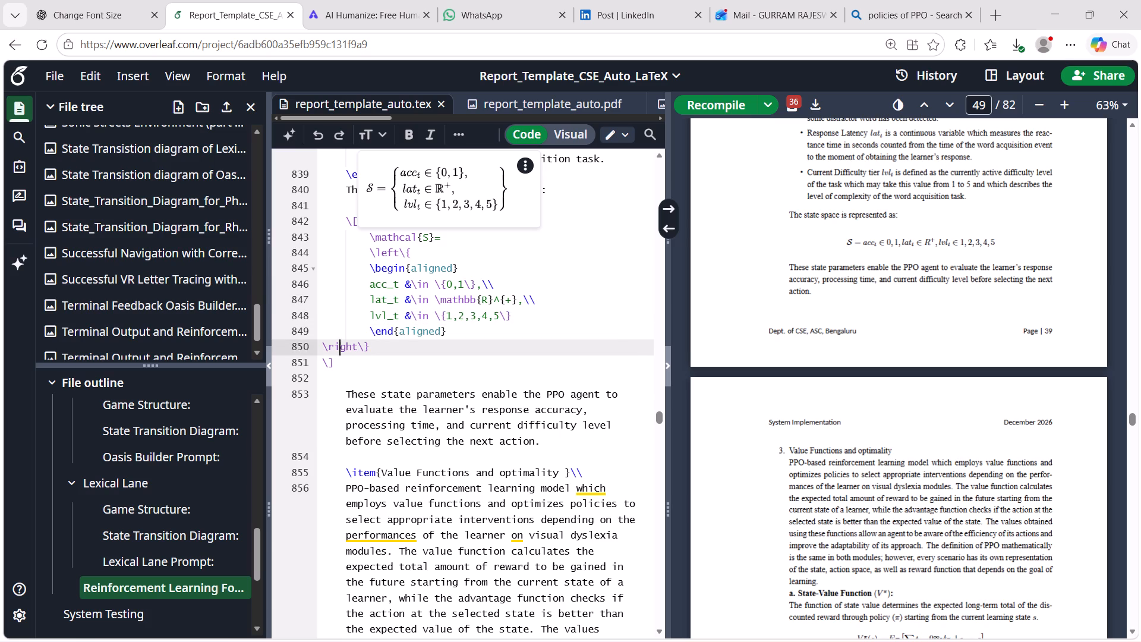
key(Left)
key(Left)
key(Left)
key(Tab)
key(Tab)
Indent the closing \] of the state-space equation by one level to match its opening \[.
key(Down)
key(Left)
key(Left)
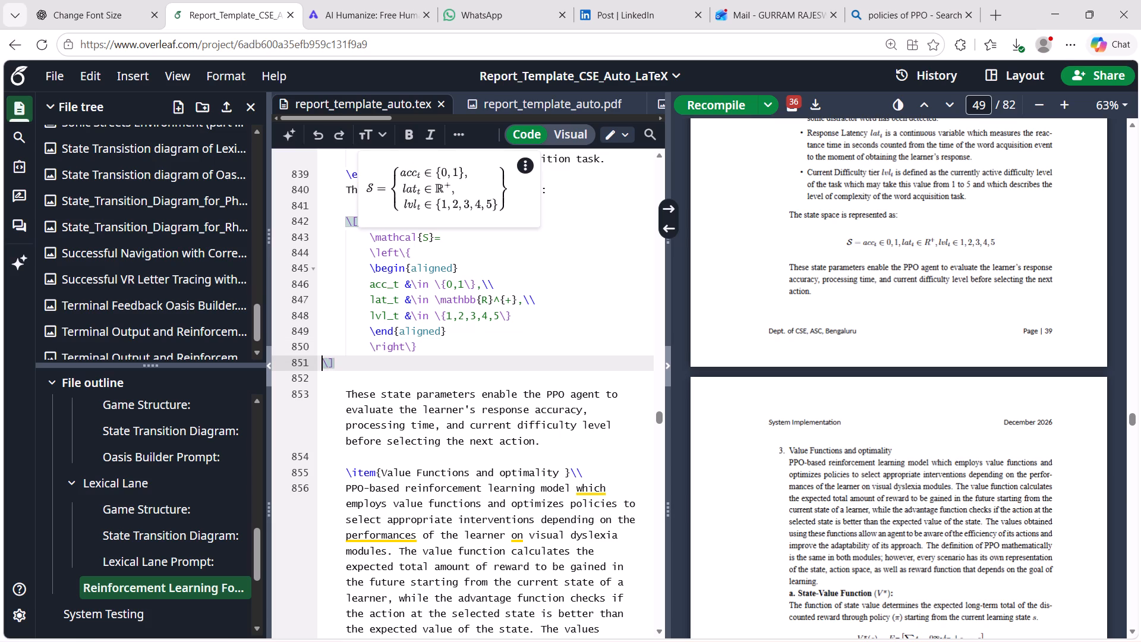
key(Tab)
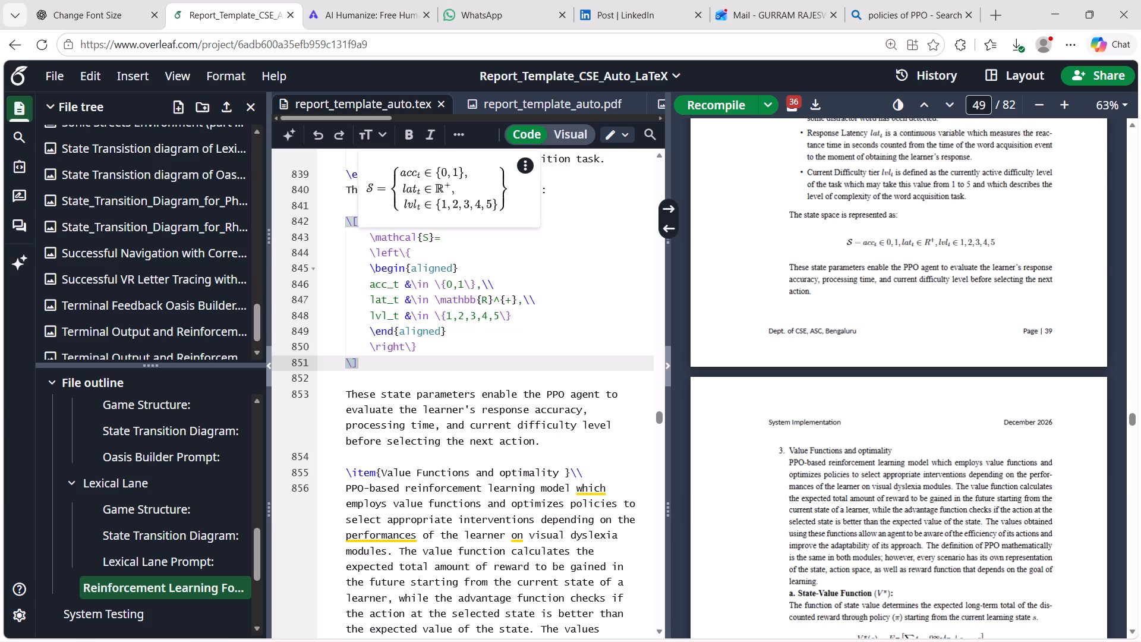
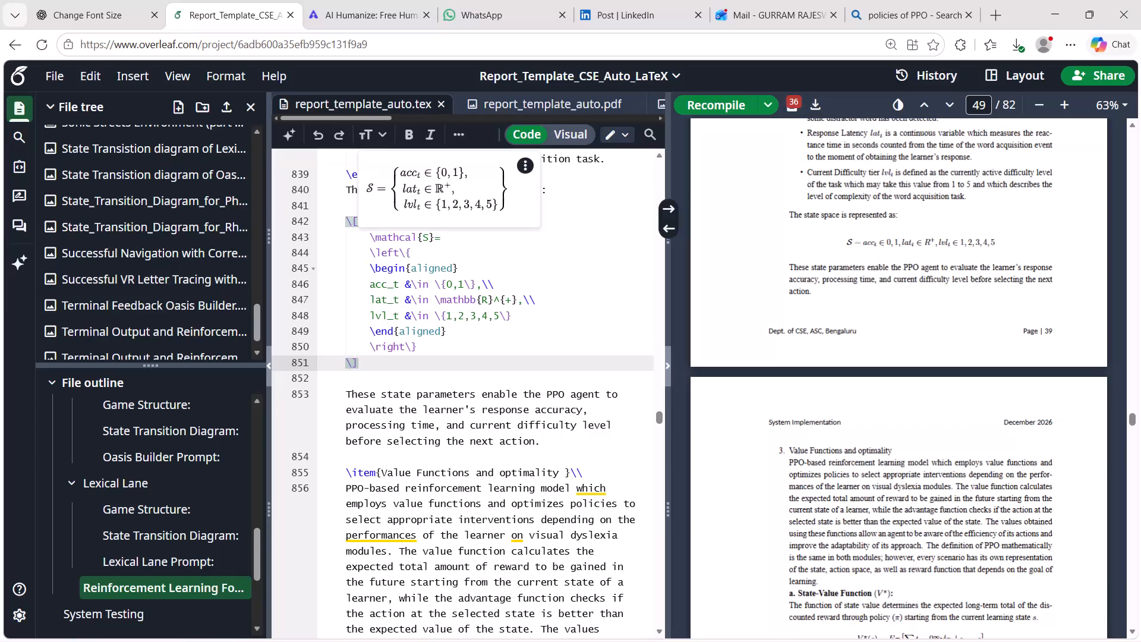
Review the Lexical Lane MDP Formulation text and five-tuple definition in the compiled PDF.
scroll(370, 421, down, 1)
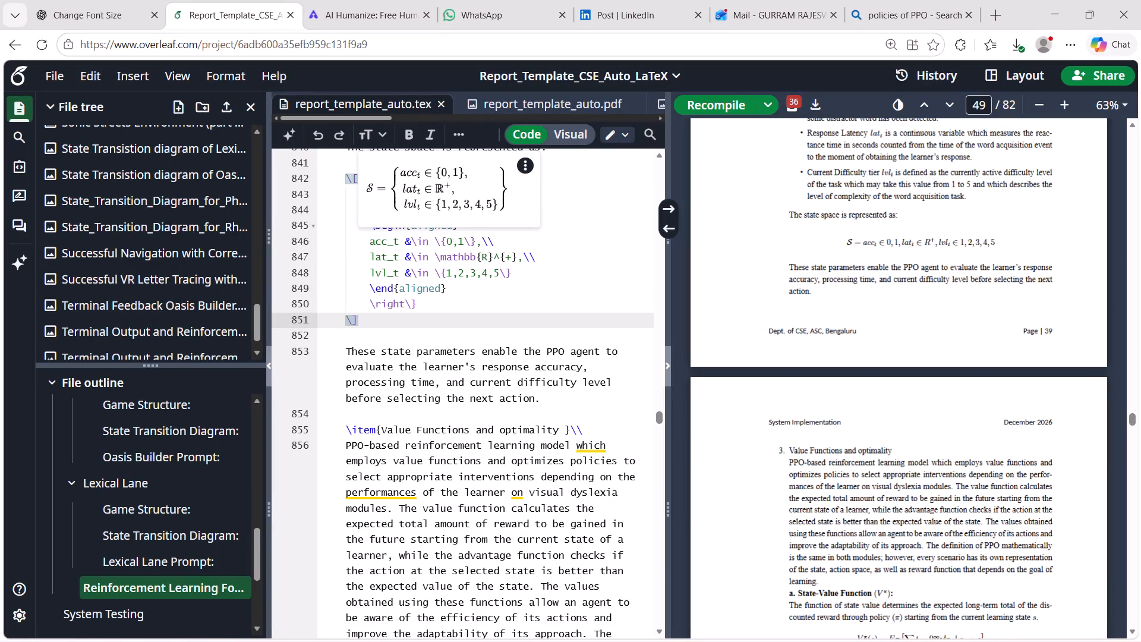
scroll(849, 394, up, 5)
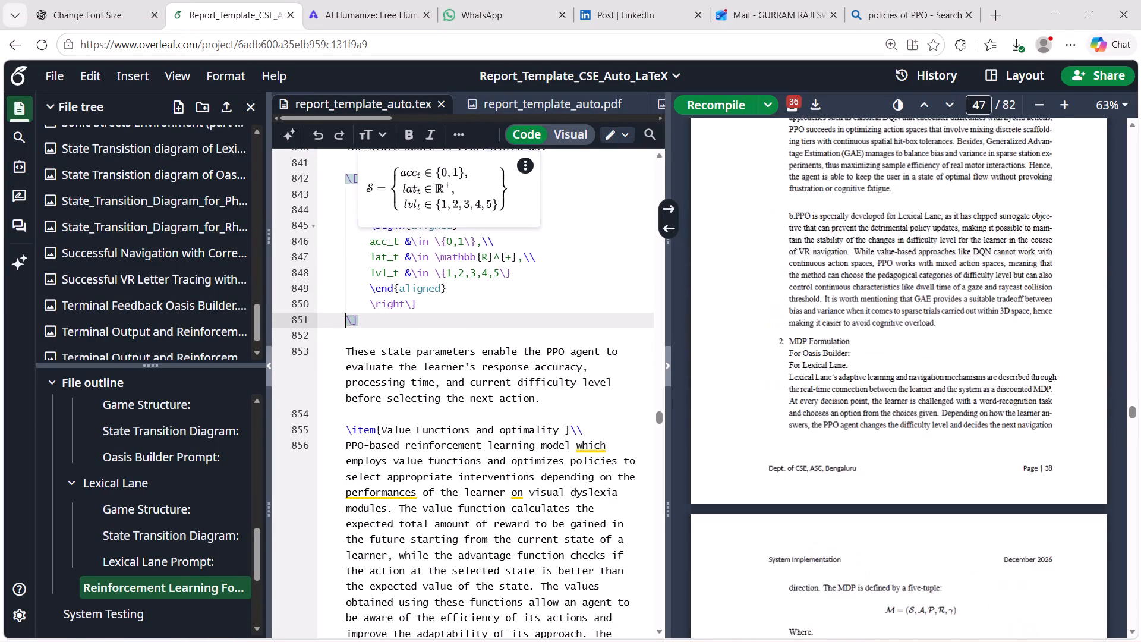
scroll(849, 394, up, 3)
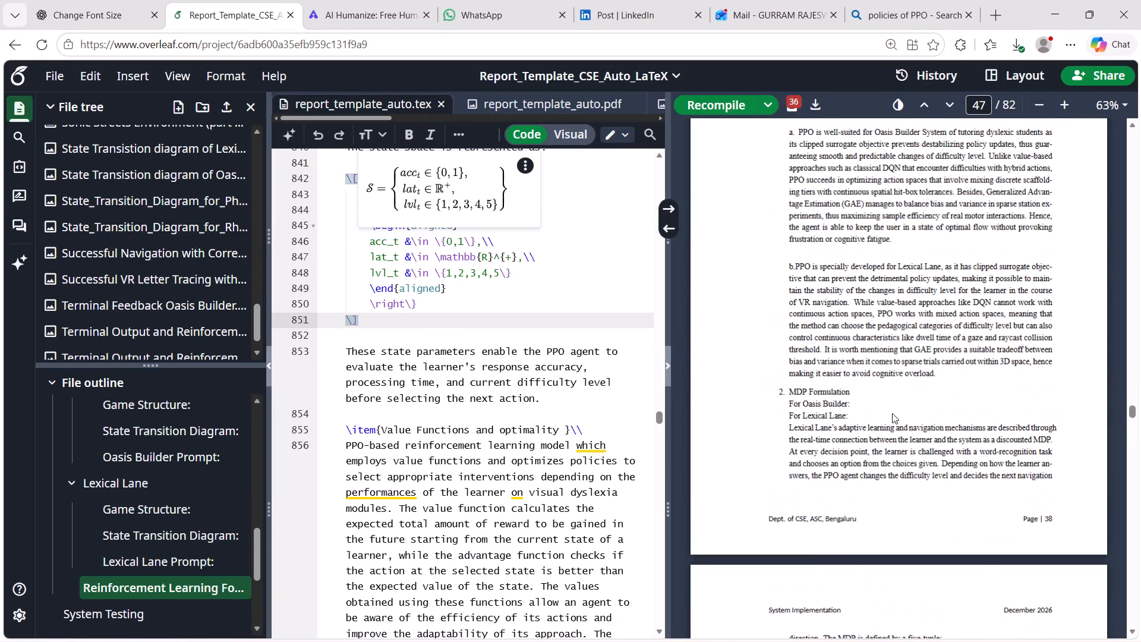
scroll(892, 413, down, 2)
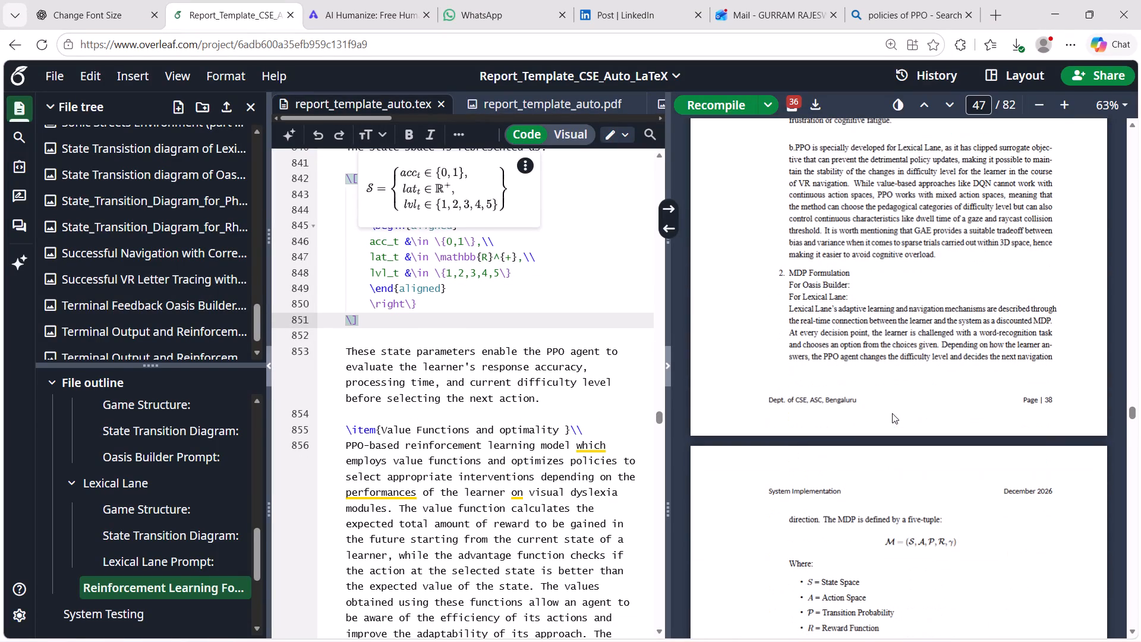
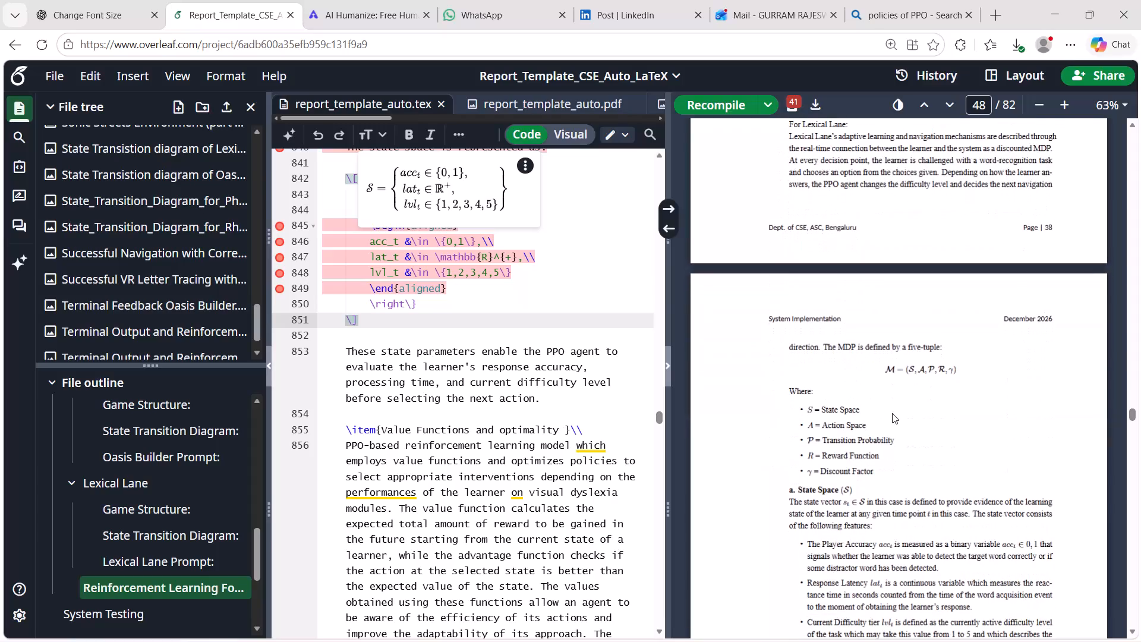
scroll(892, 413, down, 5)
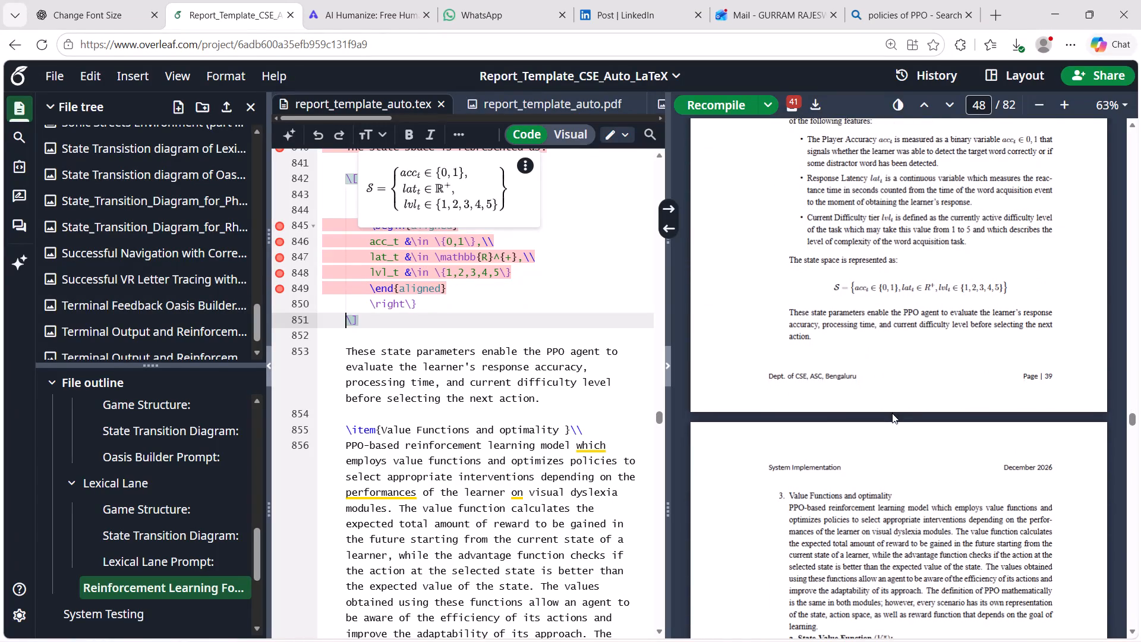
click(545, 333)
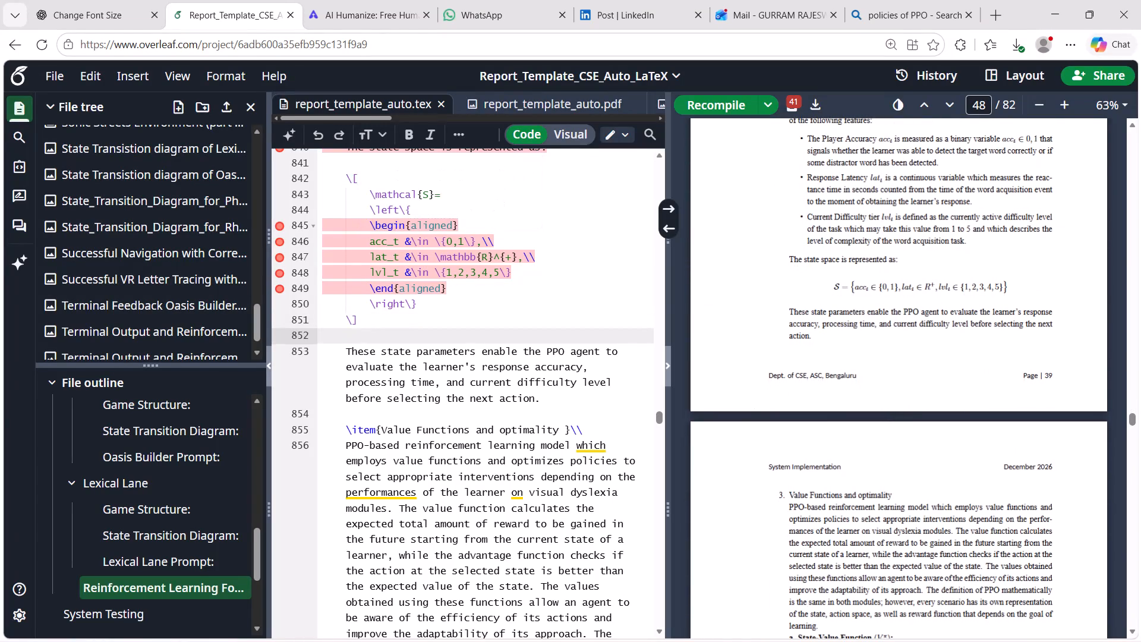
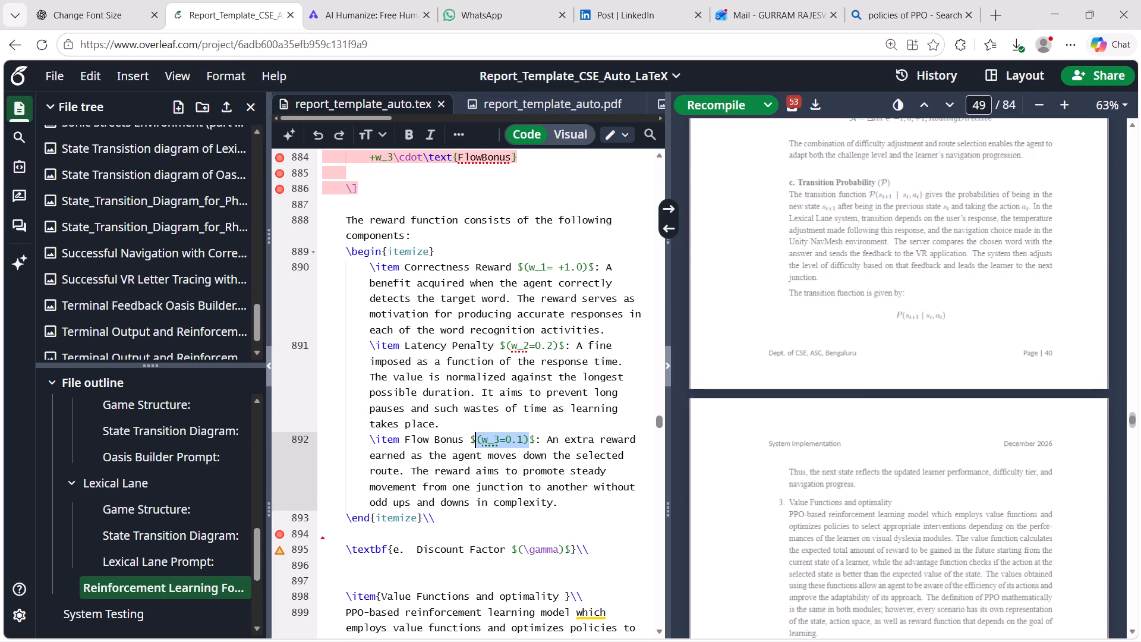
key(Tab)
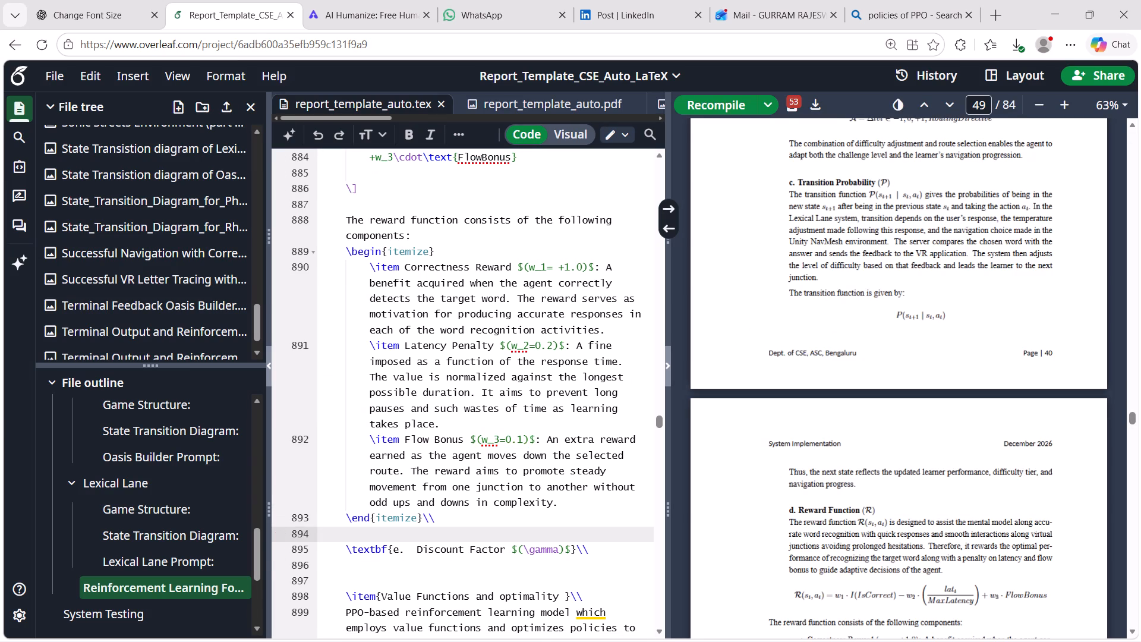
key(ctrl+v)
Delete the blank line between the reward equation and "The reward function consists of the following components:", and recompile the report.
scroll(827, 510, down, 4)
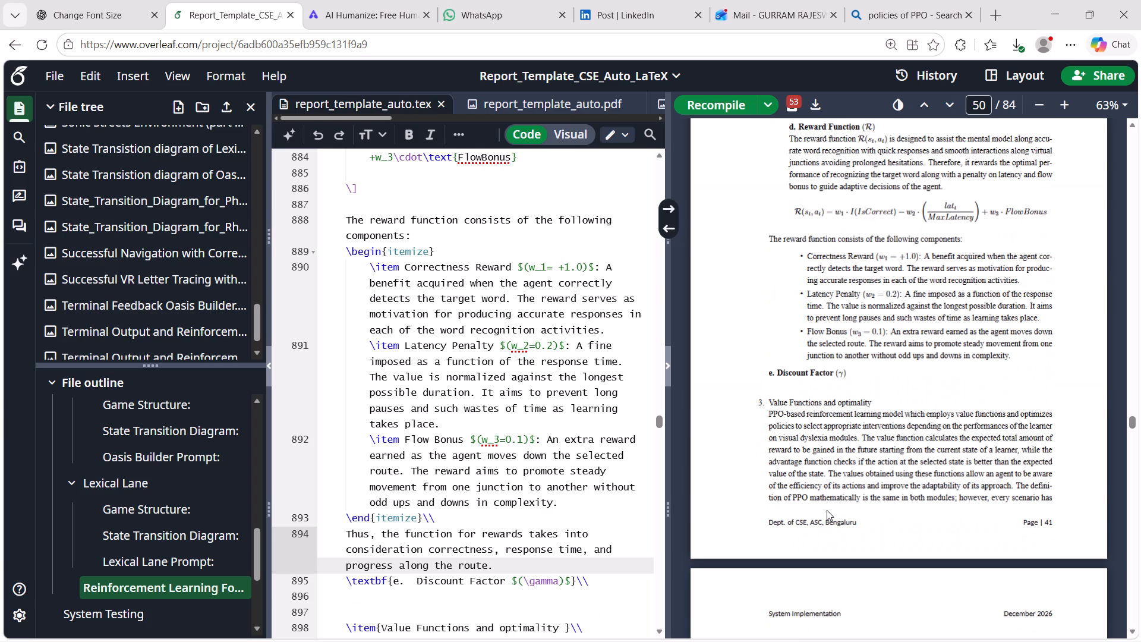
scroll(710, 373, up, 1)
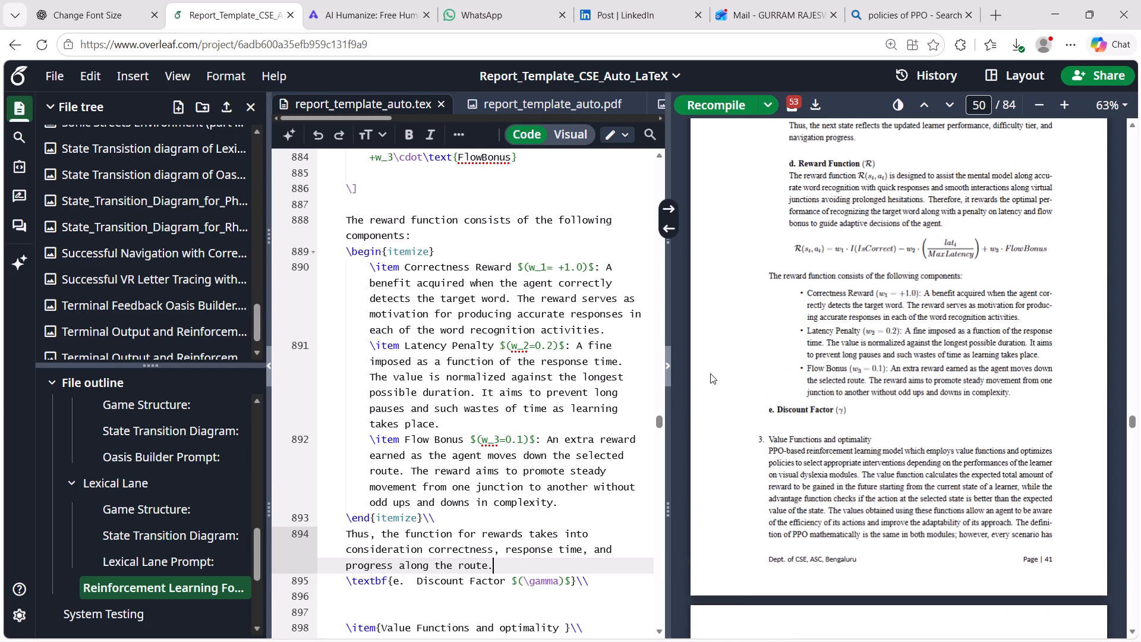
scroll(710, 373, up, 1)
scroll(536, 324, up, 4)
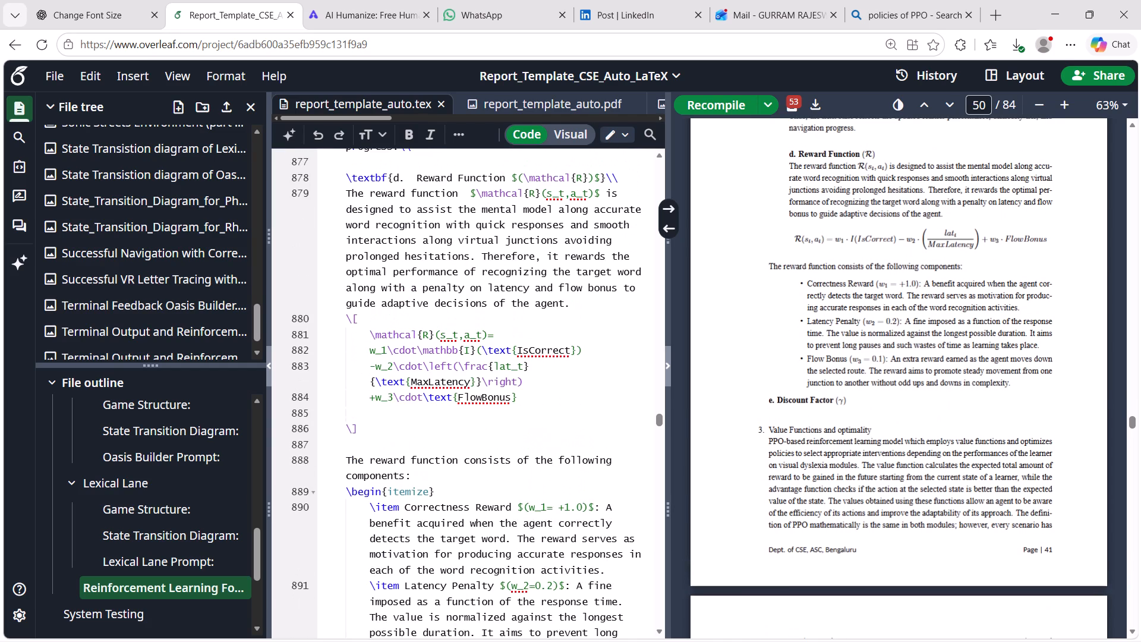
scroll(536, 324, up, 1)
scroll(413, 426, up, 1)
scroll(808, 408, up, 3)
scroll(808, 408, down, 1)
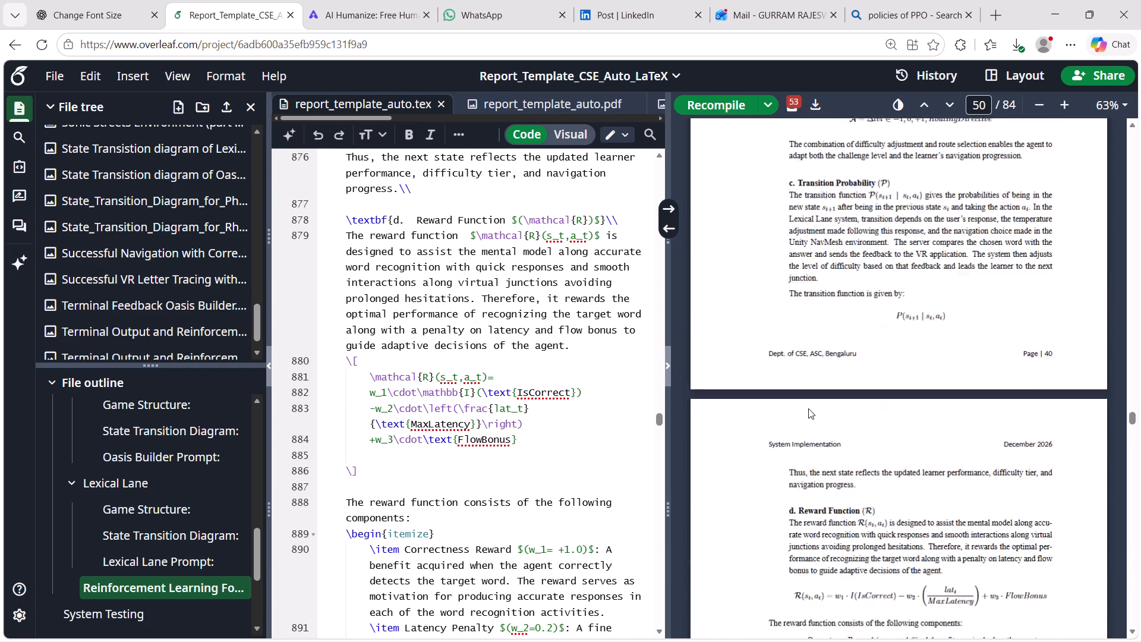
scroll(808, 408, down, 1)
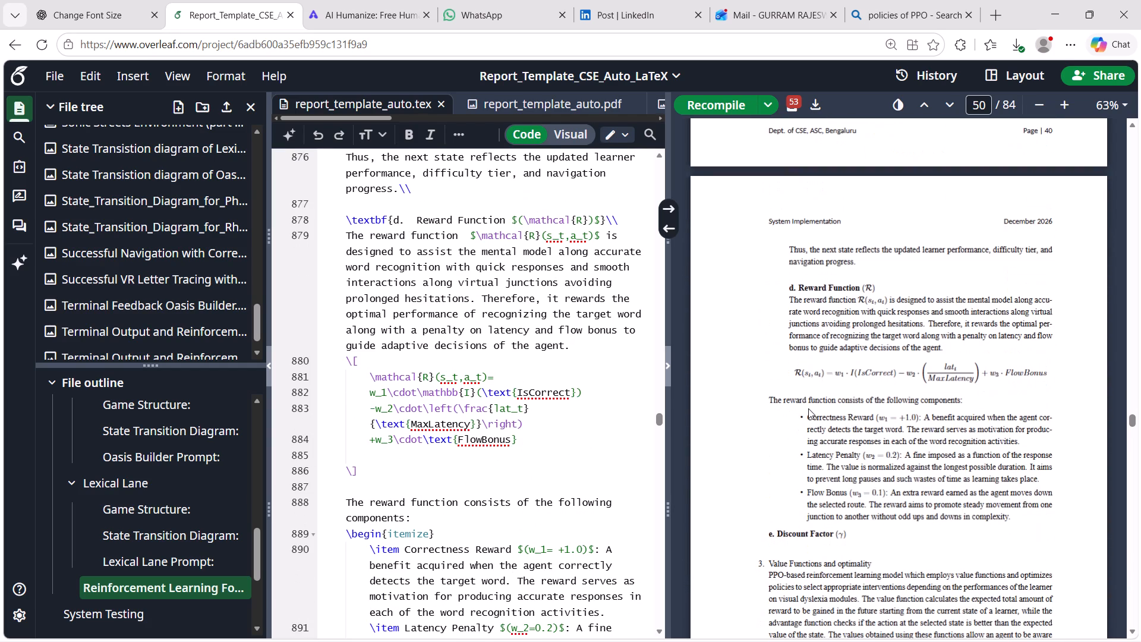
click(377, 488)
key(BackSpace)
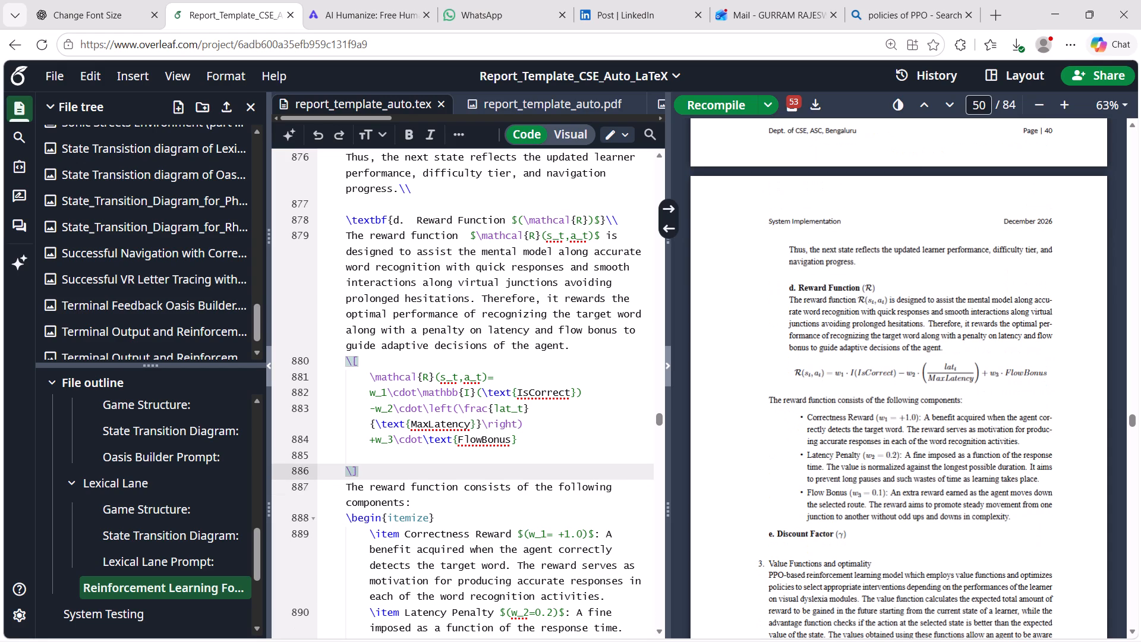
key(ctrl+s)
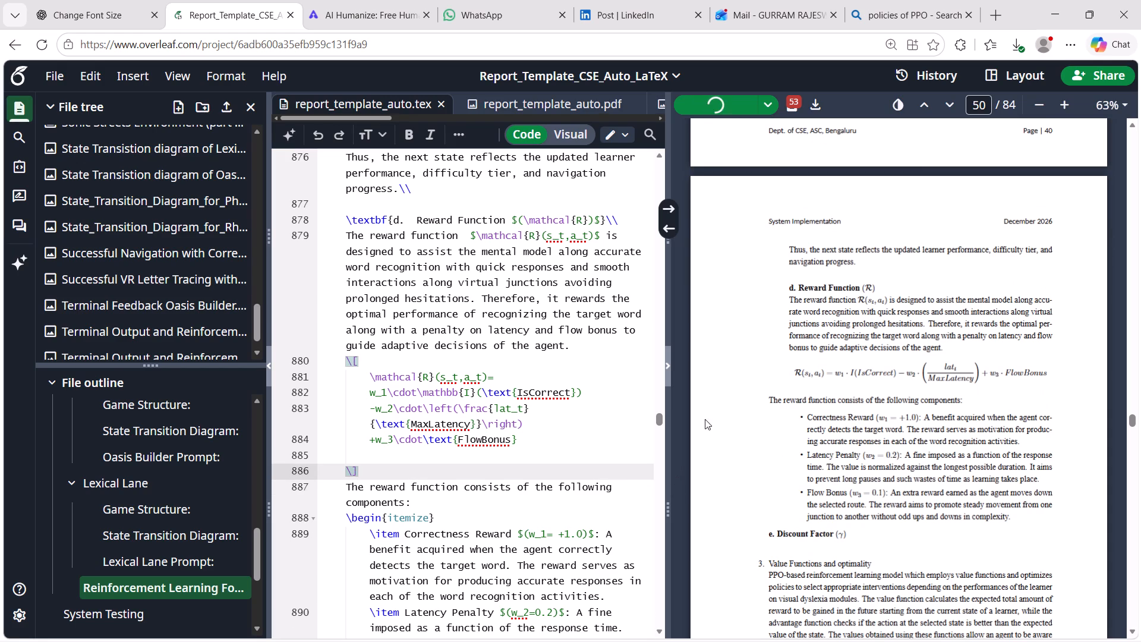
Review the compiled Lexical Lane pages from State Space through Discount Factor, comparing the reward function's layout with its LaTeX source.
scroll(809, 421, up, 3)
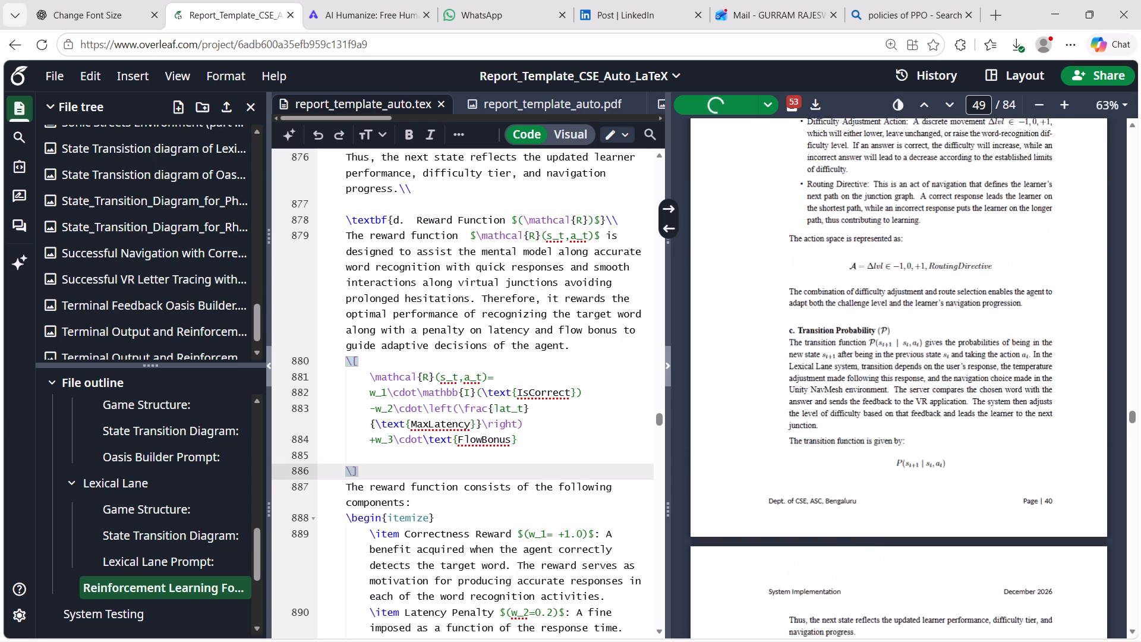
scroll(809, 421, up, 7)
scroll(809, 421, down, 1)
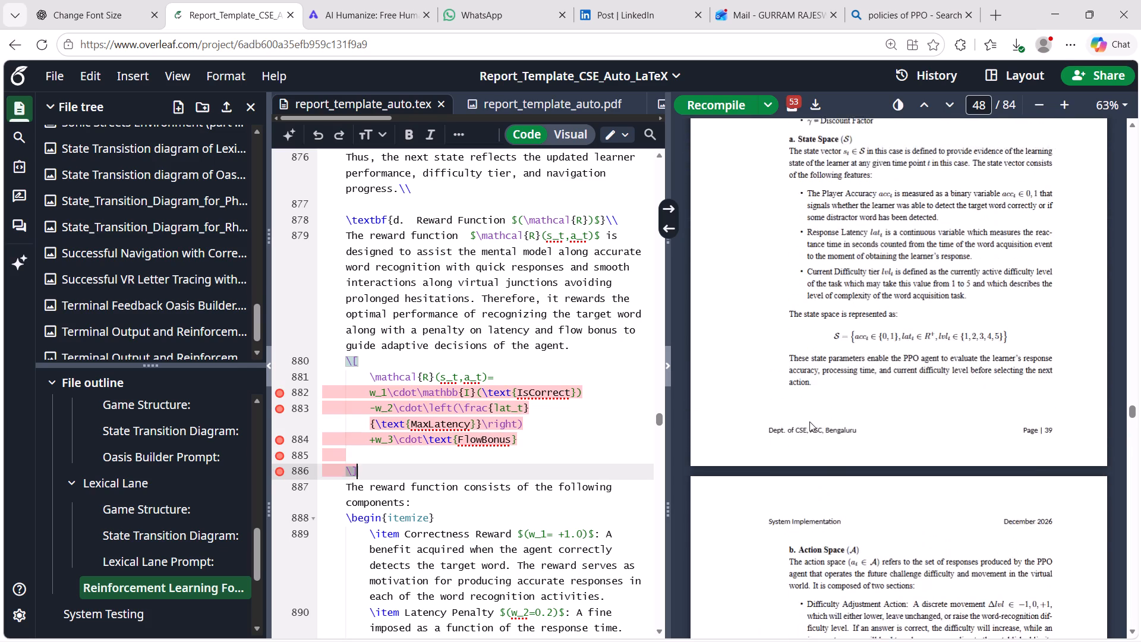
scroll(809, 421, down, 2)
scroll(809, 421, up, 1)
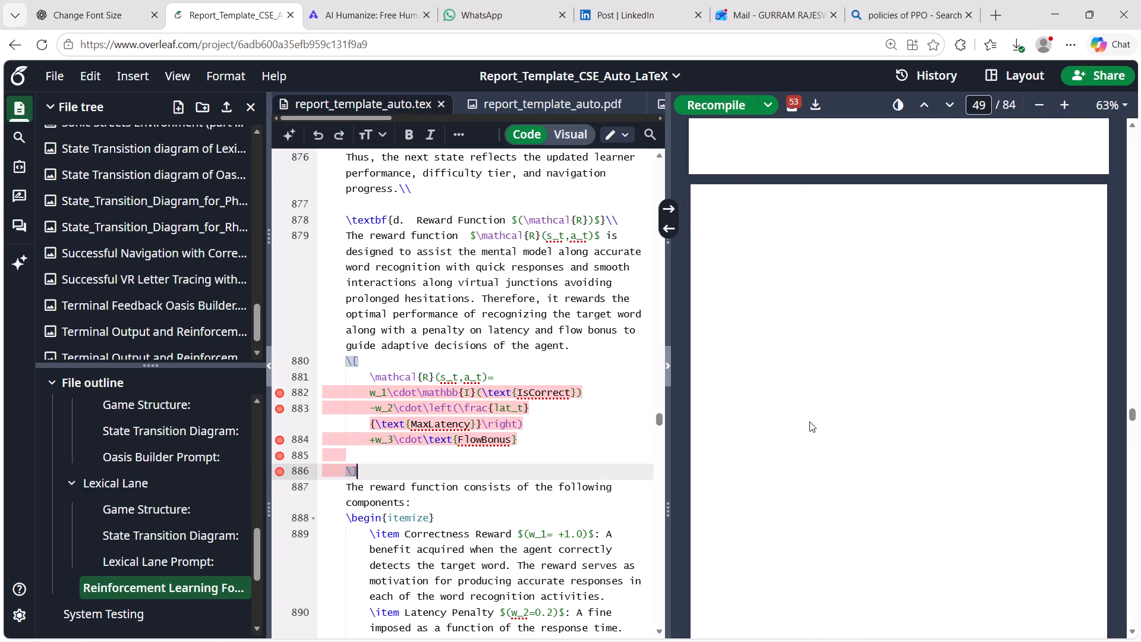
scroll(809, 421, up, 1)
scroll(809, 421, down, 4)
scroll(809, 421, up, 2)
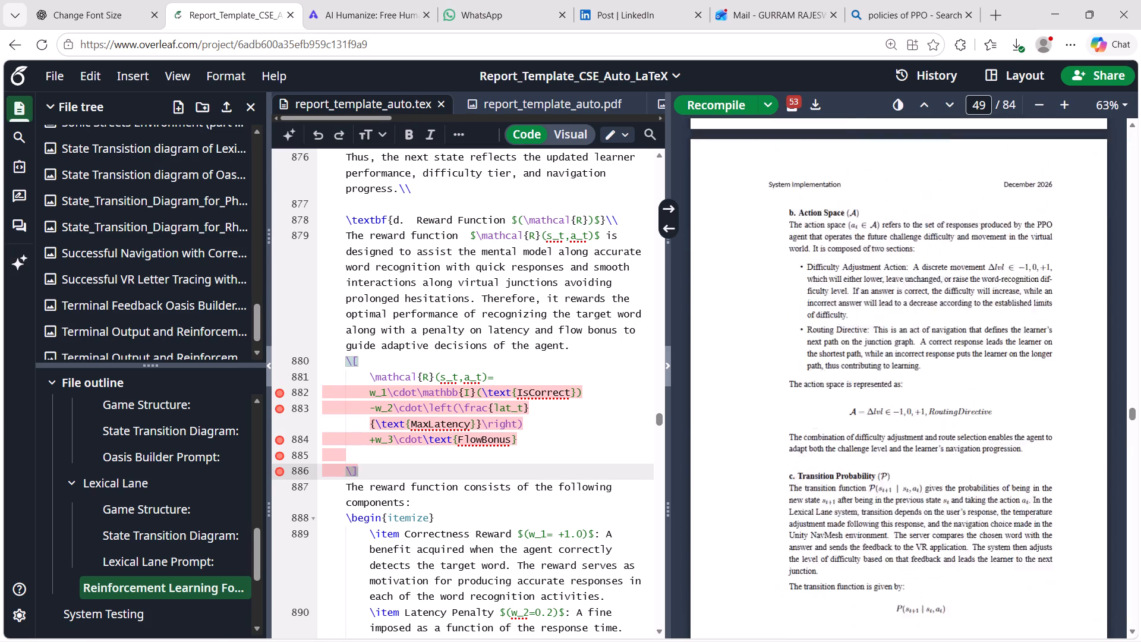
scroll(809, 421, down, 2)
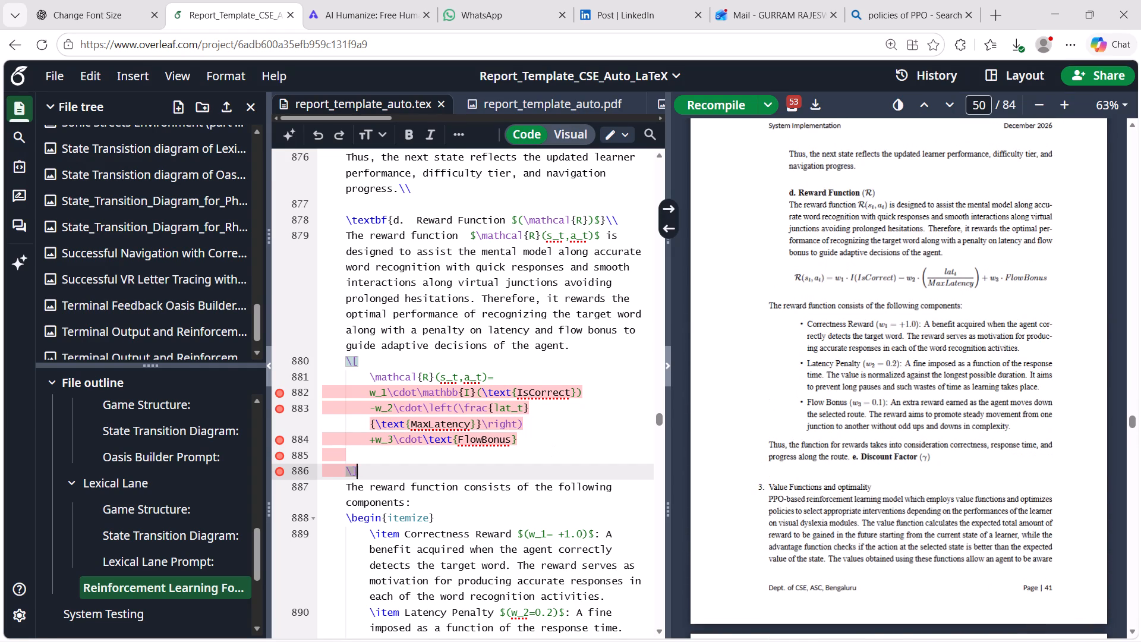
scroll(472, 486, down, 3)
scroll(390, 533, down, 1)
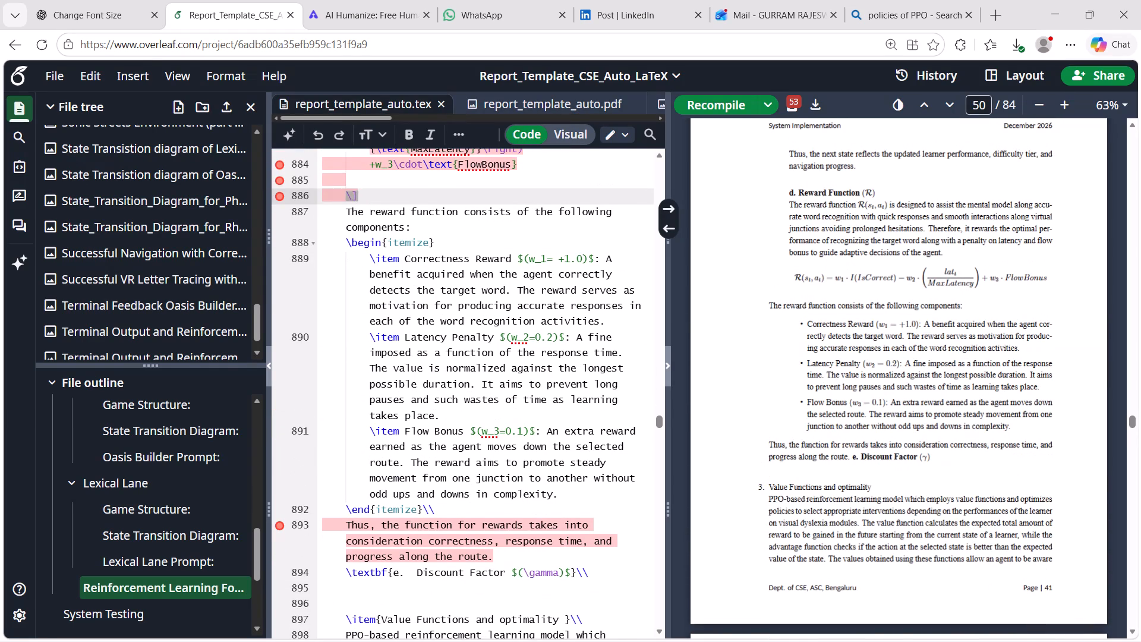
scroll(427, 495, up, 2)
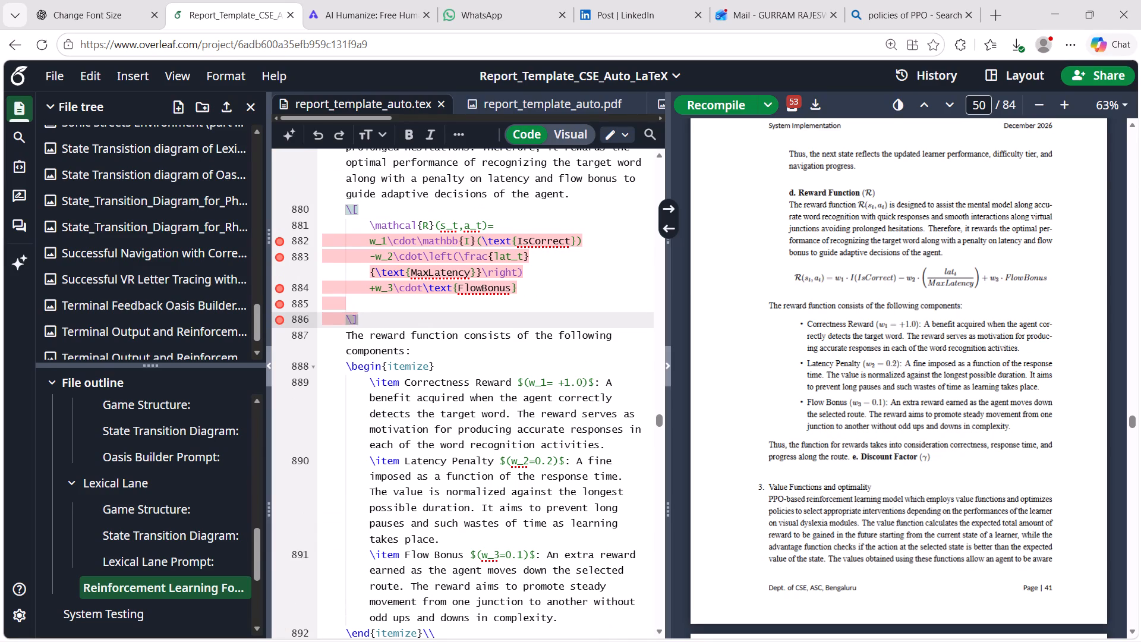
scroll(517, 467, down, 4)
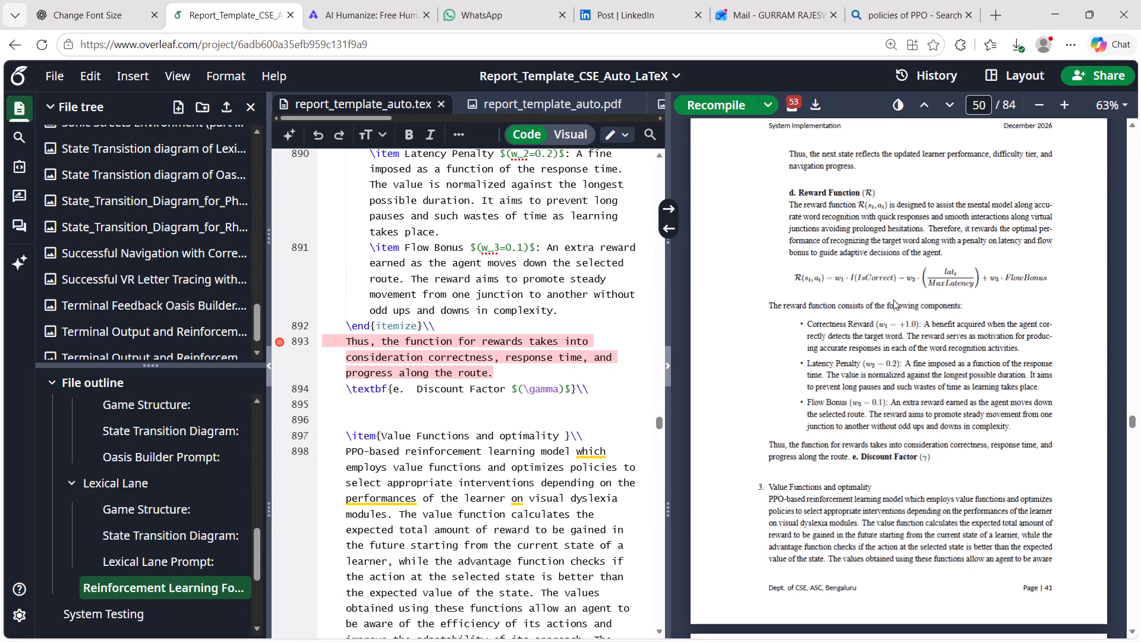
scroll(893, 301, up, 2)
scroll(893, 301, down, 1)
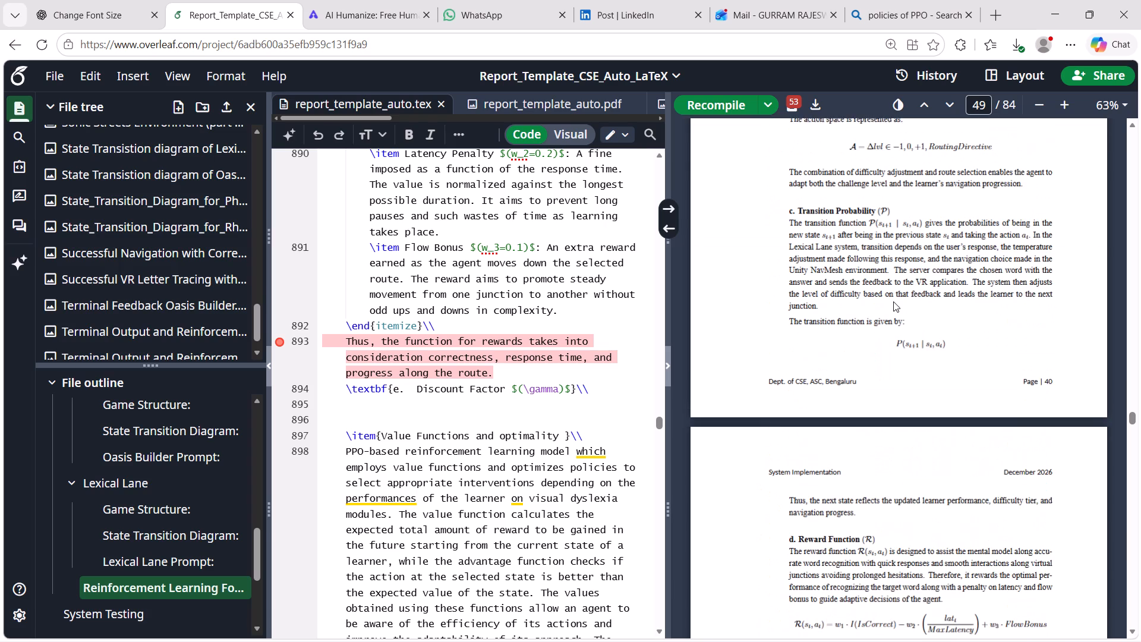
scroll(893, 301, down, 2)
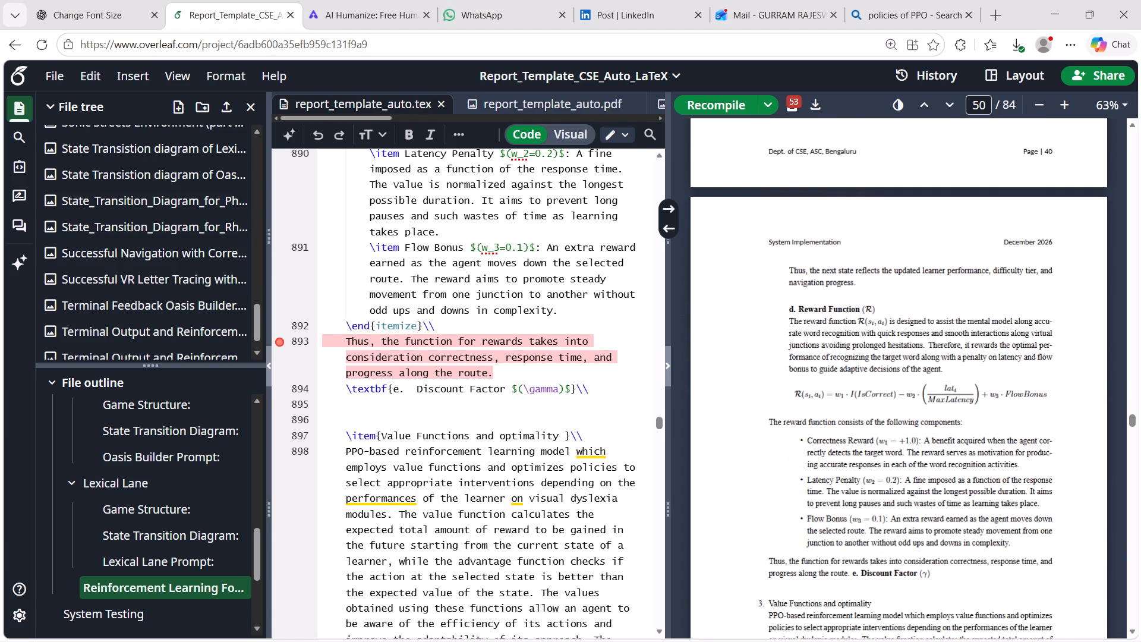
scroll(489, 311, up, 3)
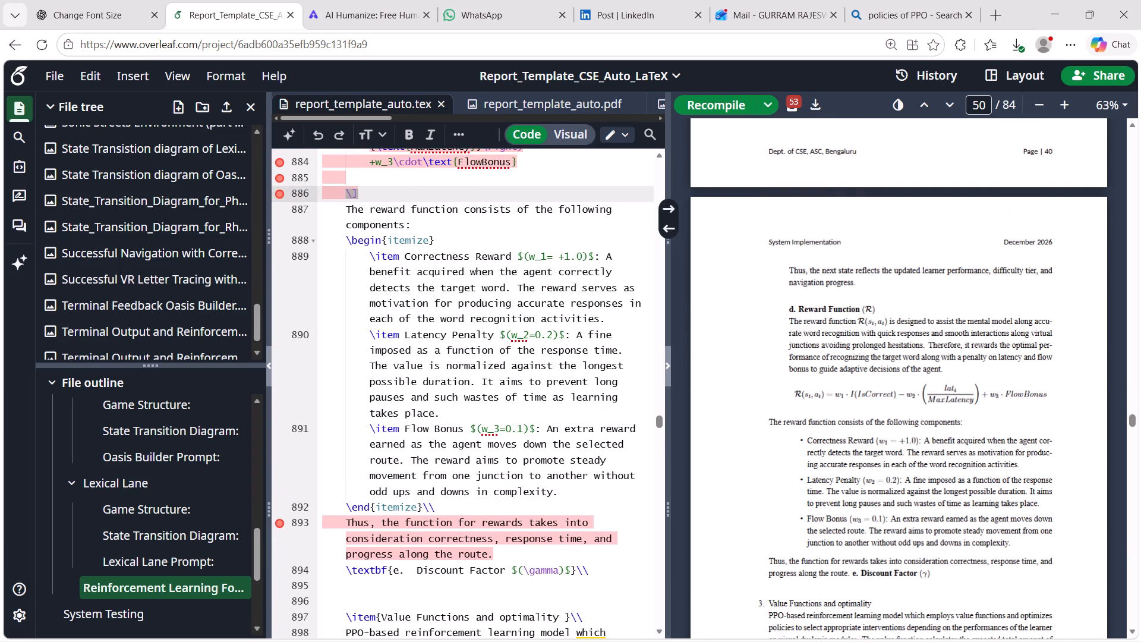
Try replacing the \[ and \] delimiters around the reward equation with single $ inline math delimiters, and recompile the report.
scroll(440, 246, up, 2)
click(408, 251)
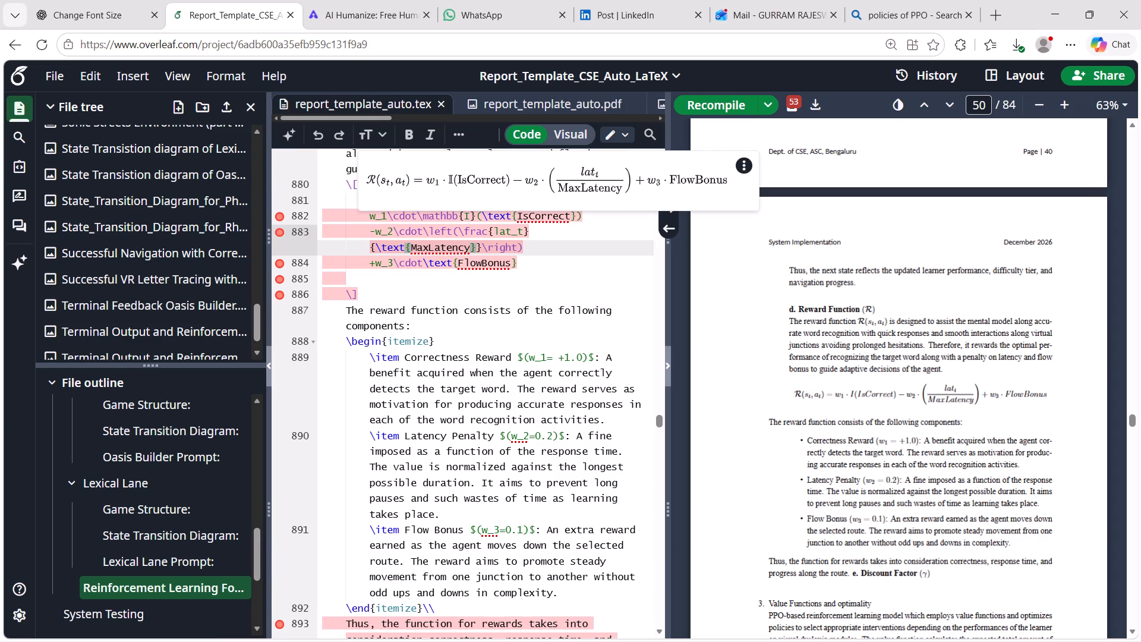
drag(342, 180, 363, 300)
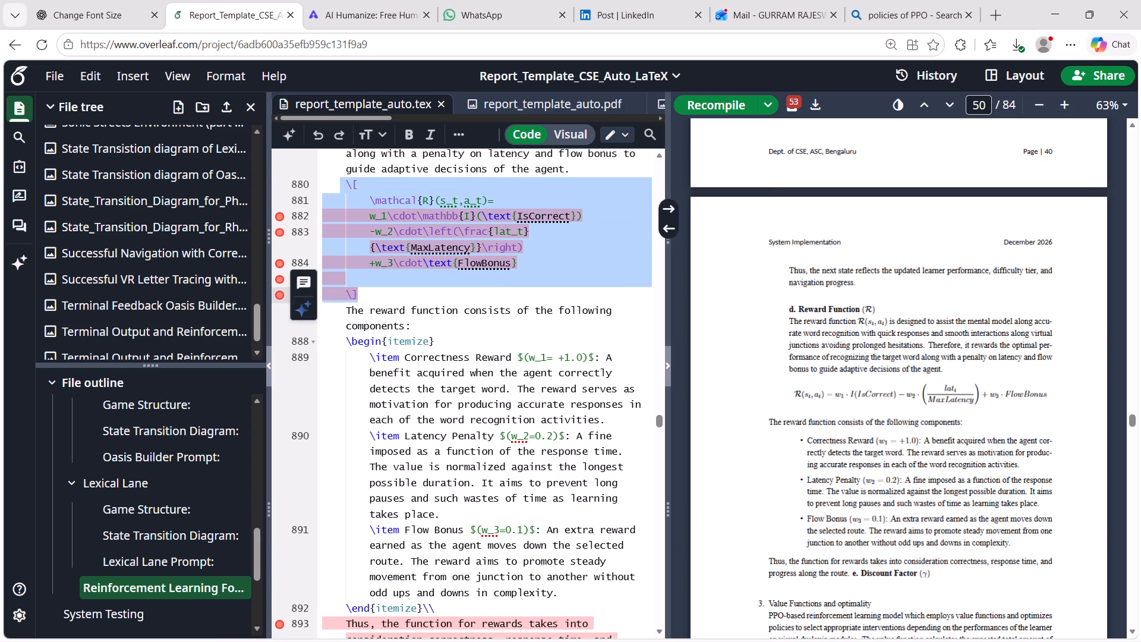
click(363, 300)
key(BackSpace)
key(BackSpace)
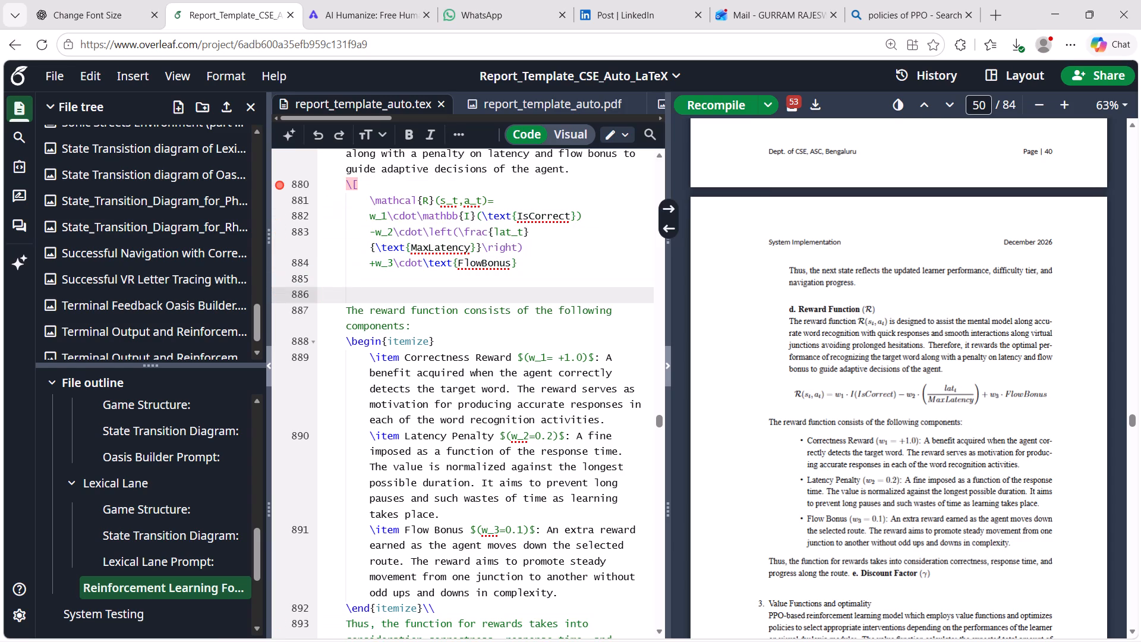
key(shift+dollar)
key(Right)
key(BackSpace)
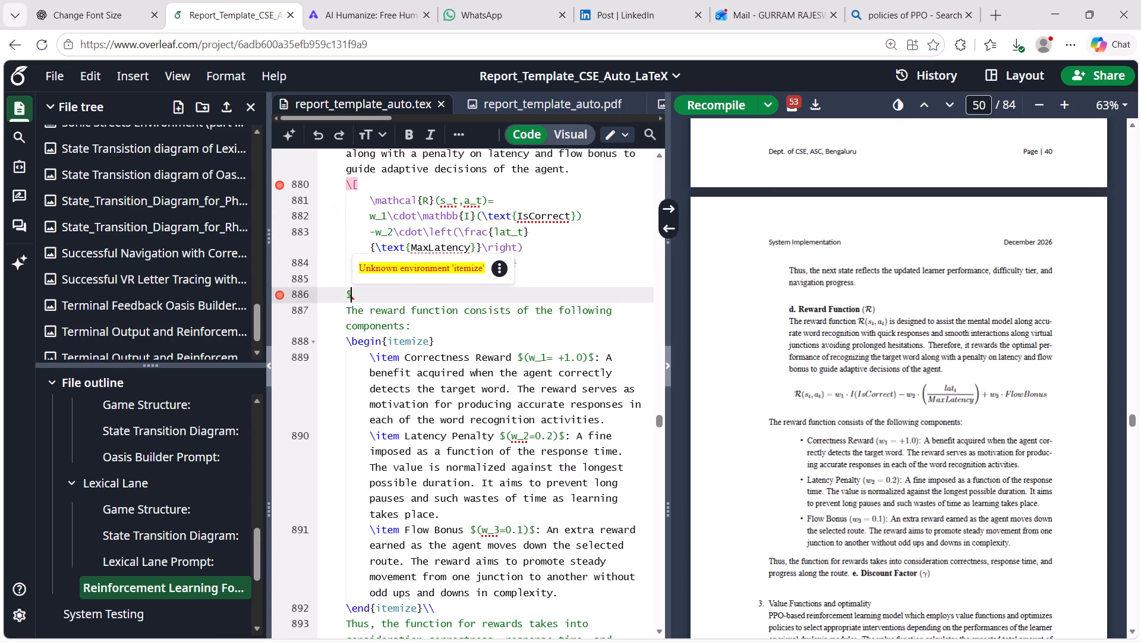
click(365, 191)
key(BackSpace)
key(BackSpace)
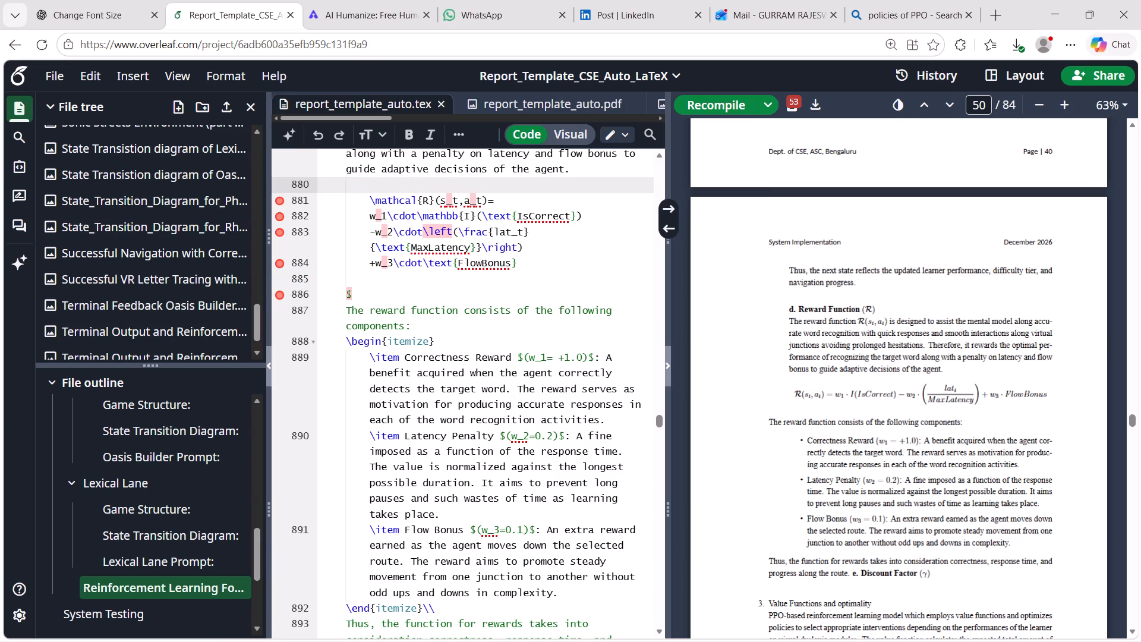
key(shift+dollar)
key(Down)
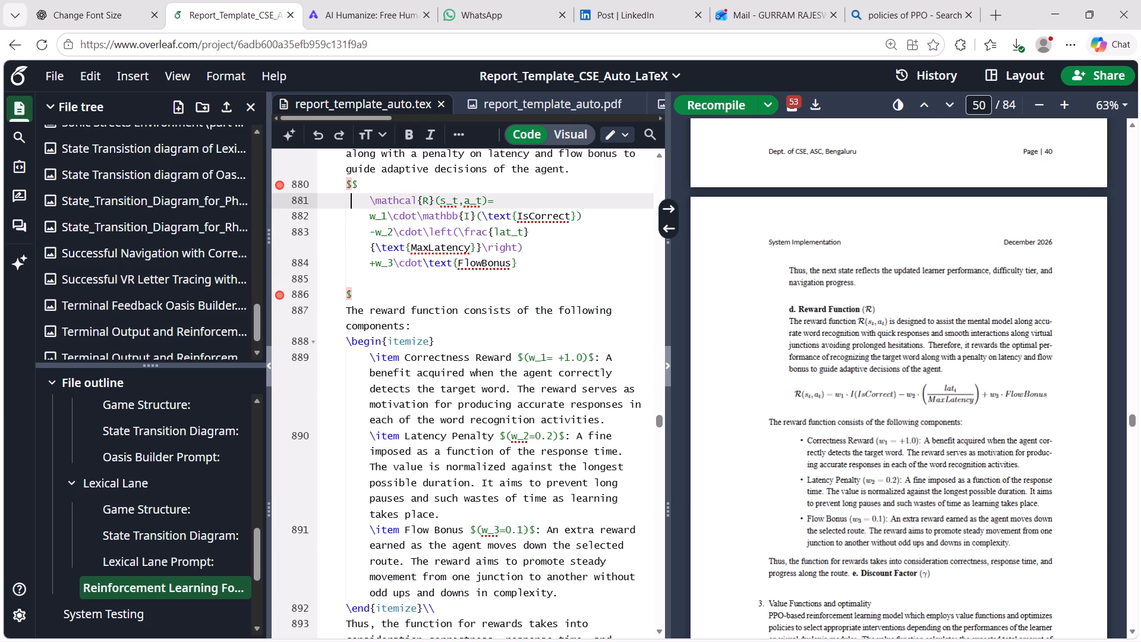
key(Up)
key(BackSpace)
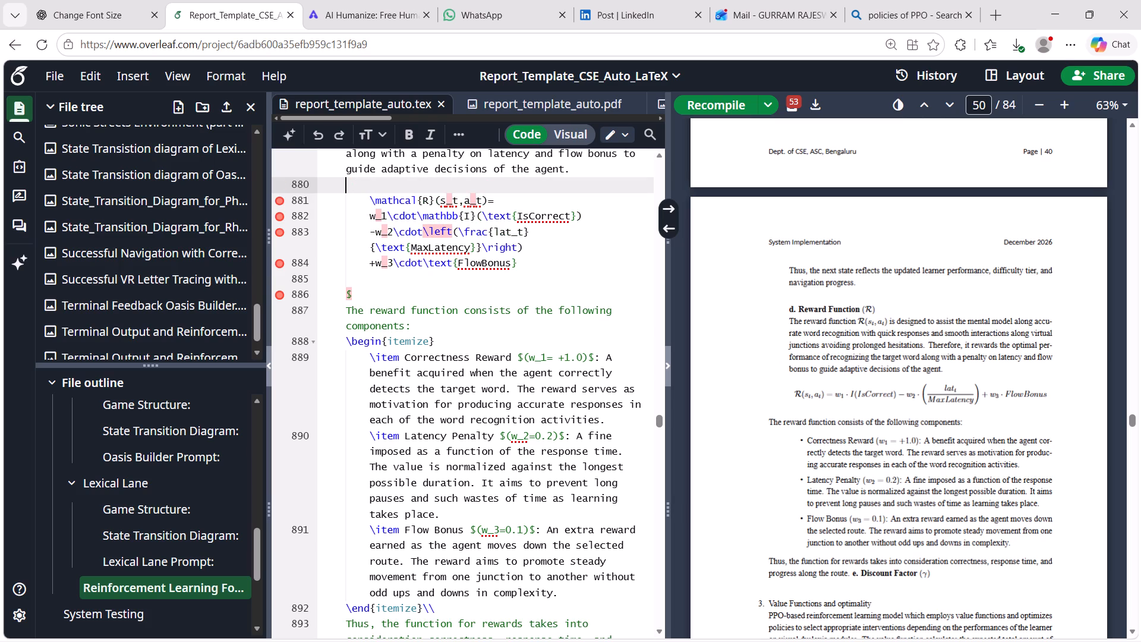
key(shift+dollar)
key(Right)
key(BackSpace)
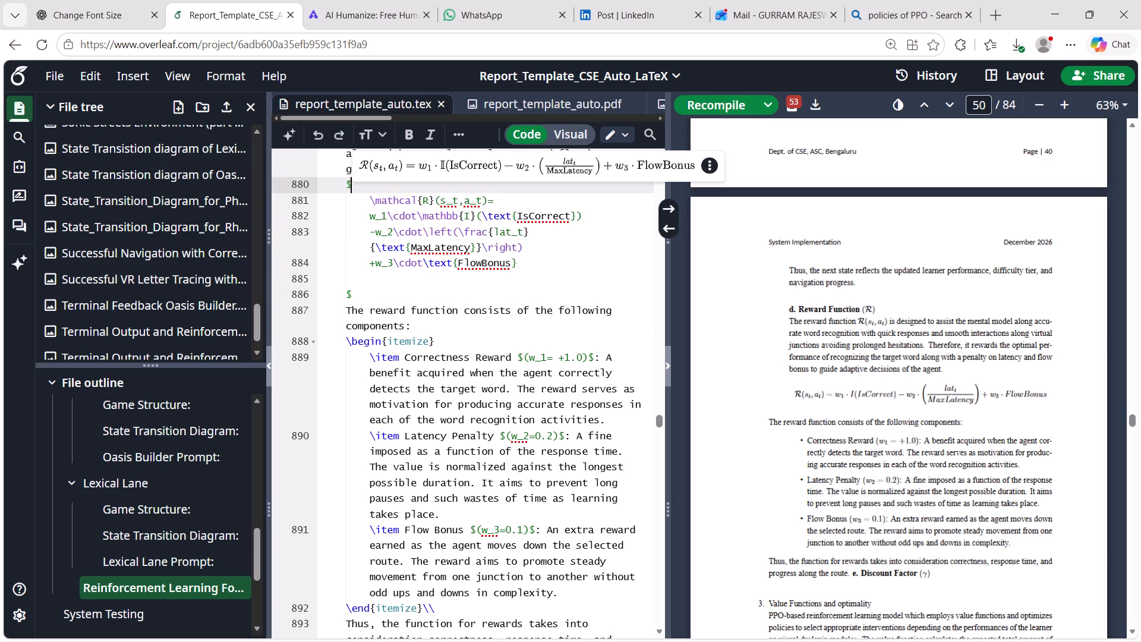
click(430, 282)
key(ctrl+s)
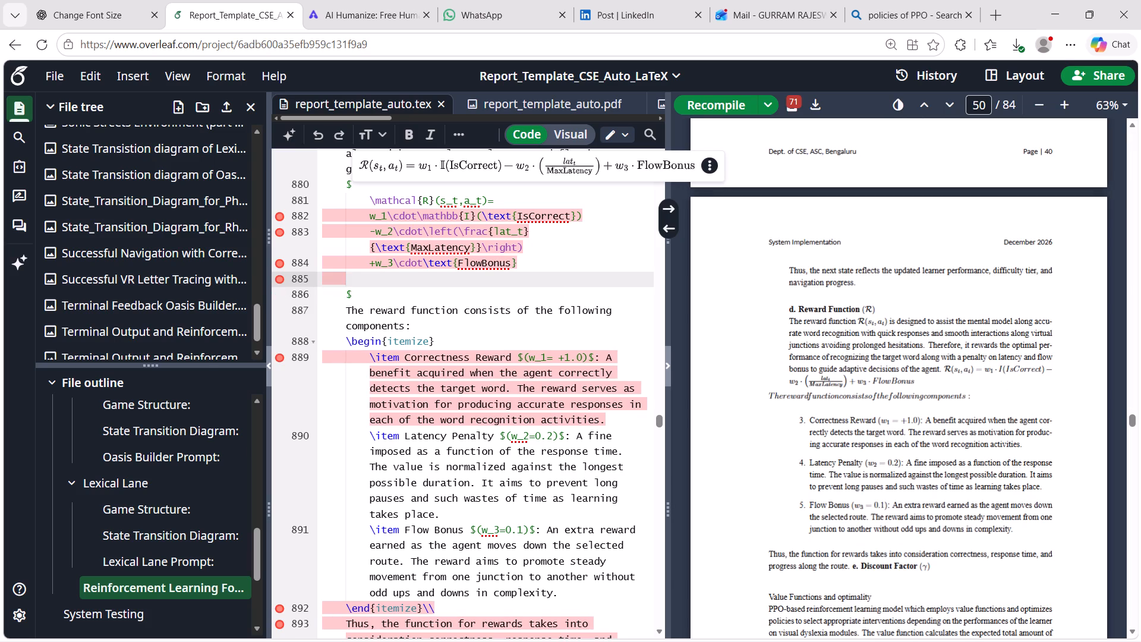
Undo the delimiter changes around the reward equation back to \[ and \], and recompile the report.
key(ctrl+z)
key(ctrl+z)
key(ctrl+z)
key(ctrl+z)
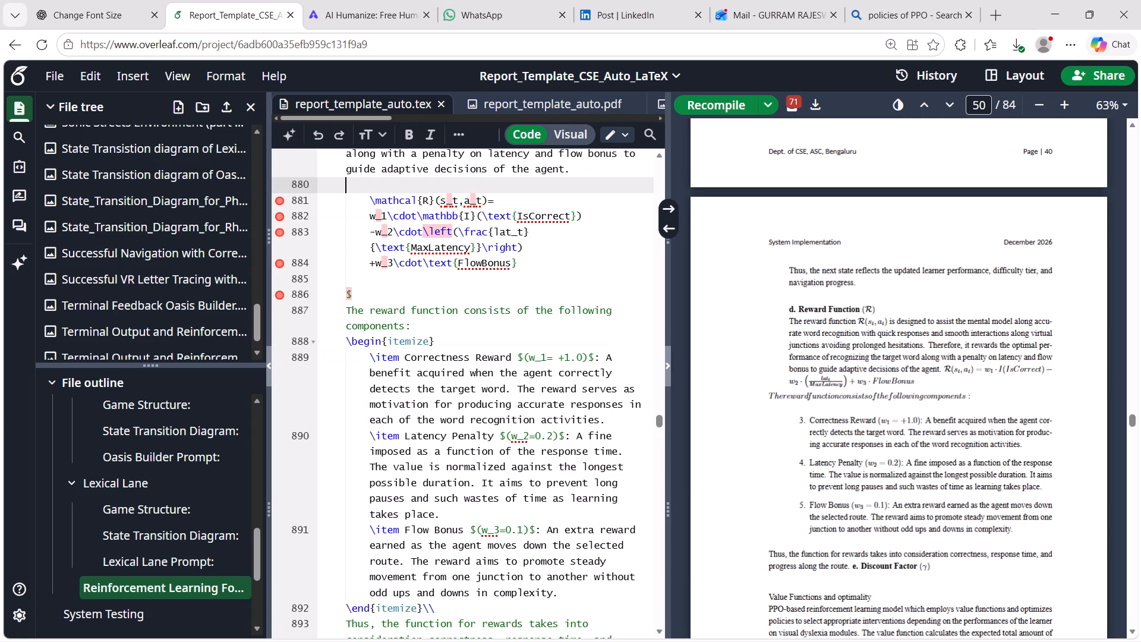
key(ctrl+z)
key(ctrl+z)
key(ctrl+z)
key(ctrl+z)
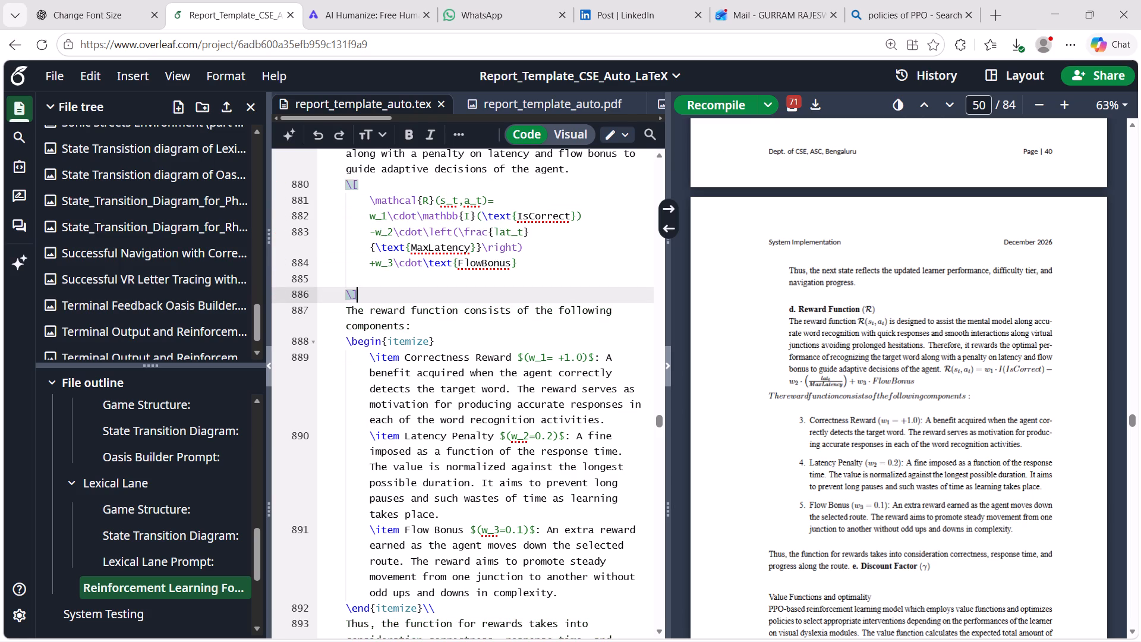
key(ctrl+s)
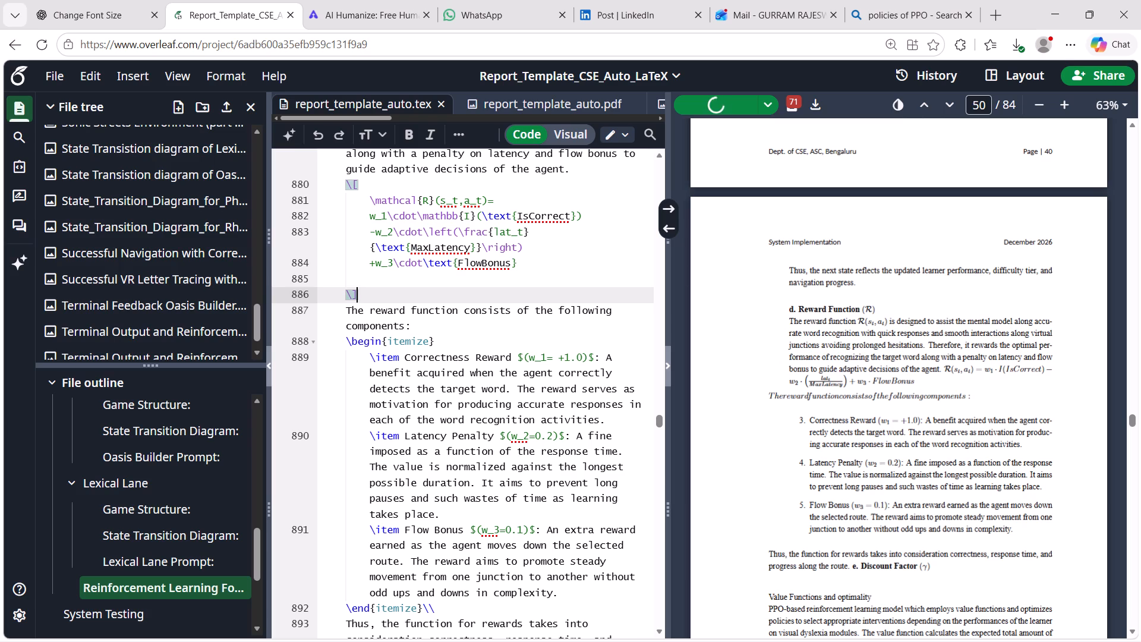
Add a \\ line break after "progress along the route." so the Discount Factor heading starts on its own line.
scroll(868, 436, up, 6)
scroll(868, 436, down, 1)
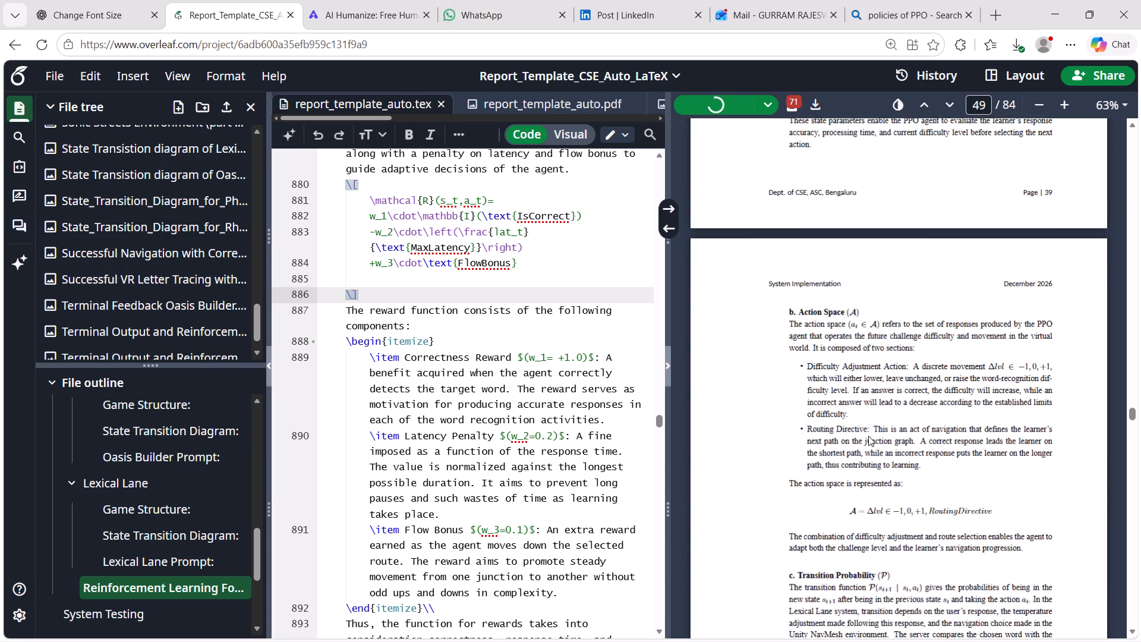
scroll(868, 436, down, 1)
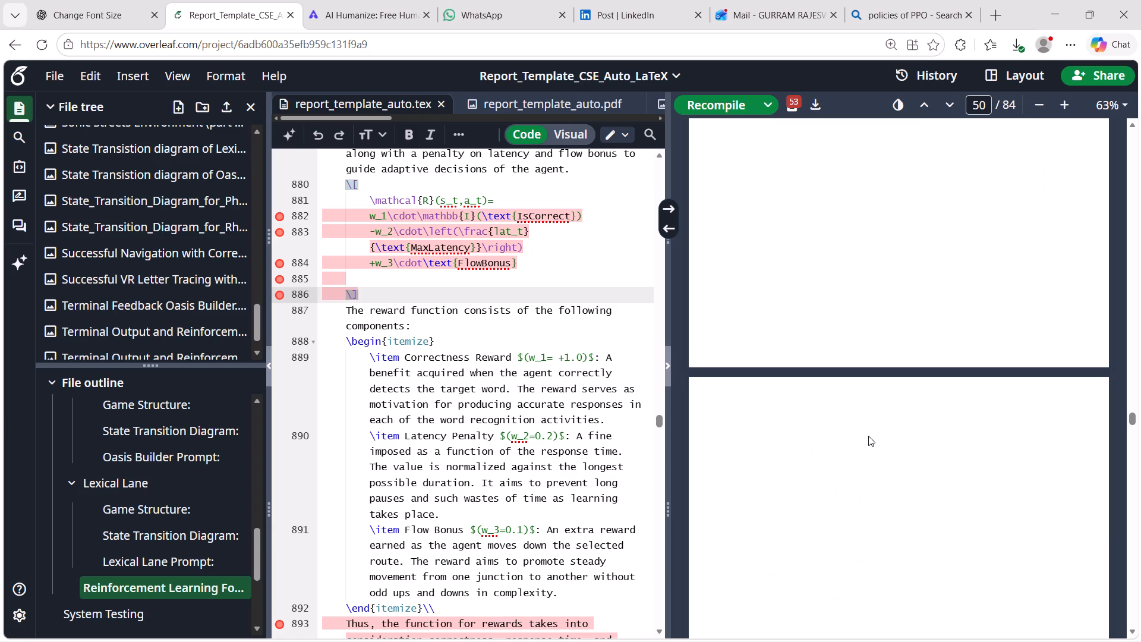
scroll(868, 436, down, 1)
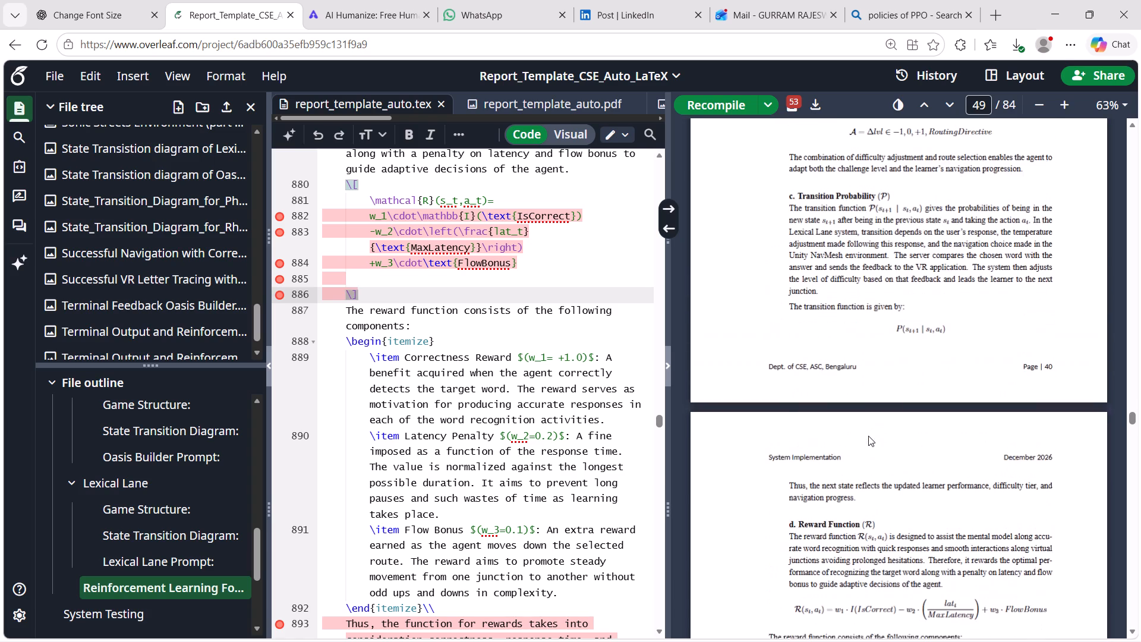
scroll(868, 436, down, 6)
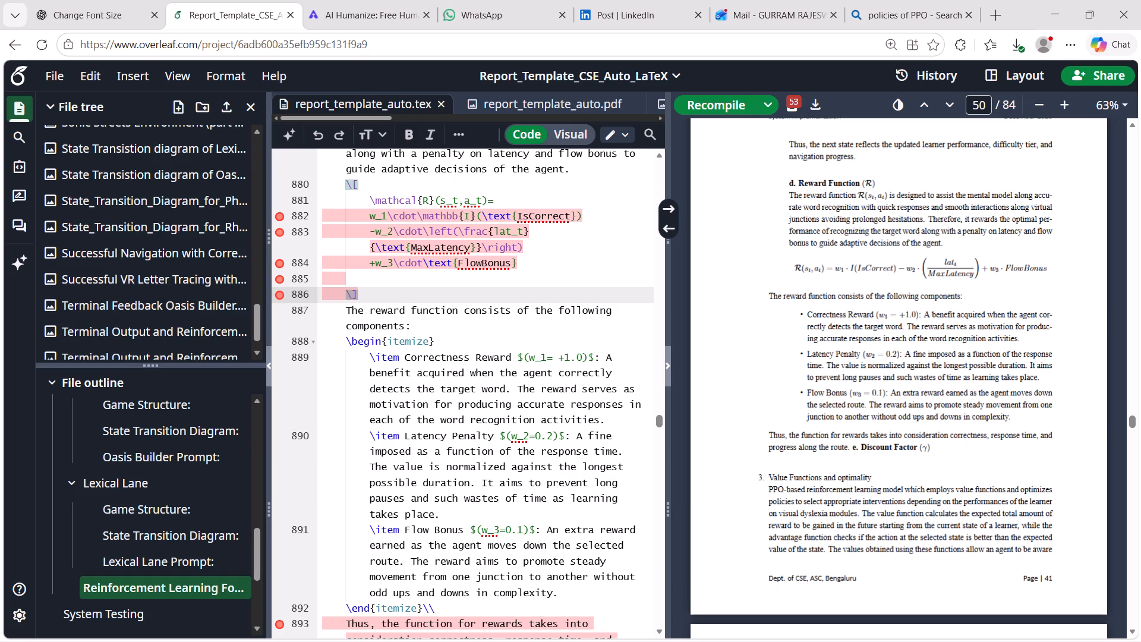
scroll(592, 500, down, 3)
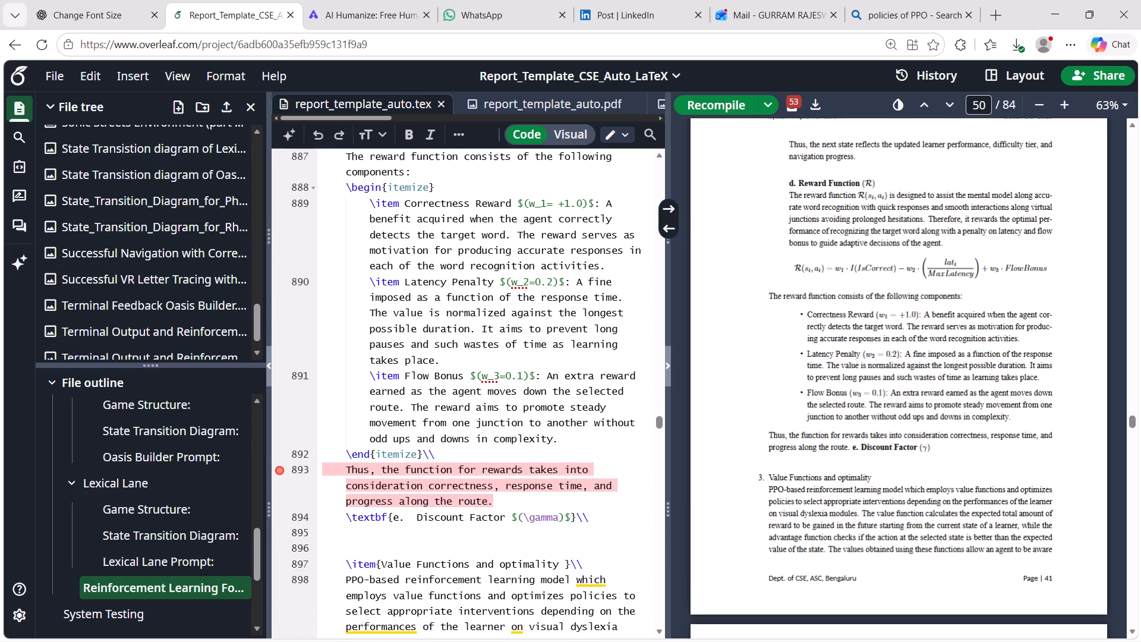
scroll(592, 500, down, 1)
click(519, 472)
click(487, 461)
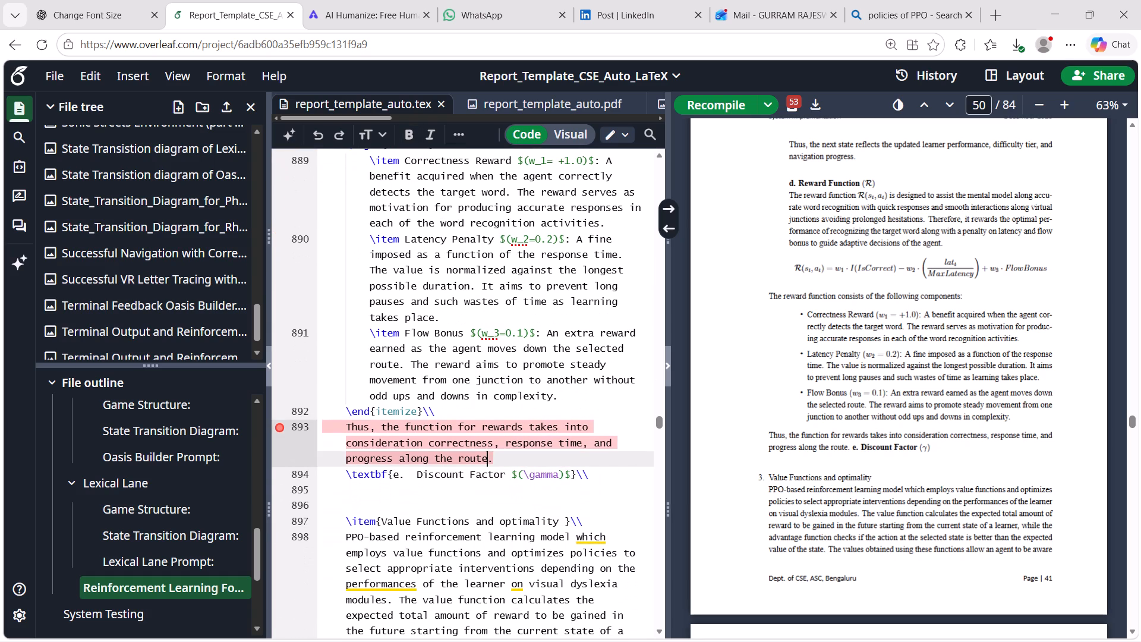
click(493, 457)
text(\\)
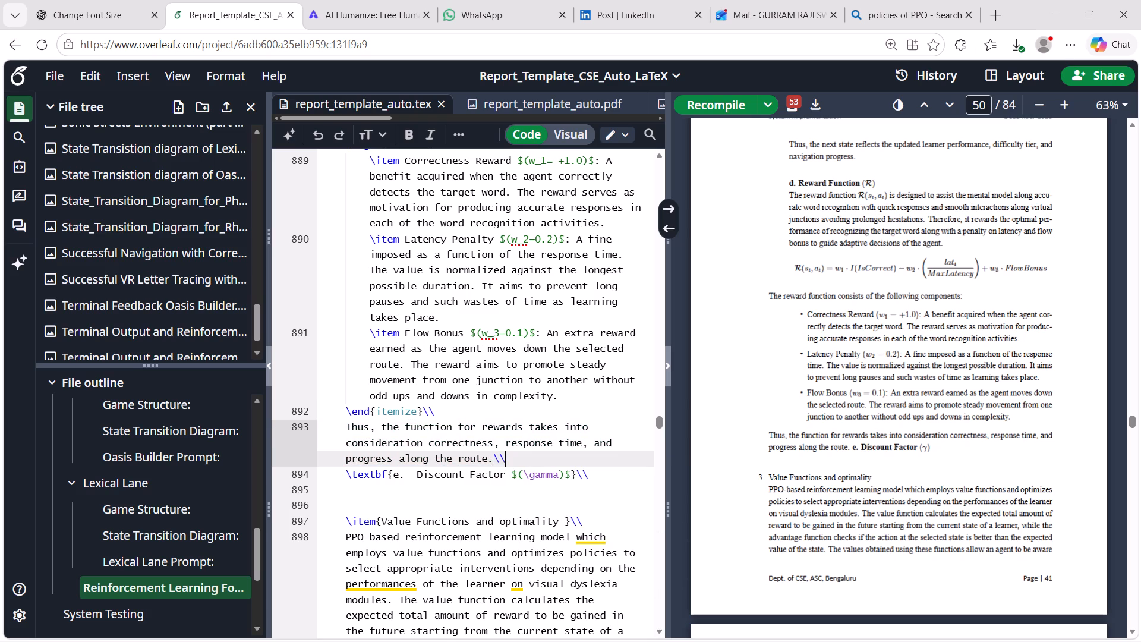
Replace the \\ after the reward list's \end{itemize} with a blank line, and recompile the report.
click(445, 408)
key(BackSpace)
key(BackSpace)
key(Return)
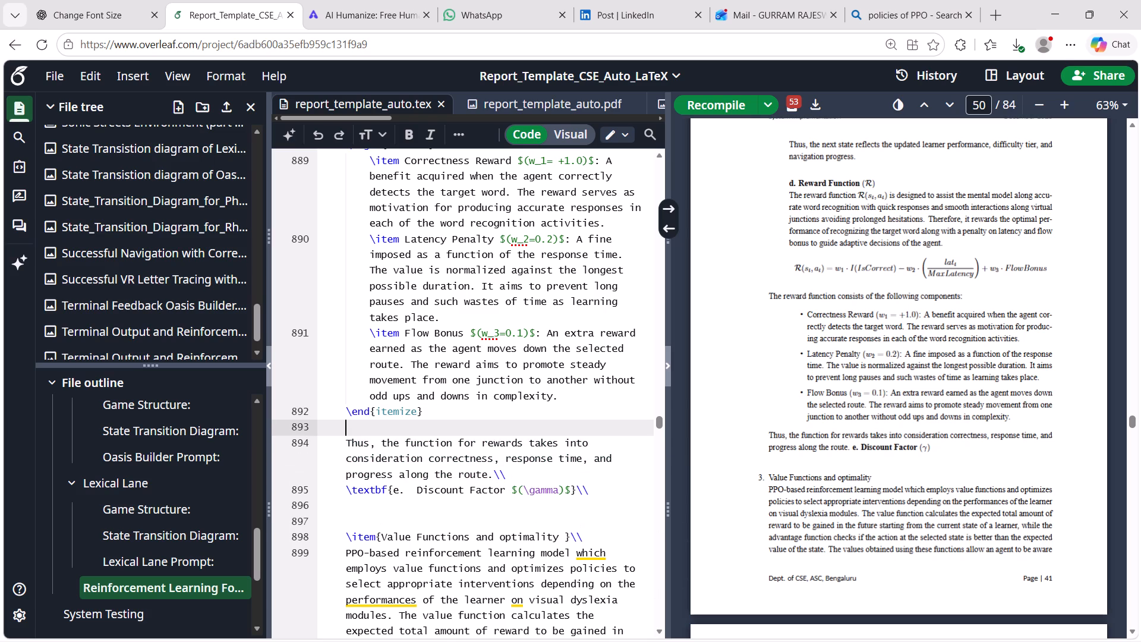
key(ctrl+s)
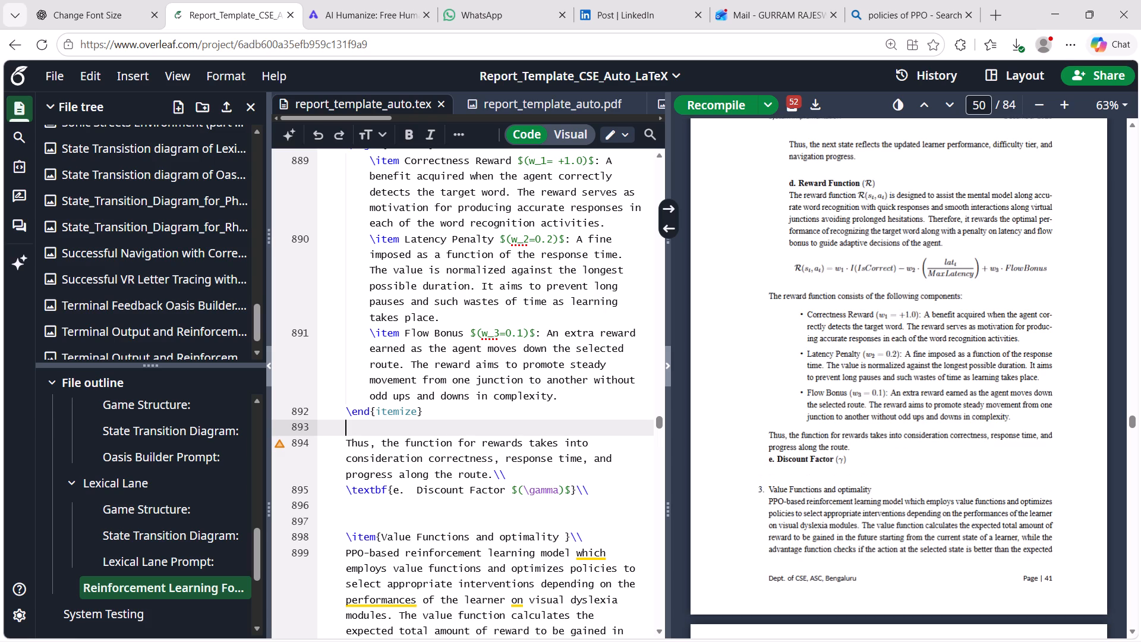
Examine the reward equation's LaTeX source and its error-marked lines against the compiled page.
scroll(452, 355, up, 1)
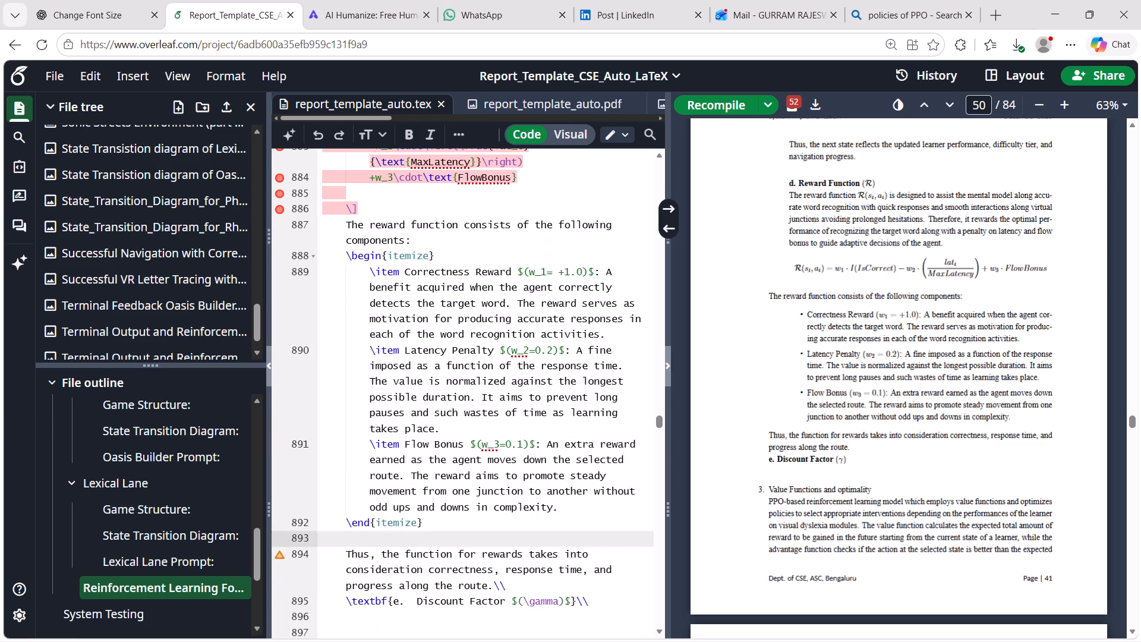
scroll(452, 355, up, 2)
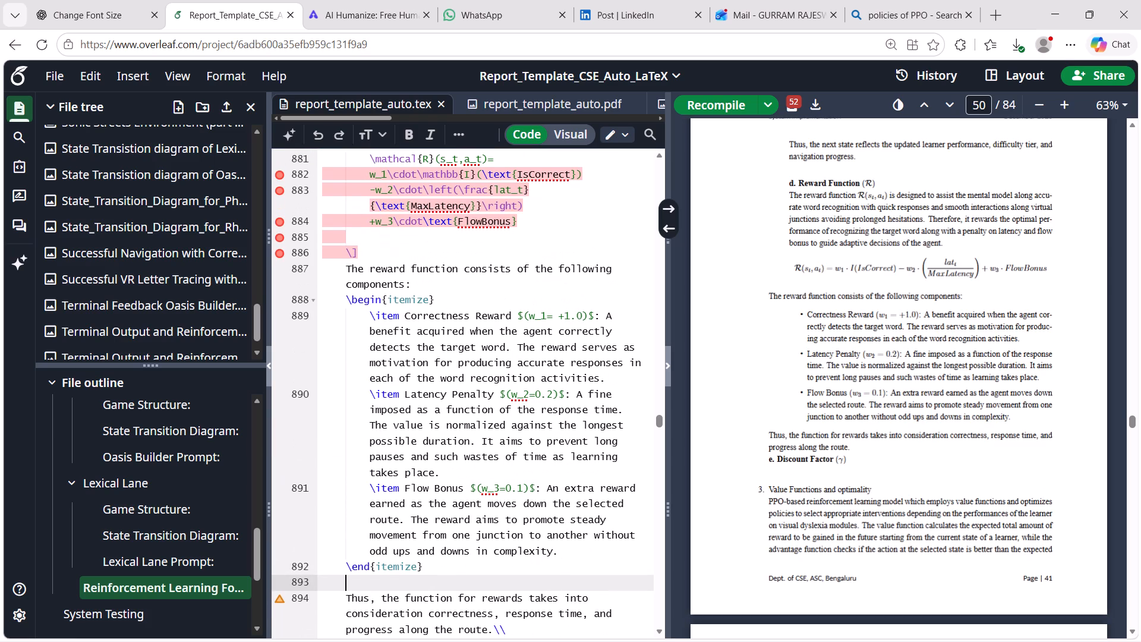
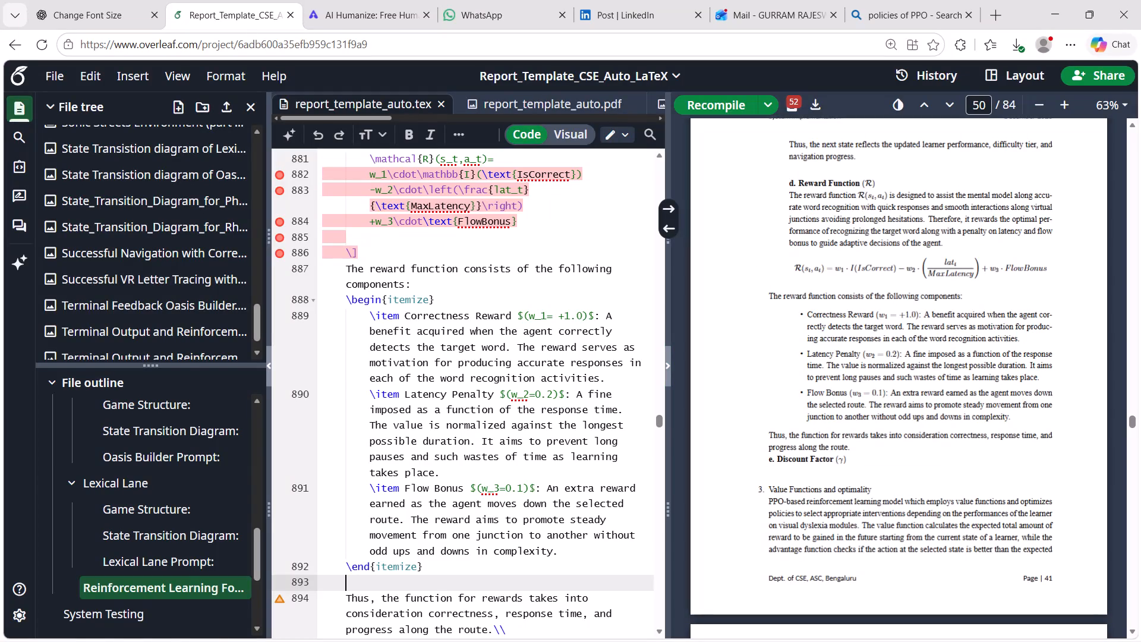
Insert a blank line between "progress along the route.\\" and the Discount Factor heading.
scroll(480, 482, down, 3)
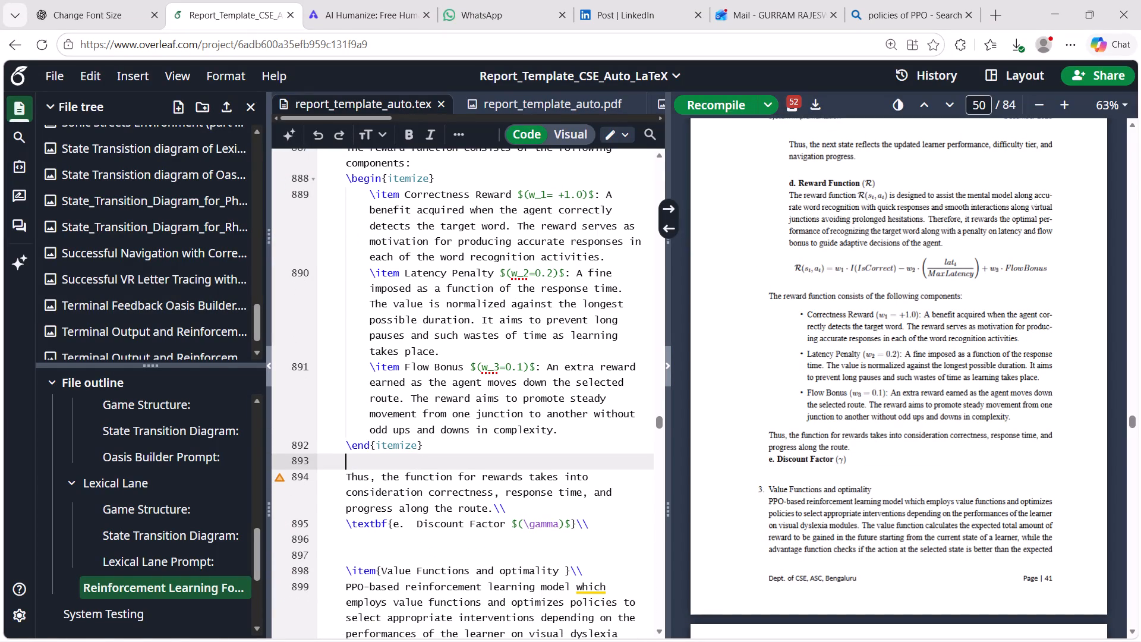
click(529, 514)
key(Return)
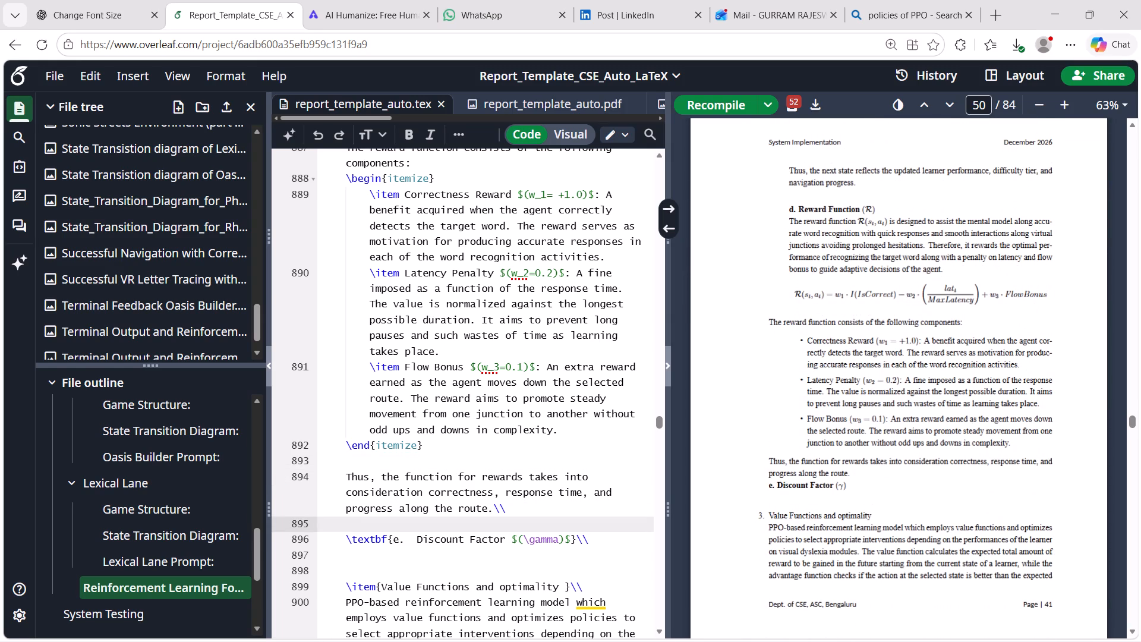
Examine the reinforcement learning section's LaTeX source from \begin{enumerate} to \end{enumerate}, checking how the lists and subsections are nested.
scroll(529, 456, down, 7)
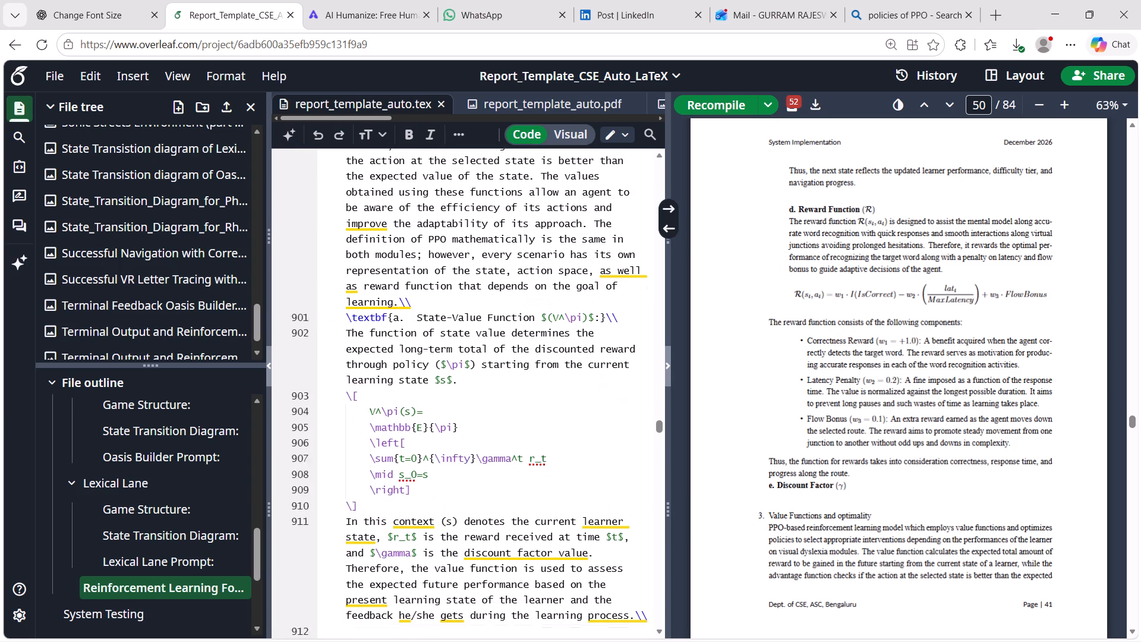
scroll(529, 456, down, 2)
scroll(529, 456, up, 2)
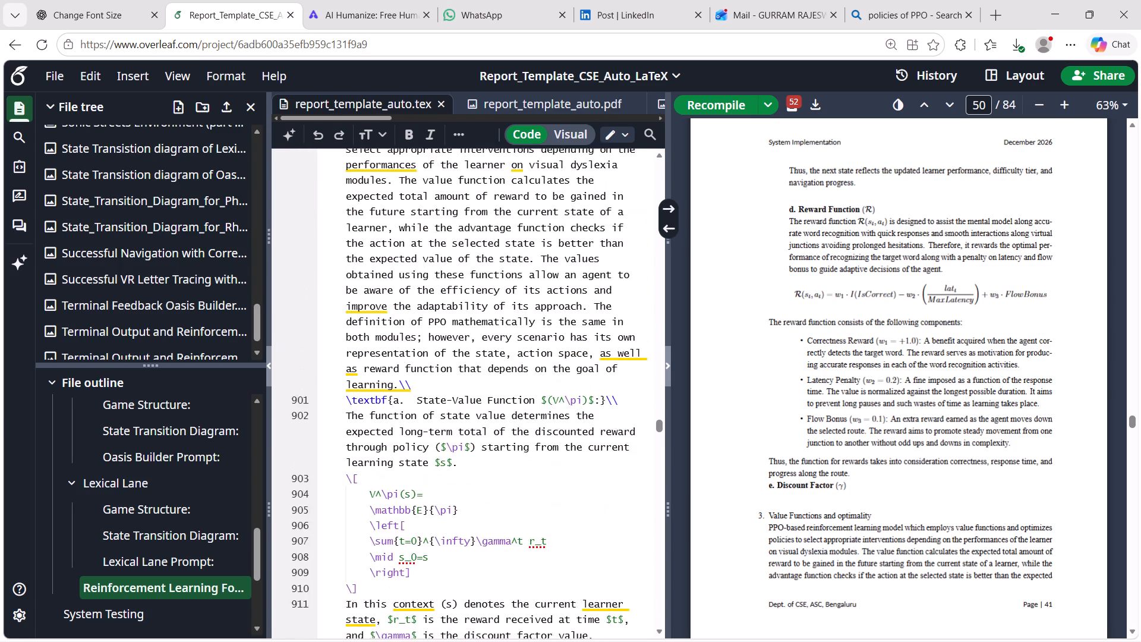
scroll(529, 456, up, 1)
scroll(800, 326, up, 2)
scroll(755, 243, up, 3)
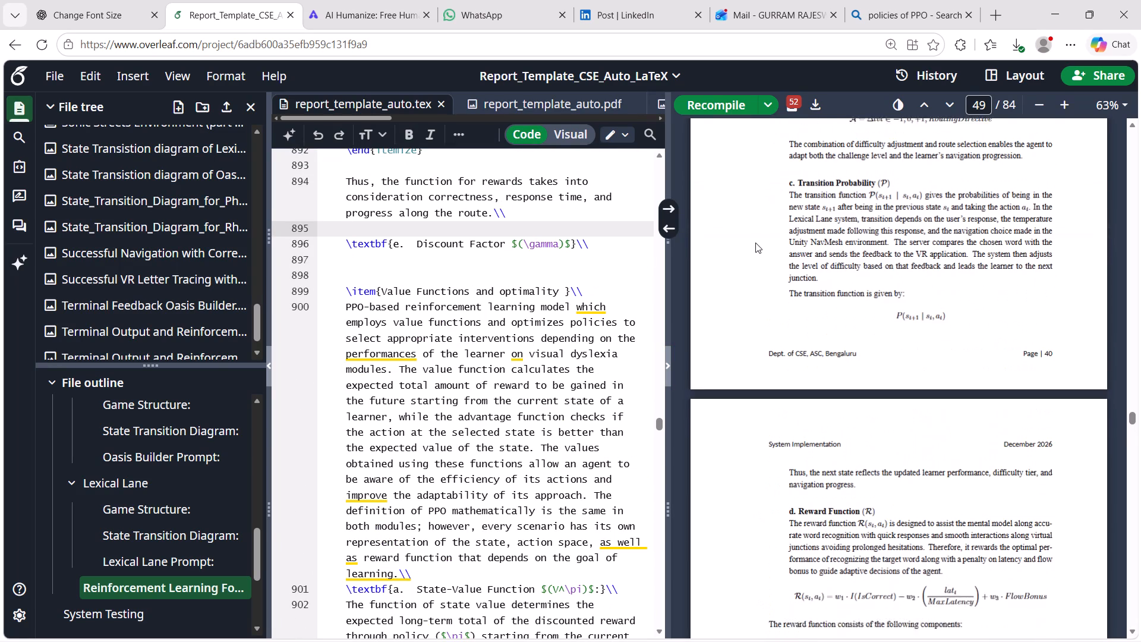
scroll(494, 309, up, 7)
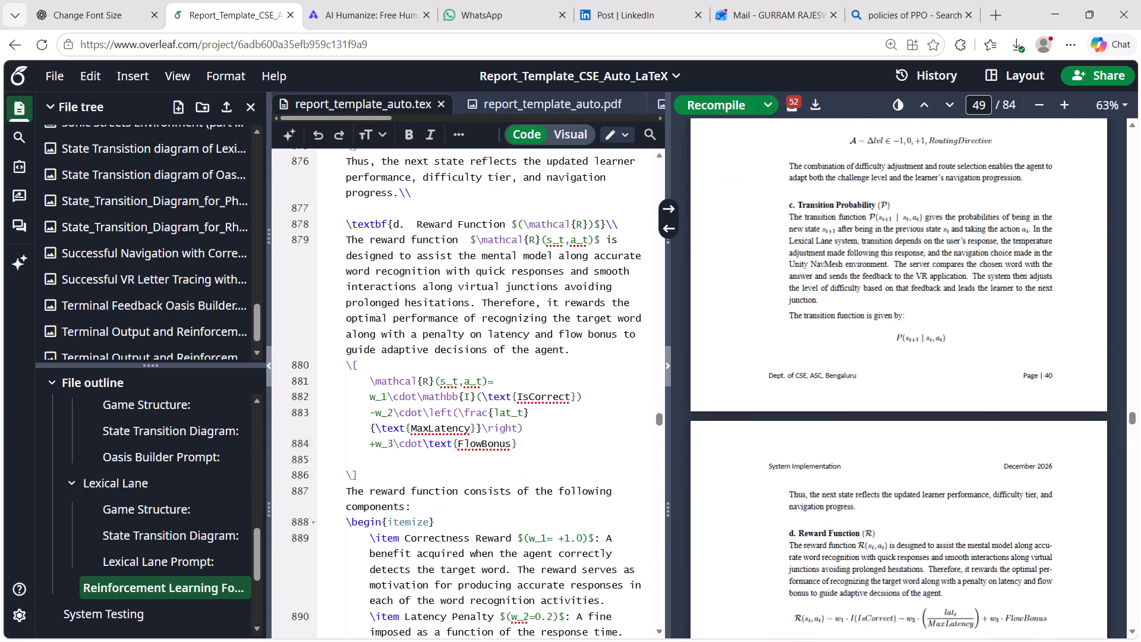
scroll(494, 309, up, 5)
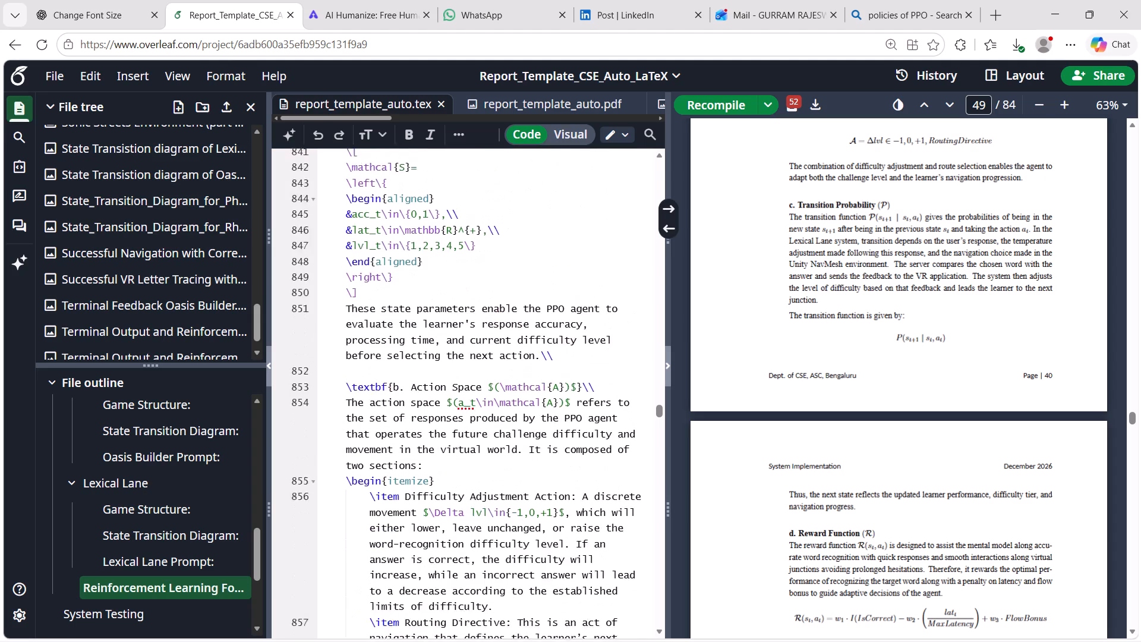
scroll(494, 309, up, 5)
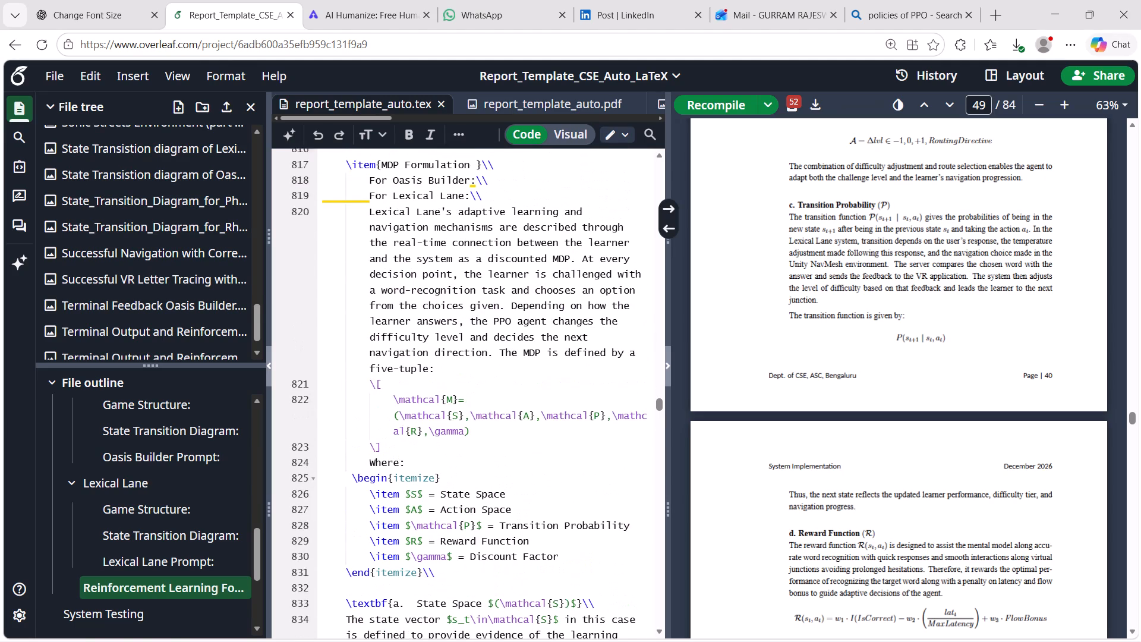
scroll(494, 309, up, 5)
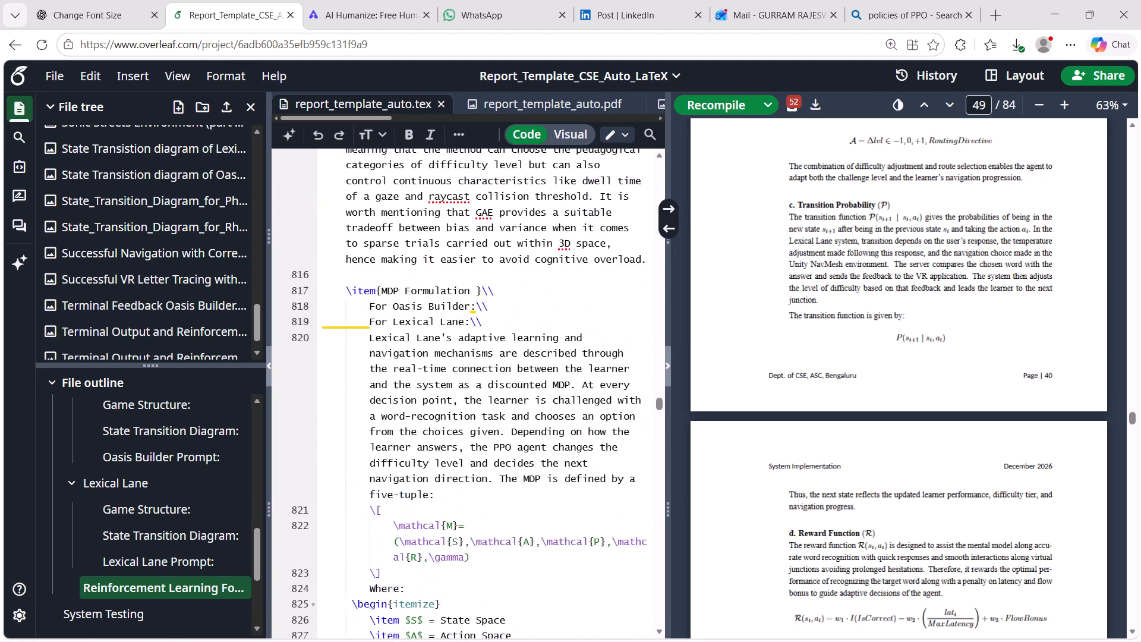
scroll(494, 309, up, 4)
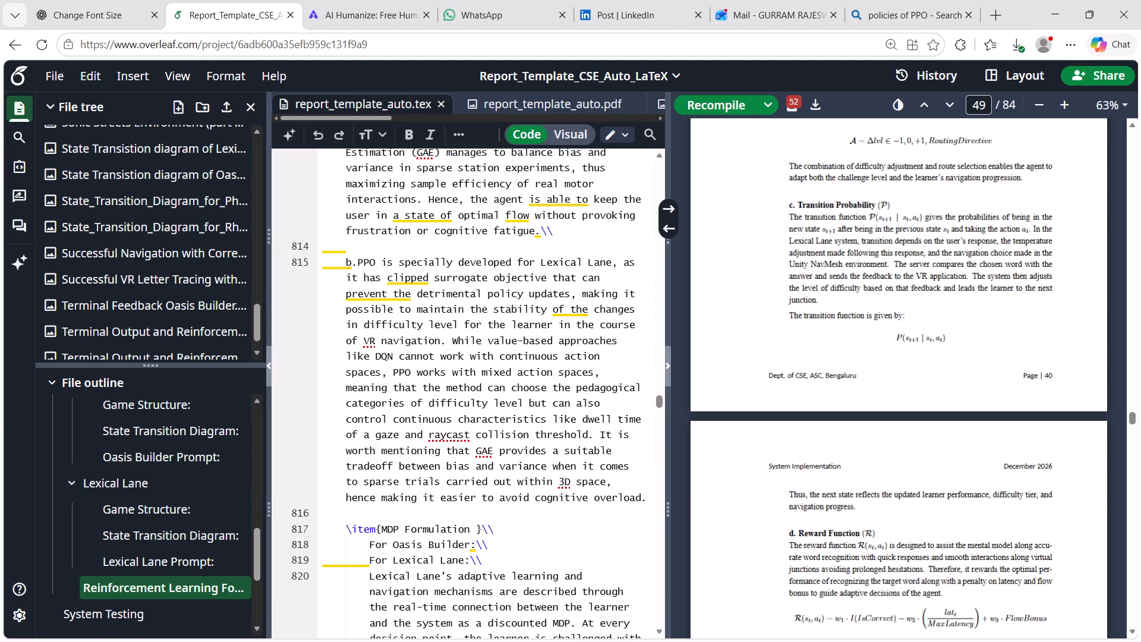
scroll(494, 309, up, 3)
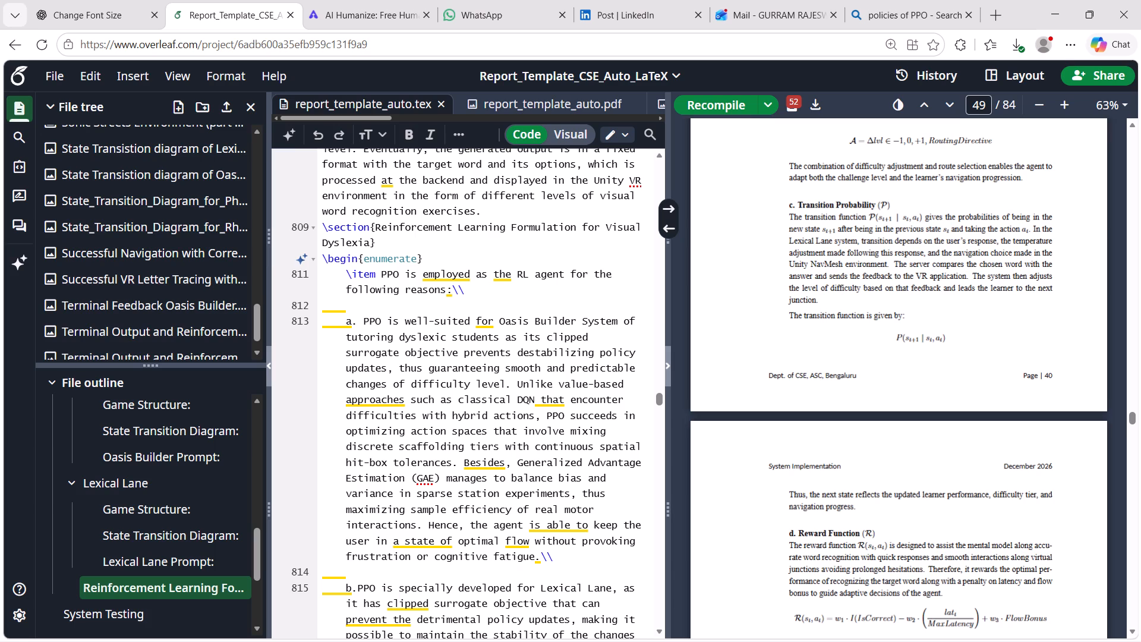
click(332, 260)
click(327, 260)
drag(428, 254, 321, 254)
scroll(484, 515, down, 4)
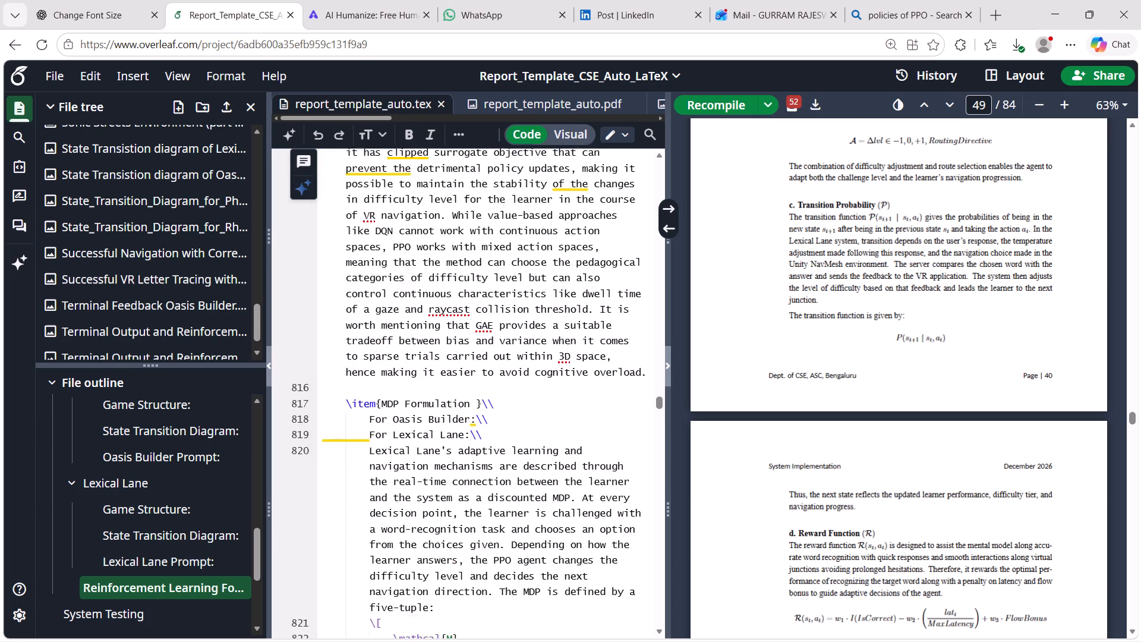
scroll(484, 515, down, 9)
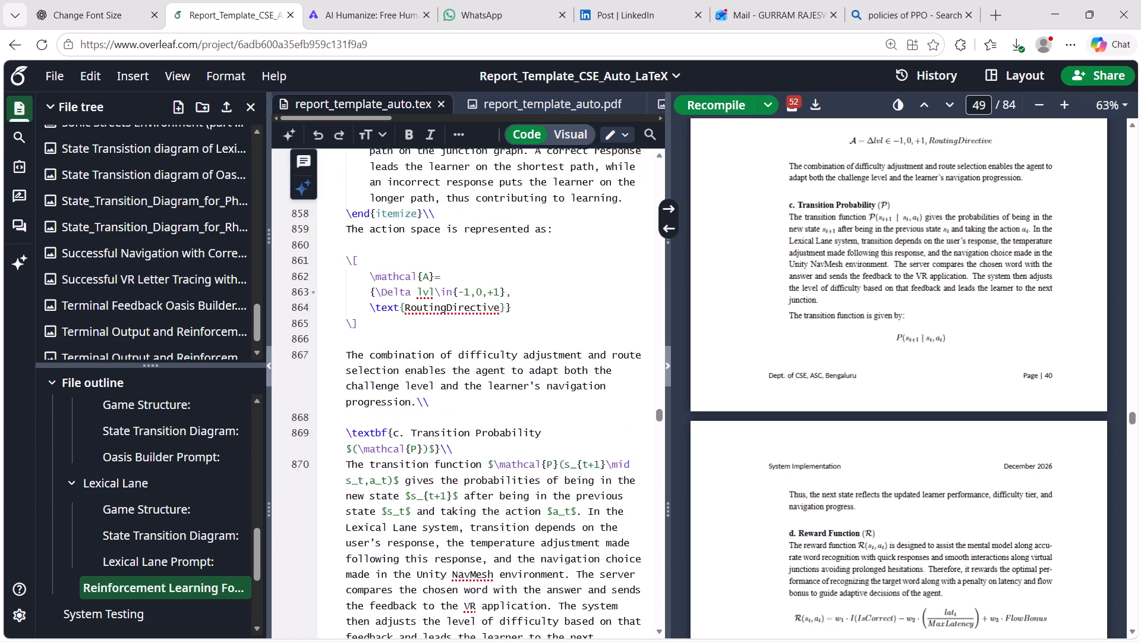
scroll(484, 515, down, 8)
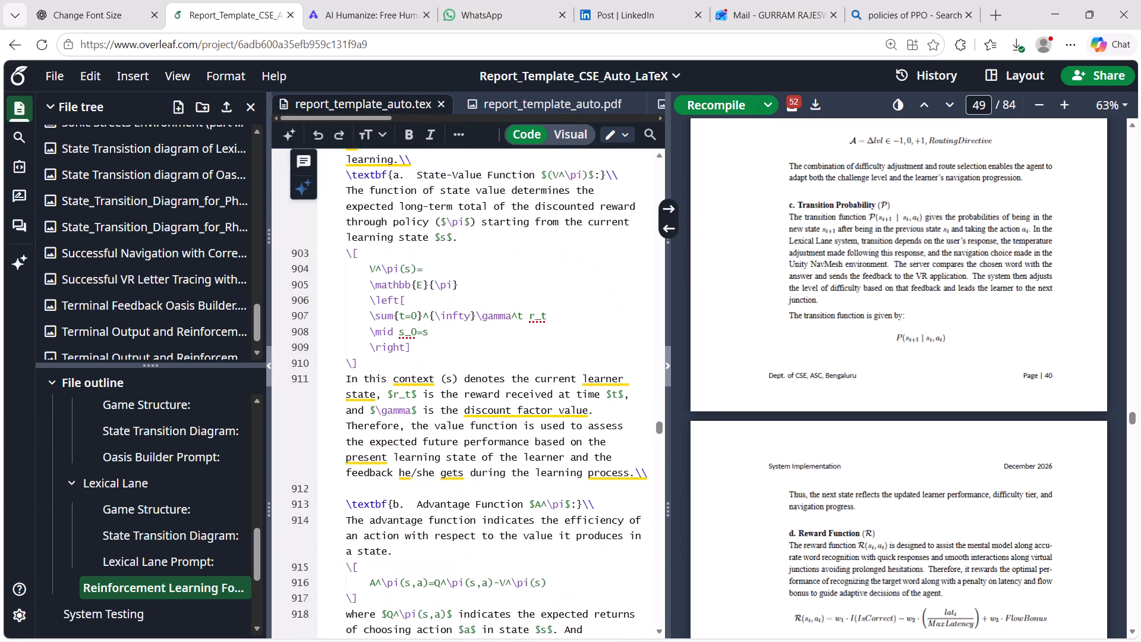
scroll(484, 515, down, 1)
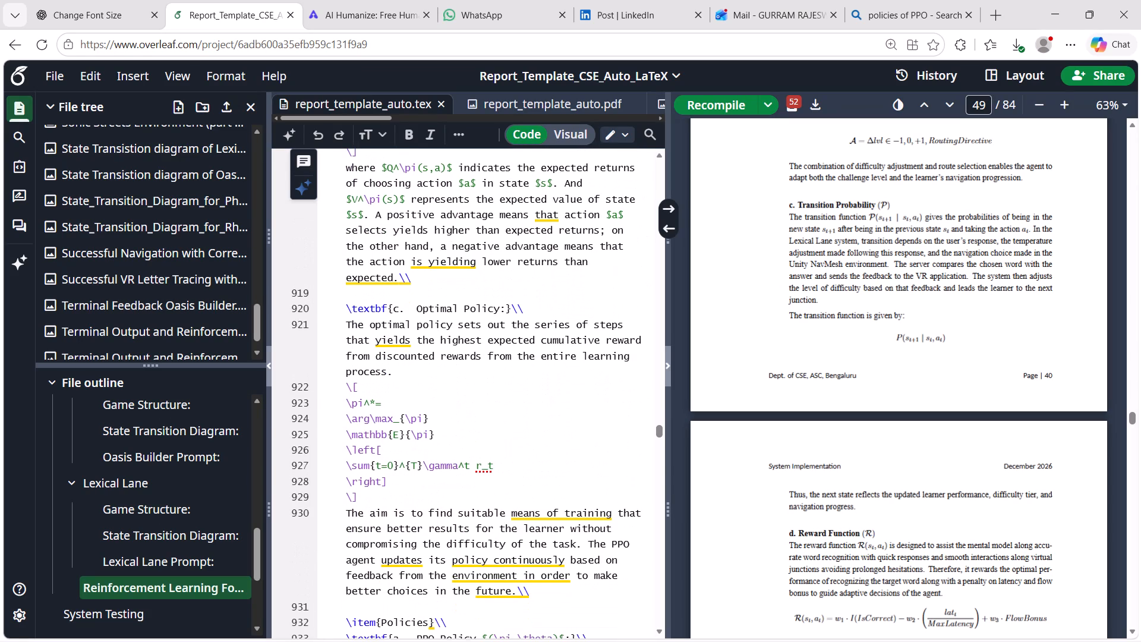
scroll(484, 515, down, 9)
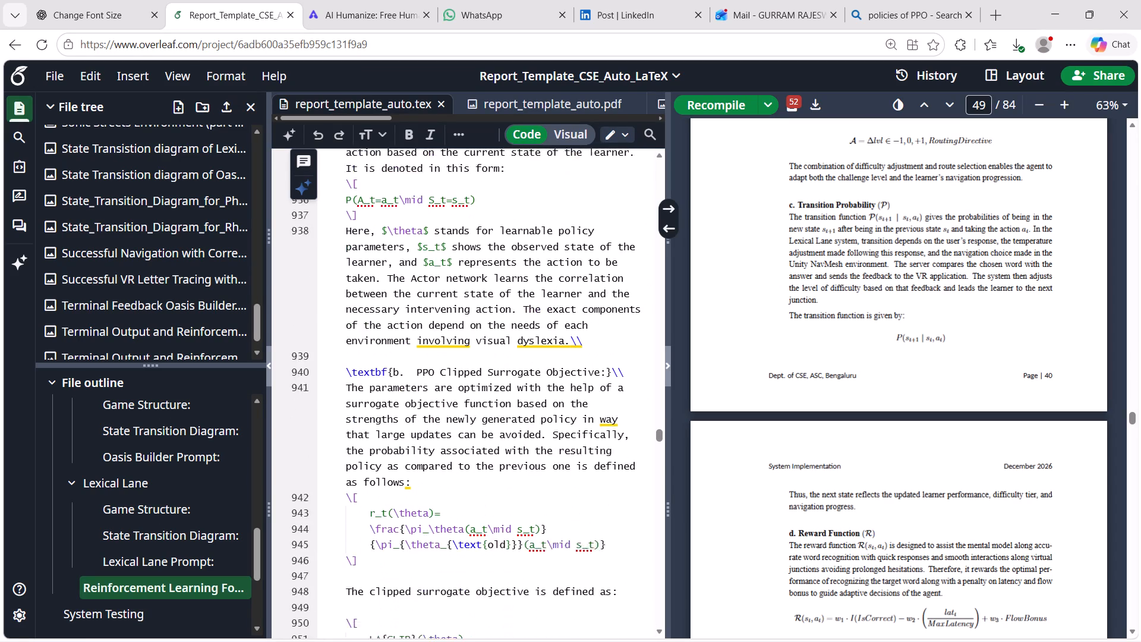
scroll(484, 515, down, 3)
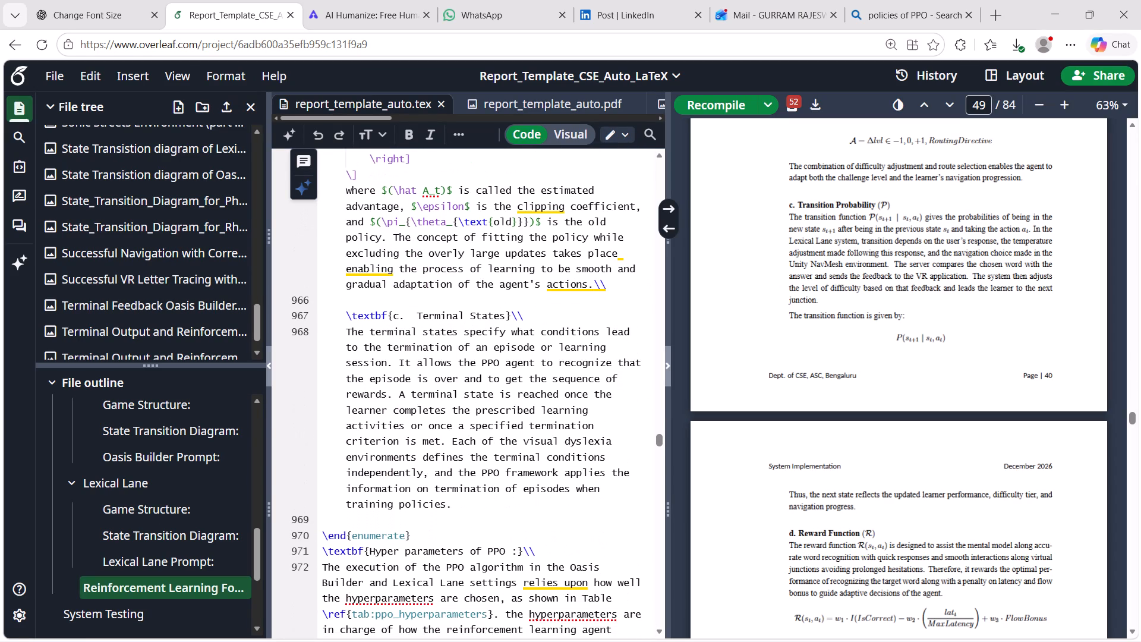
scroll(484, 515, down, 1)
Remove the blank line before \end{enumerate} after the Terminal States paragraph, add one after it, and recompile the report.
scroll(417, 529, down, 1)
click(338, 476)
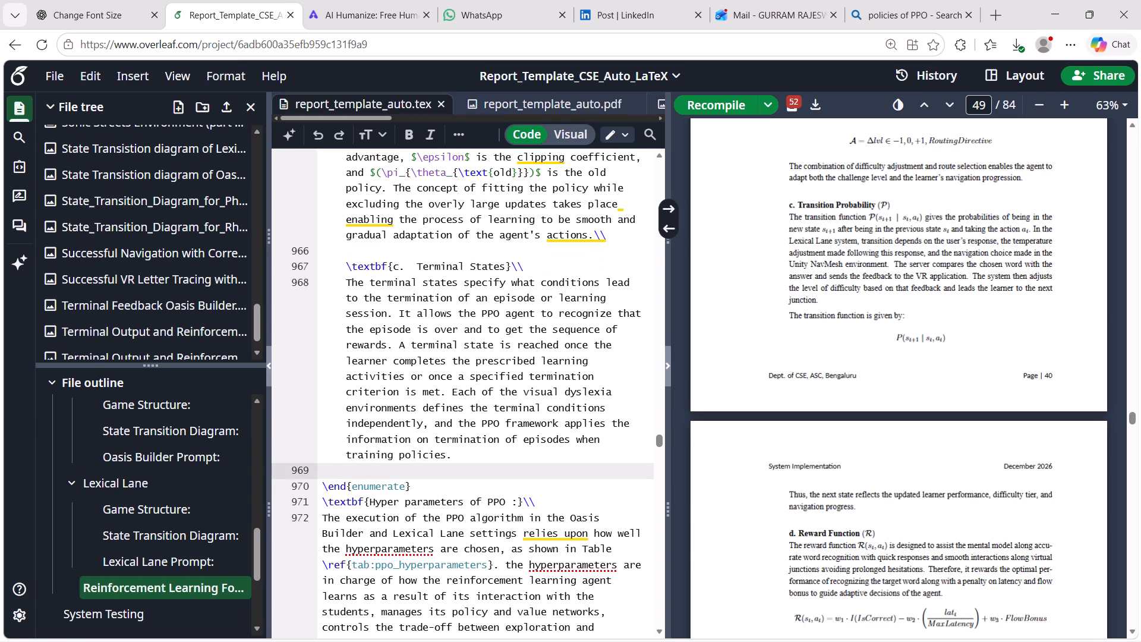
key(BackSpace)
key(BackSpace)
click(435, 473)
key(Return)
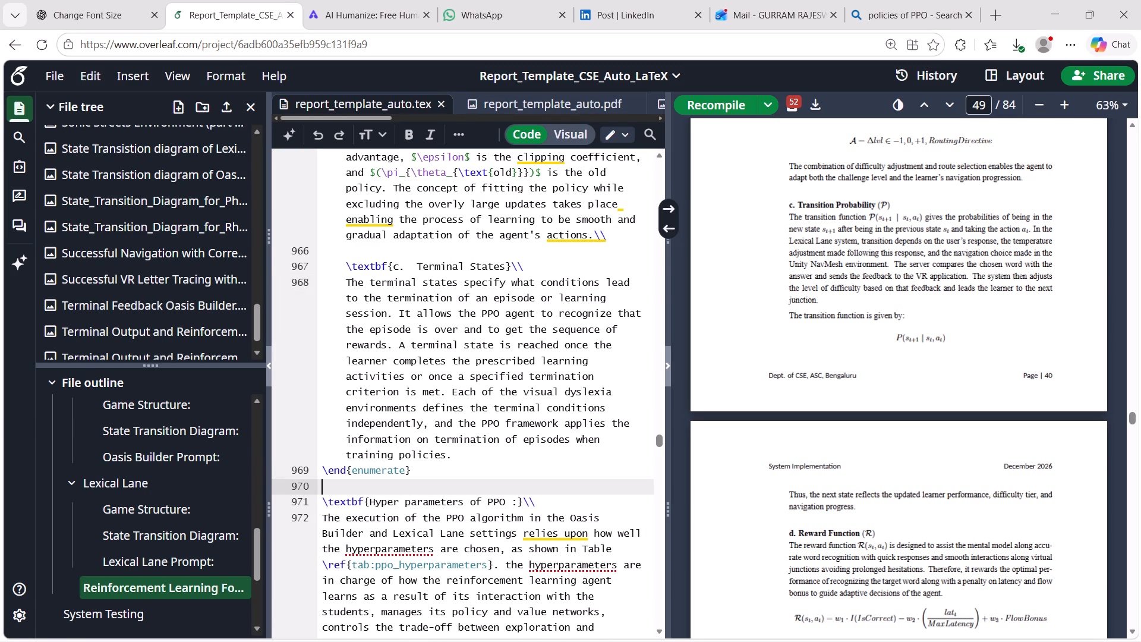
key(ctrl+s)
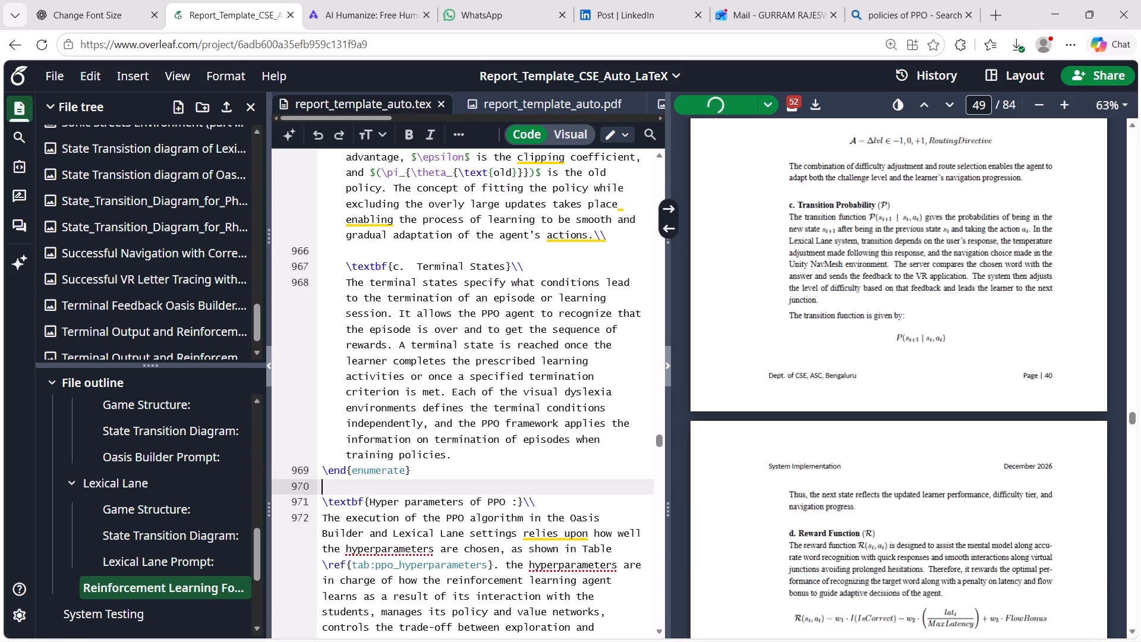
scroll(928, 431, down, 2)
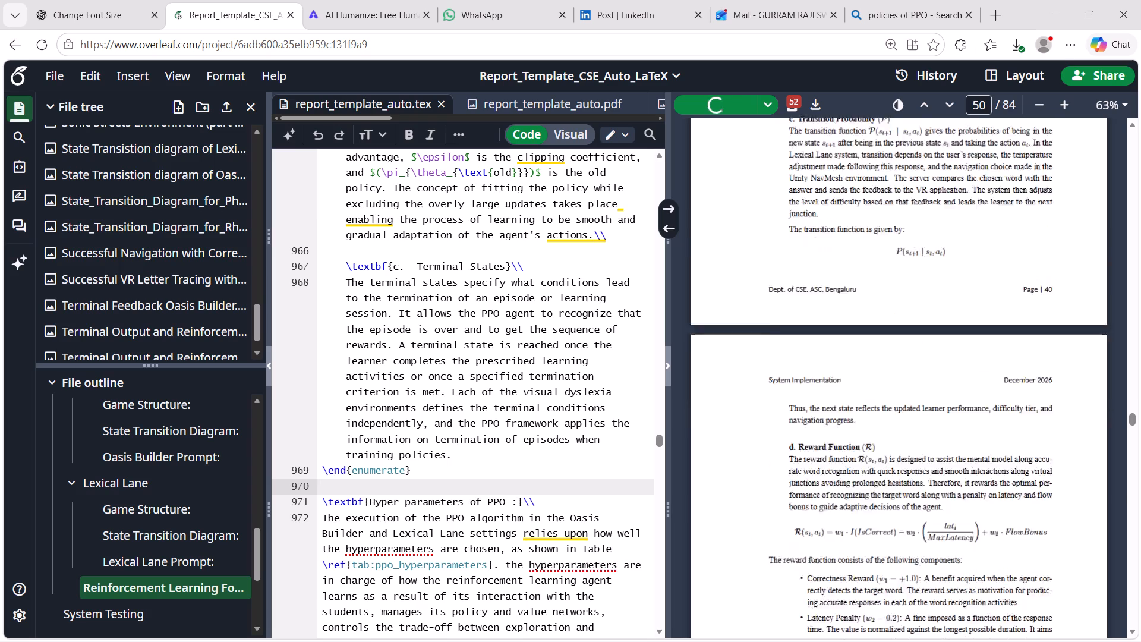
scroll(928, 431, down, 2)
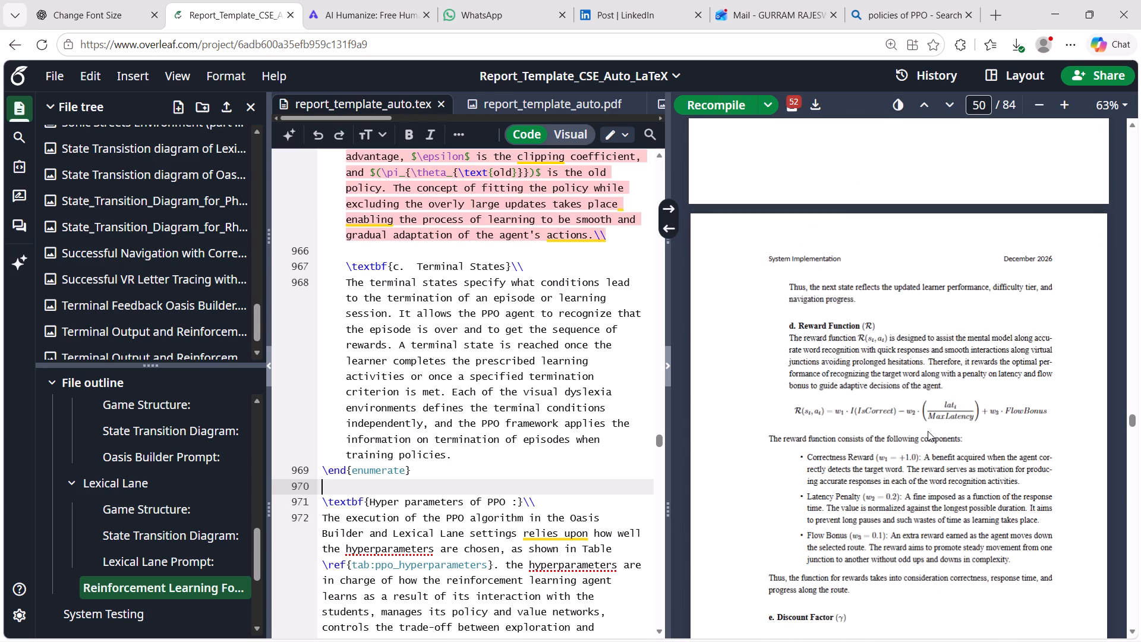
scroll(928, 431, down, 1)
scroll(881, 388, down, 1)
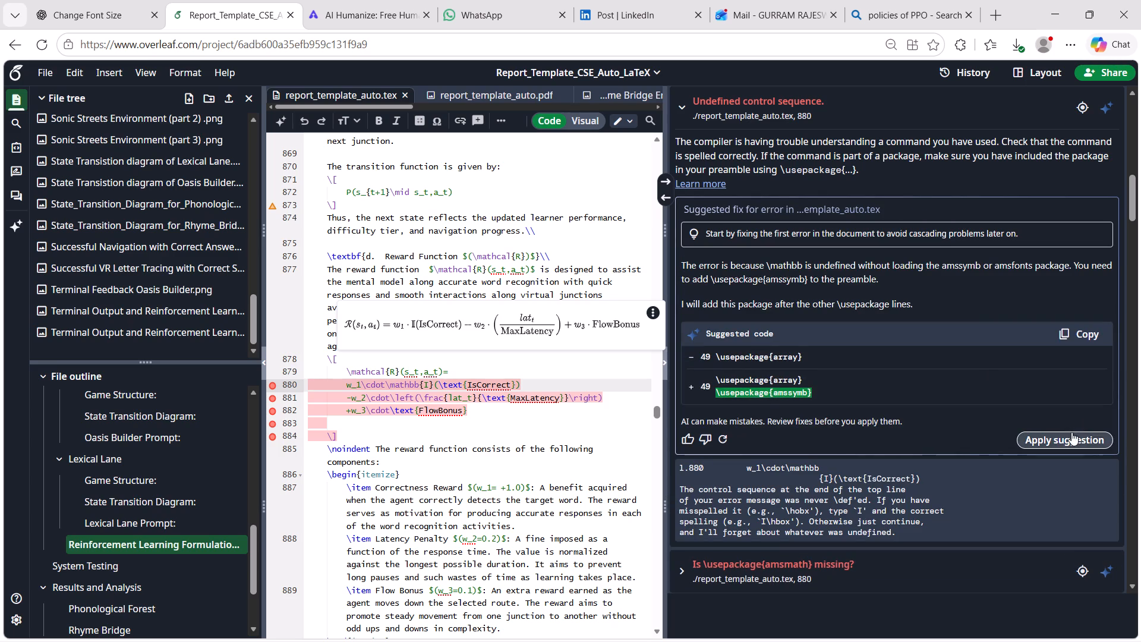
click(1071, 434)
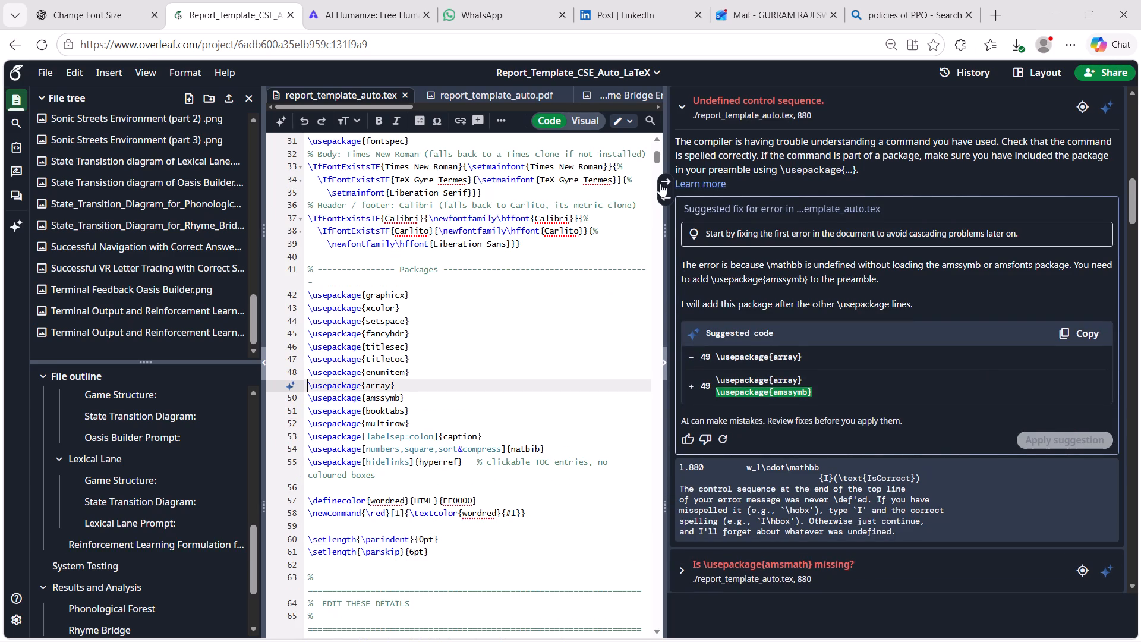
key(ctrl+s)
Review the recompiled PDF pages of the Lexical Lane formulation, from the State Space subsection through the Policies section.
scroll(463, 399, down, 2)
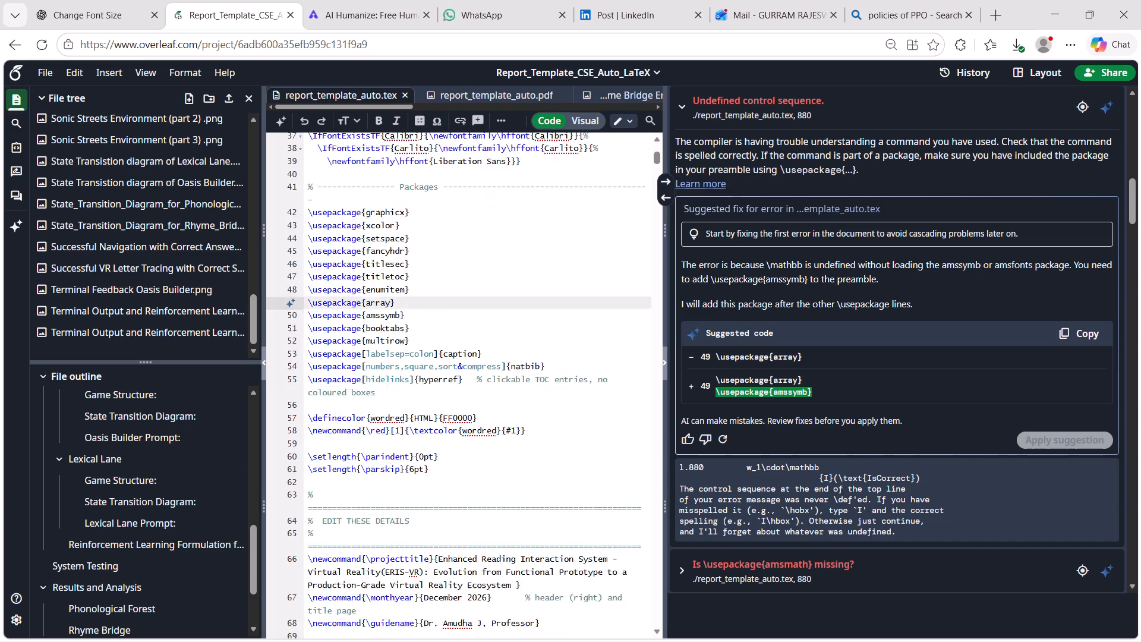
scroll(463, 399, down, 6)
scroll(624, 292, down, 1)
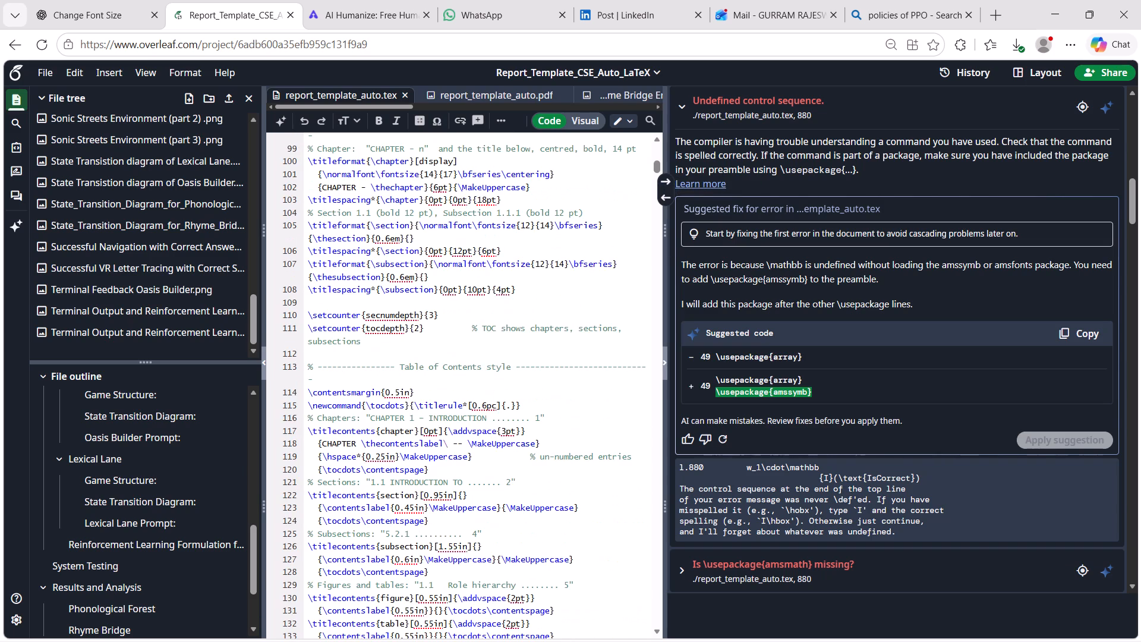
scroll(624, 292, down, 4)
scroll(559, 406, down, 2)
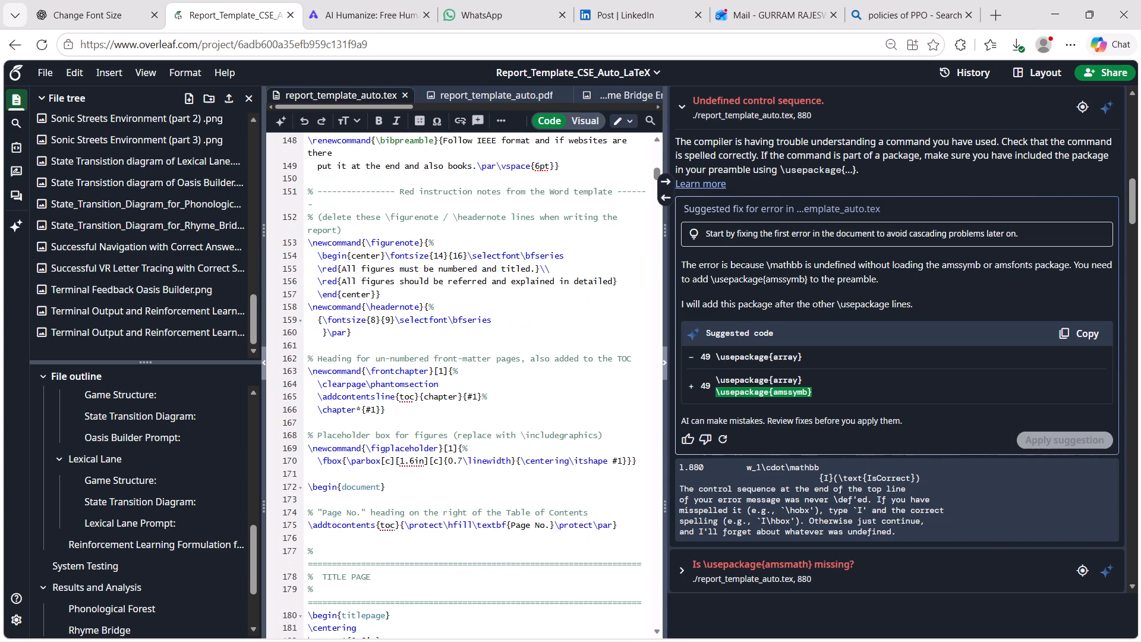
scroll(559, 406, down, 12)
click(549, 242)
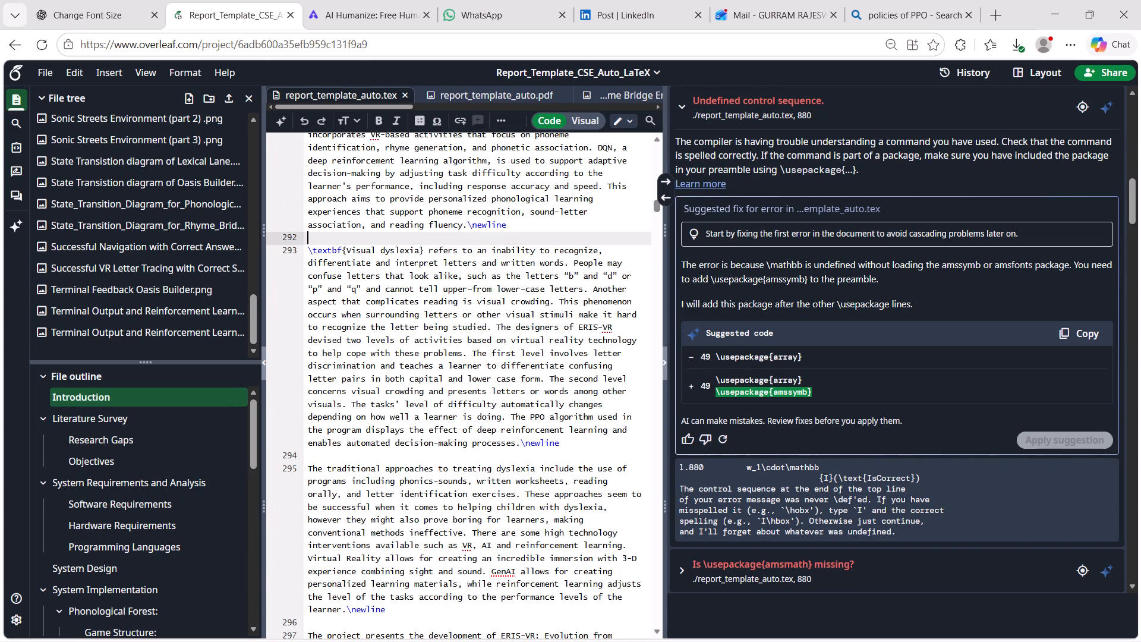
scroll(900, 524, down, 4)
scroll(908, 440, up, 8)
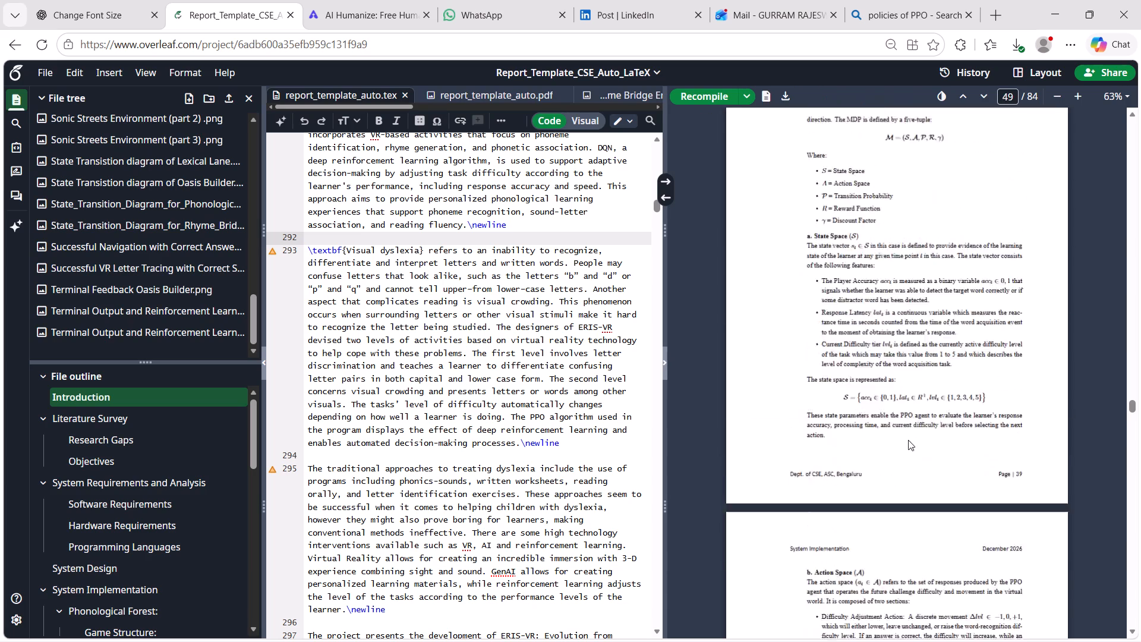
scroll(885, 375, up, 10)
scroll(885, 375, down, 10)
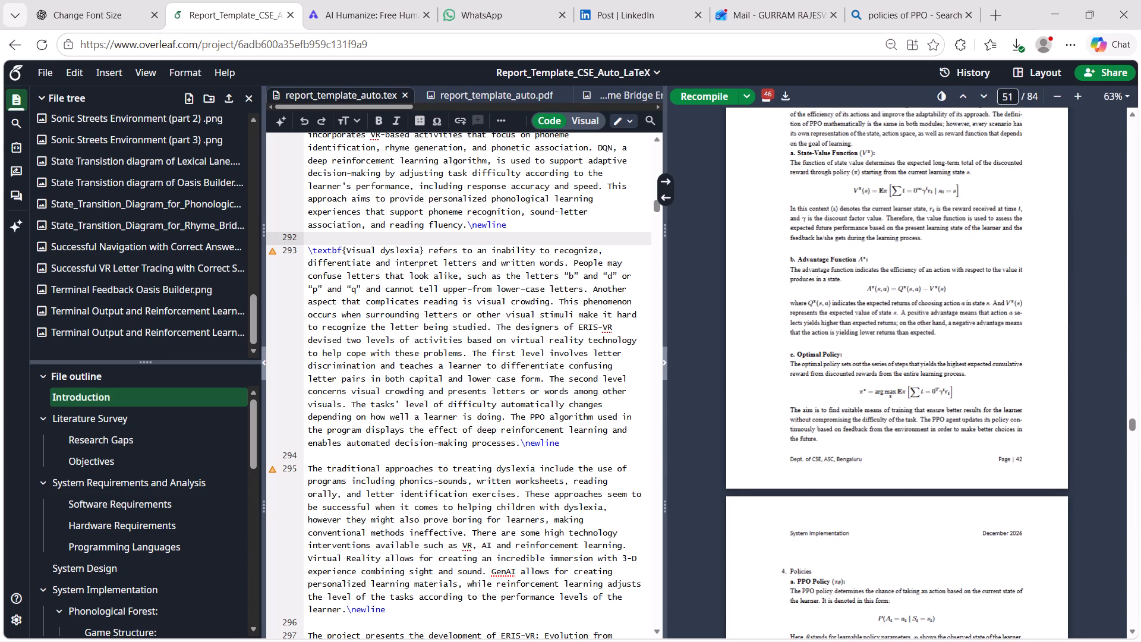
scroll(890, 291, down, 4)
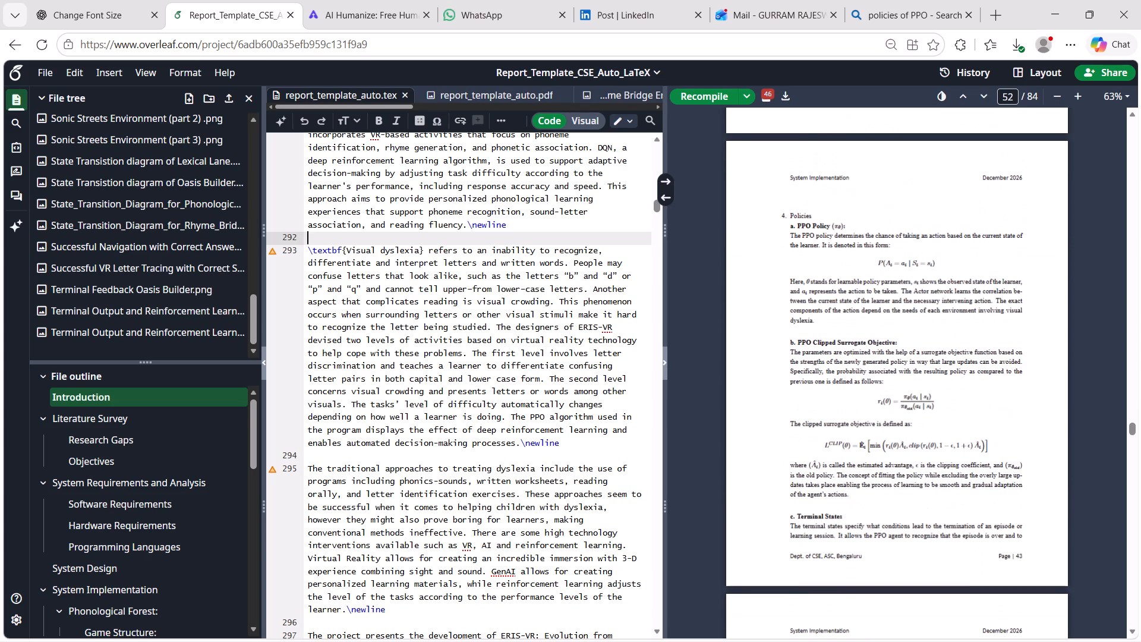
scroll(878, 307, up, 7)
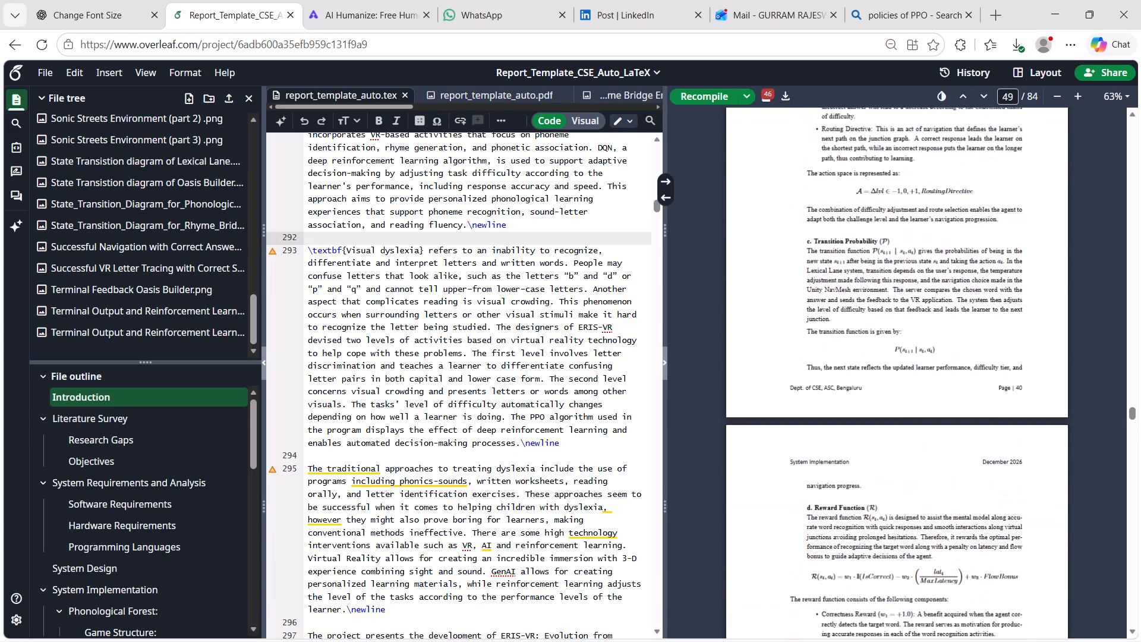
scroll(878, 307, up, 7)
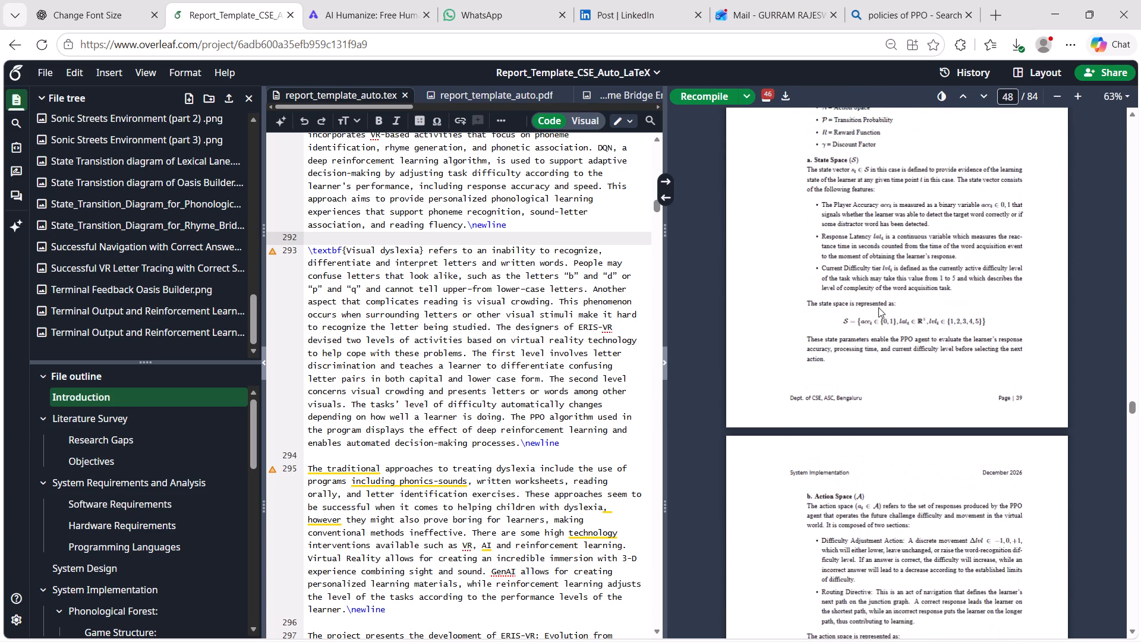
scroll(878, 307, up, 2)
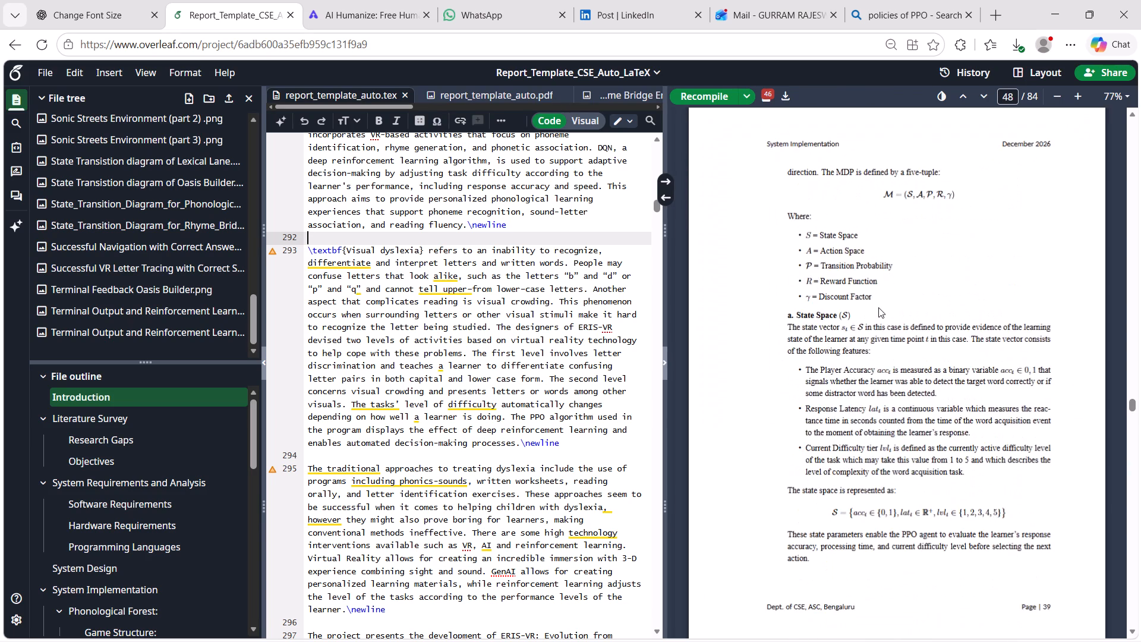
scroll(878, 307, down, 2)
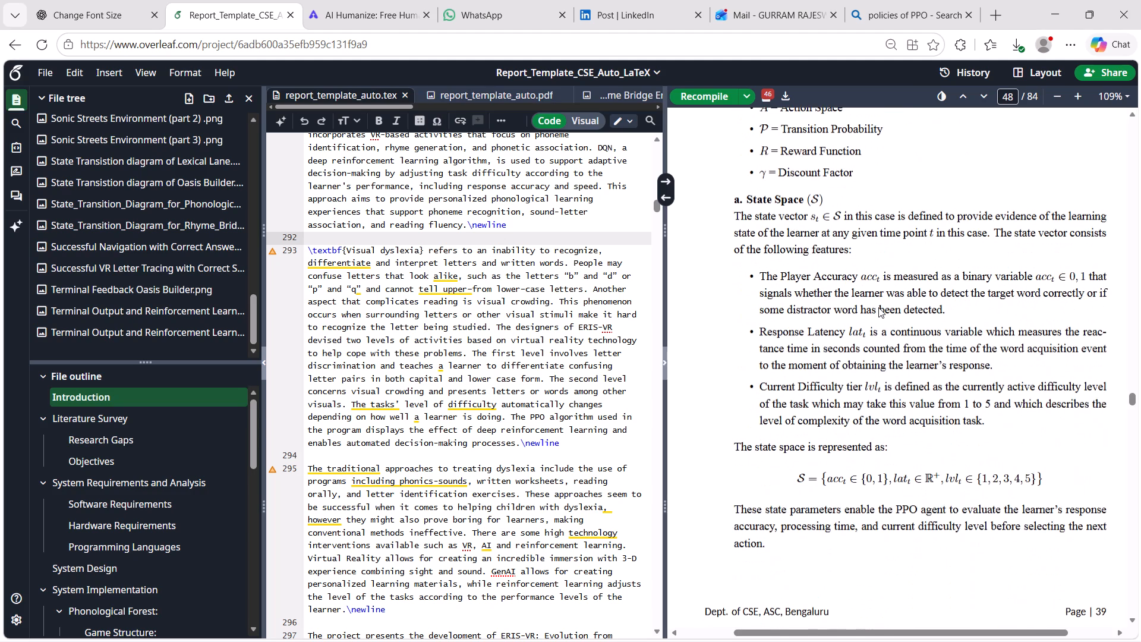
Locate the State Space paragraph in the source and enclose the state vector expression $s_t\in\mathcal{S}$ in parentheses.
click(664, 194)
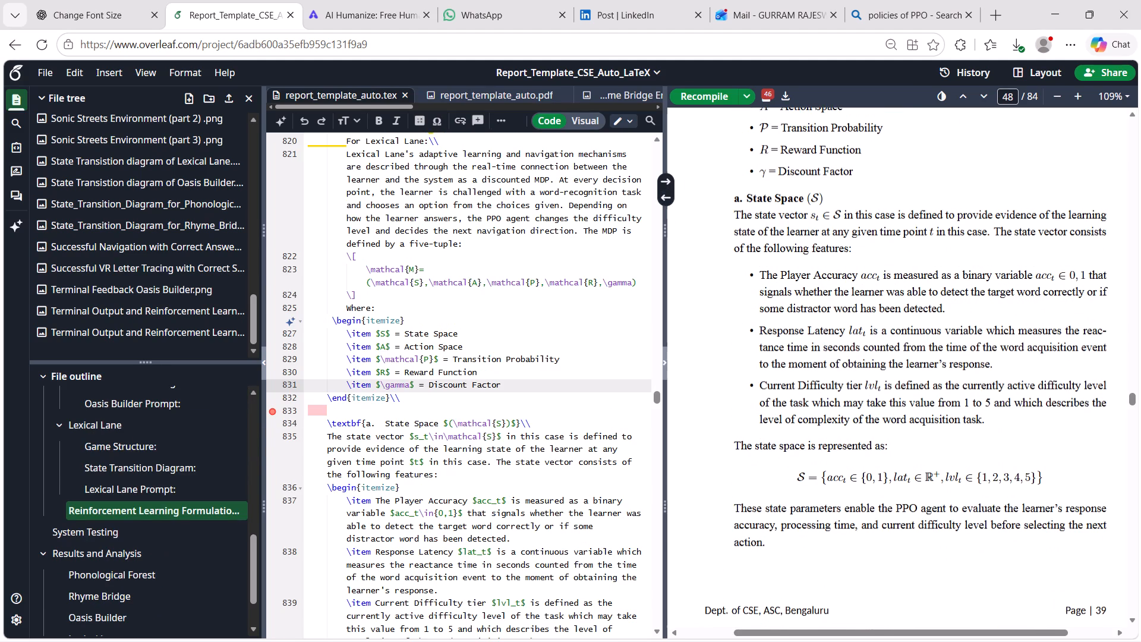
drag(501, 435, 406, 440)
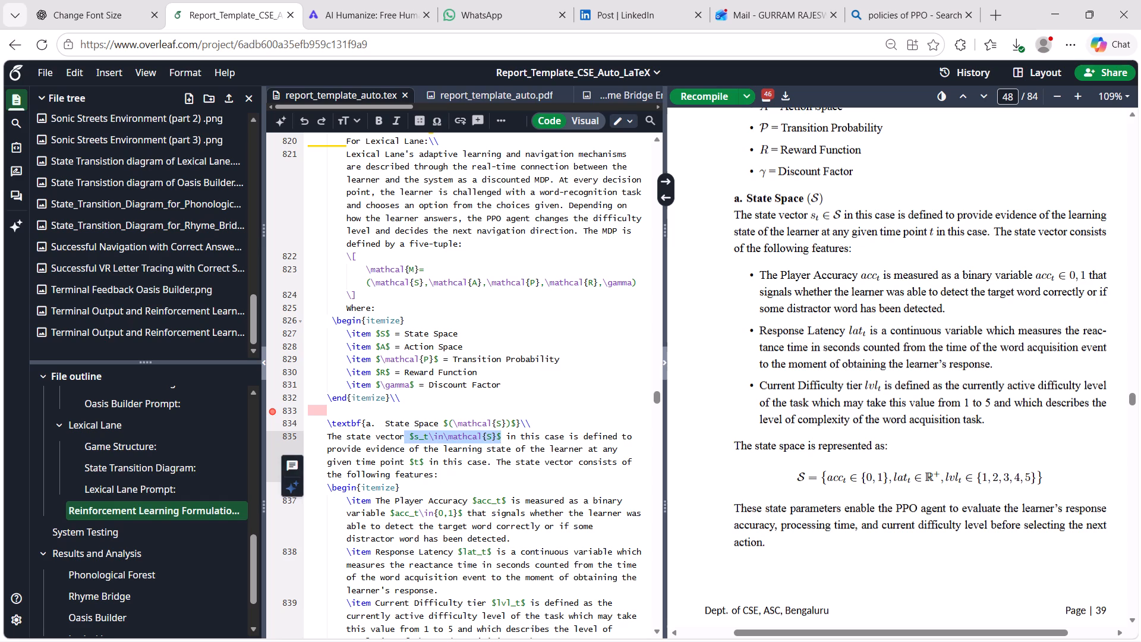
key(shift+braceleft)
key(BackSpace)
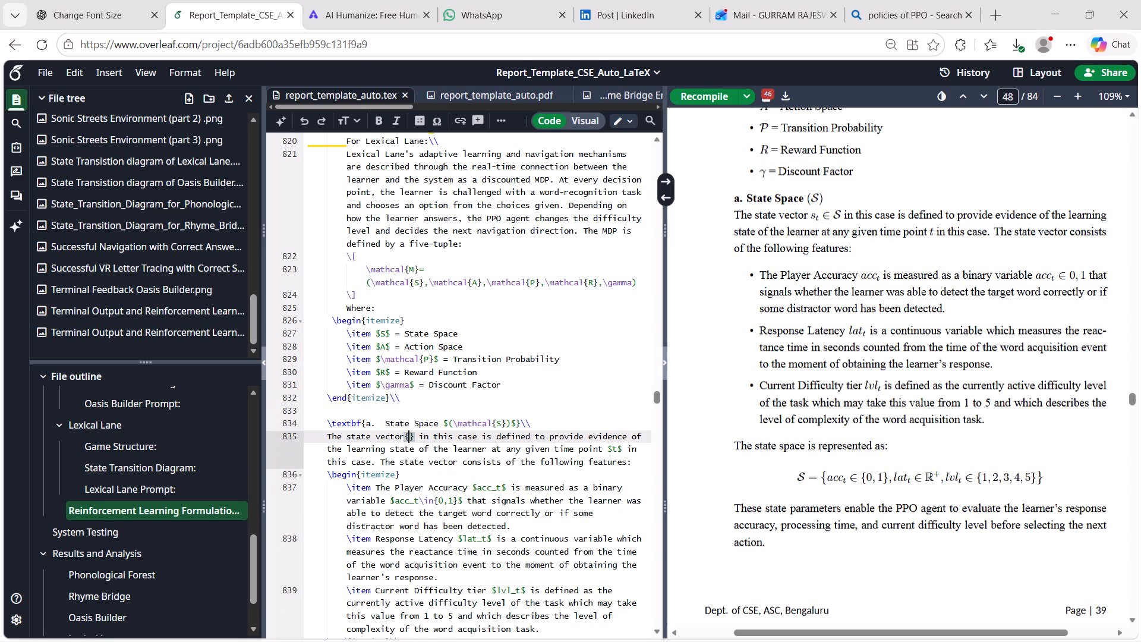
key(ctrl+z)
key(ctrl+z)
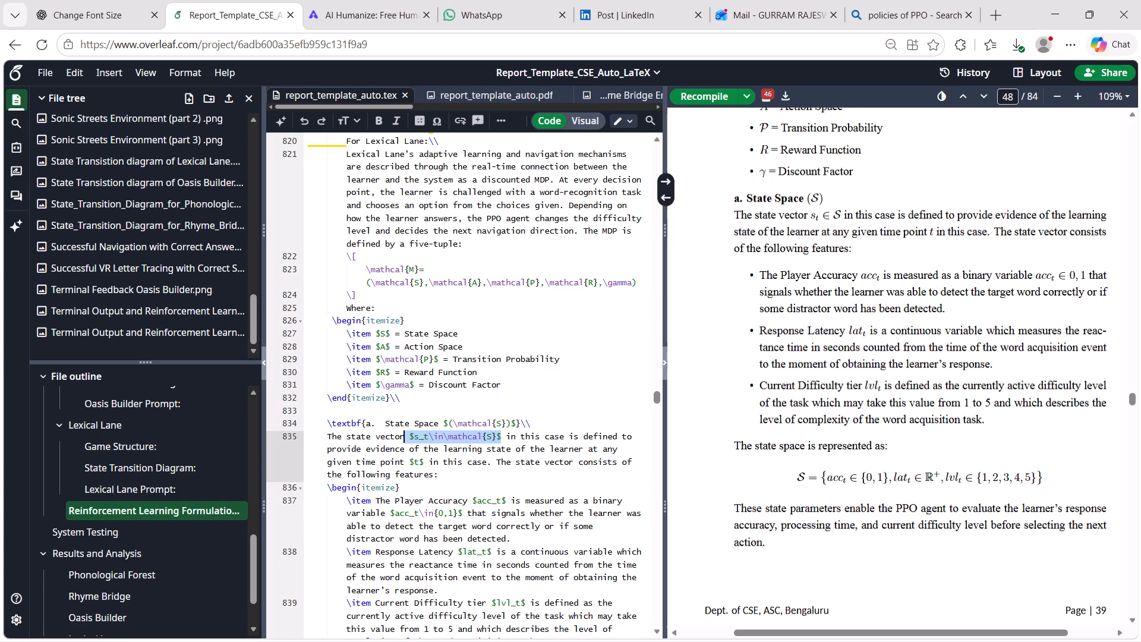
key(shift+parenleft)
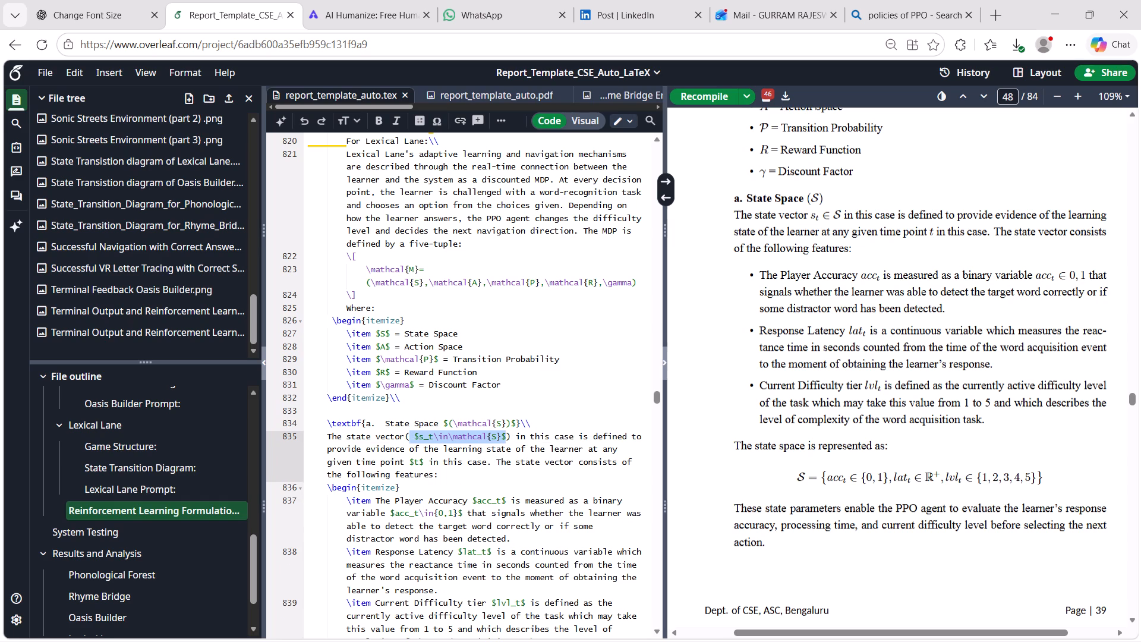
Enclose the variables $acc_t$, $lat_t$ and $lvl_t$ in parentheses where the State Space feature list introduces them.
key(ctrl+z)
scroll(498, 506, down, 3)
ctrl+drag(473, 370, 508, 370)
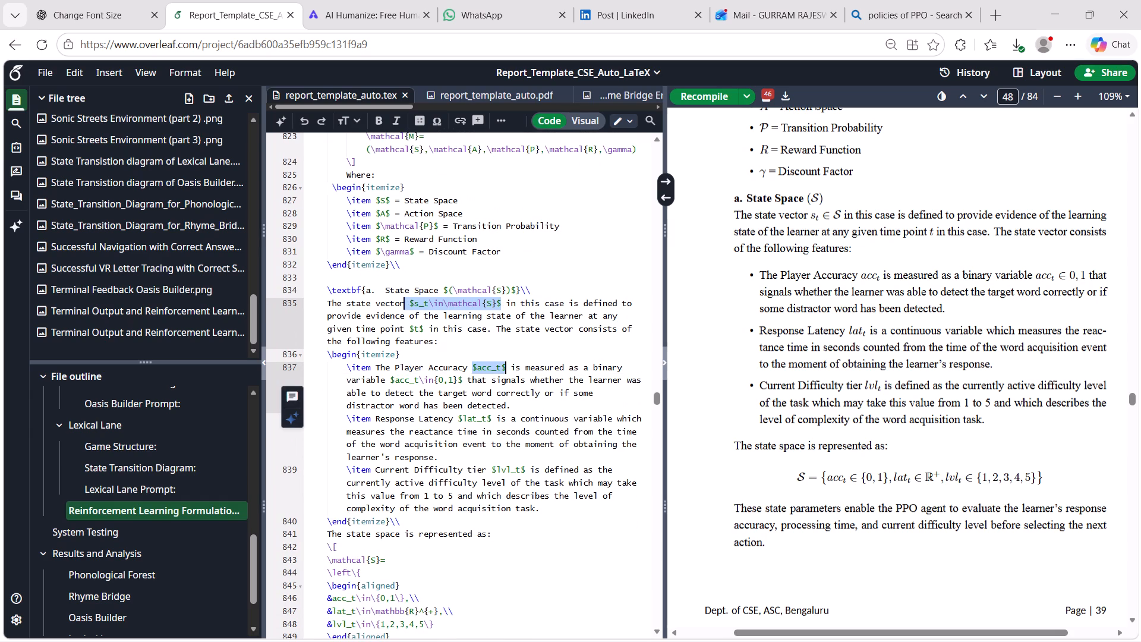
ctrl+drag(457, 423, 493, 418)
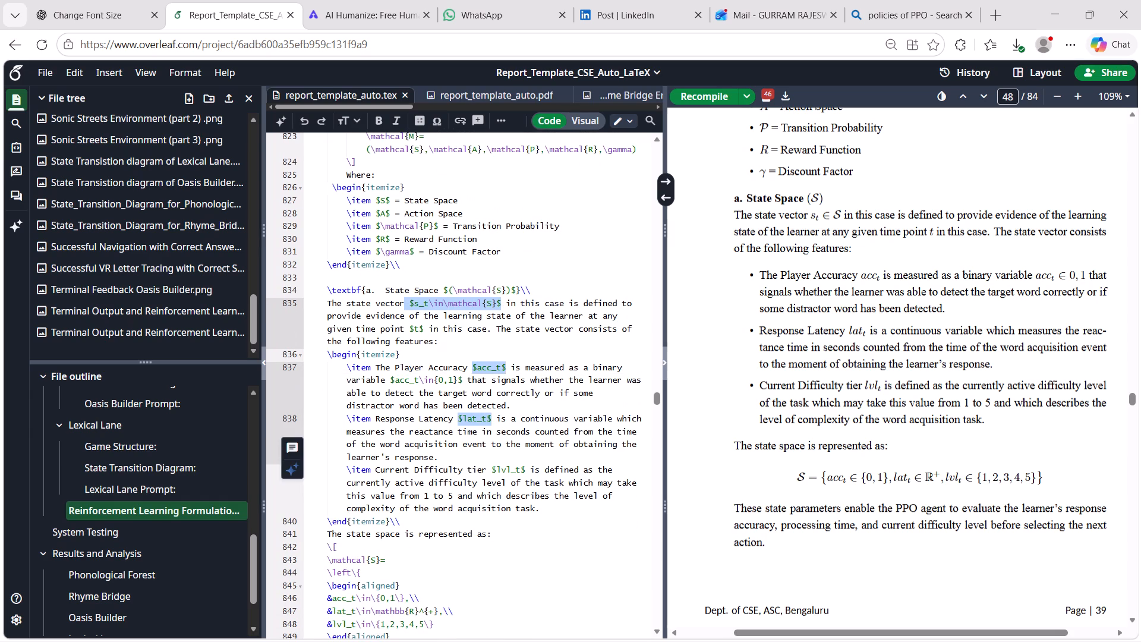
ctrl+drag(489, 470, 523, 469)
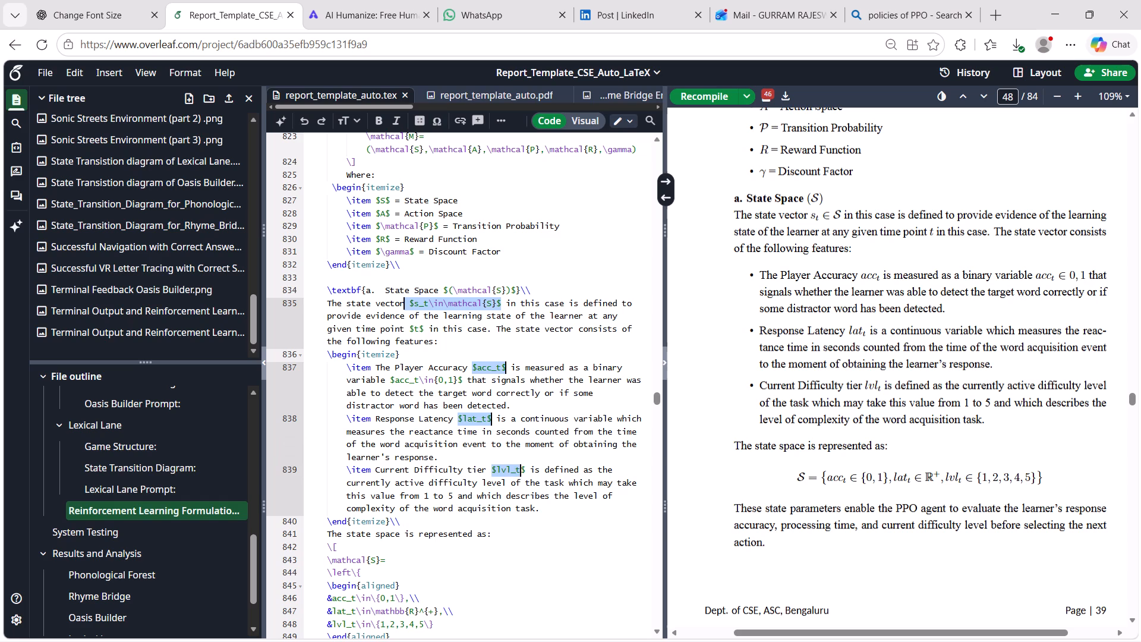
ctrl+drag(523, 469, 527, 469)
key(shift+parenleft)
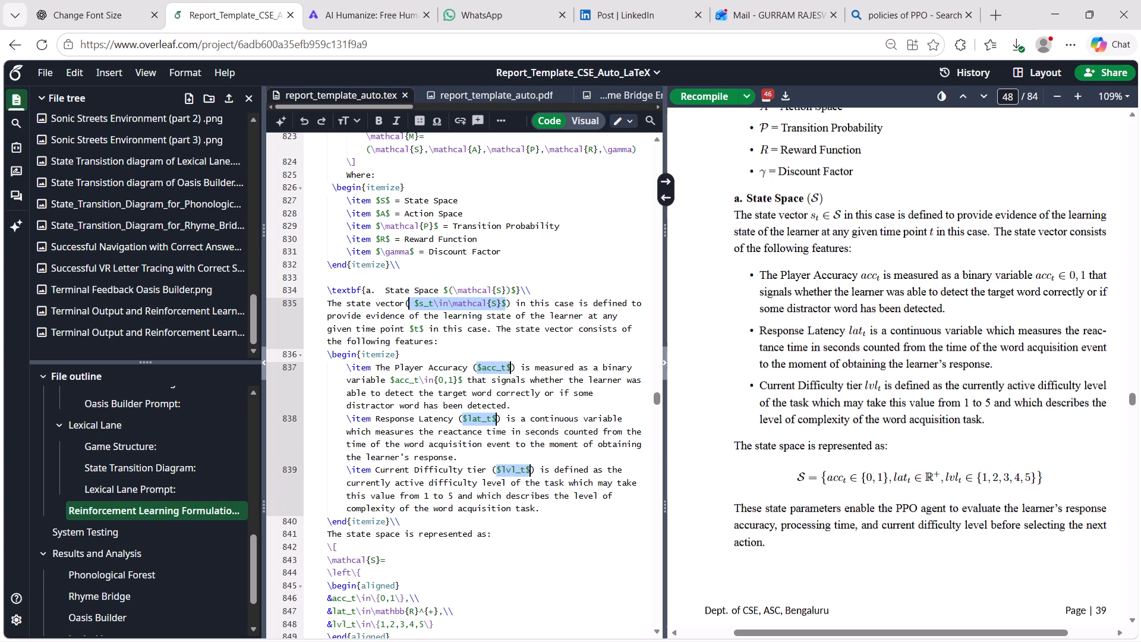
Remove the parentheses around $s_t\in\mathcal{S}$ in the State Space paragraph, leaving one space after "The state vector".
click(514, 300)
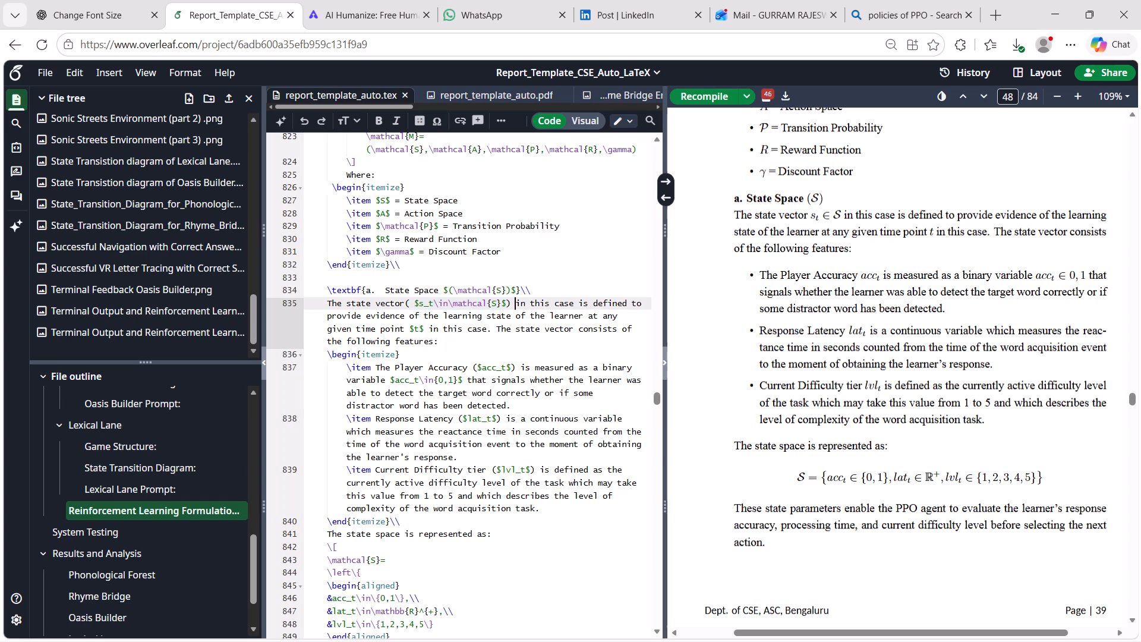
key(Left)
key(BackSpace)
key(Left)
key(Left)
key(Left)
key(Left)
key(Left)
key(Left)
key(Left)
key(Left)
key(Left)
key(Left)
key(Left)
key(Left)
key(Left)
key(Left)
key(Left)
key(Left)
key(Left)
key(Left)
key(Left)
key(Left)
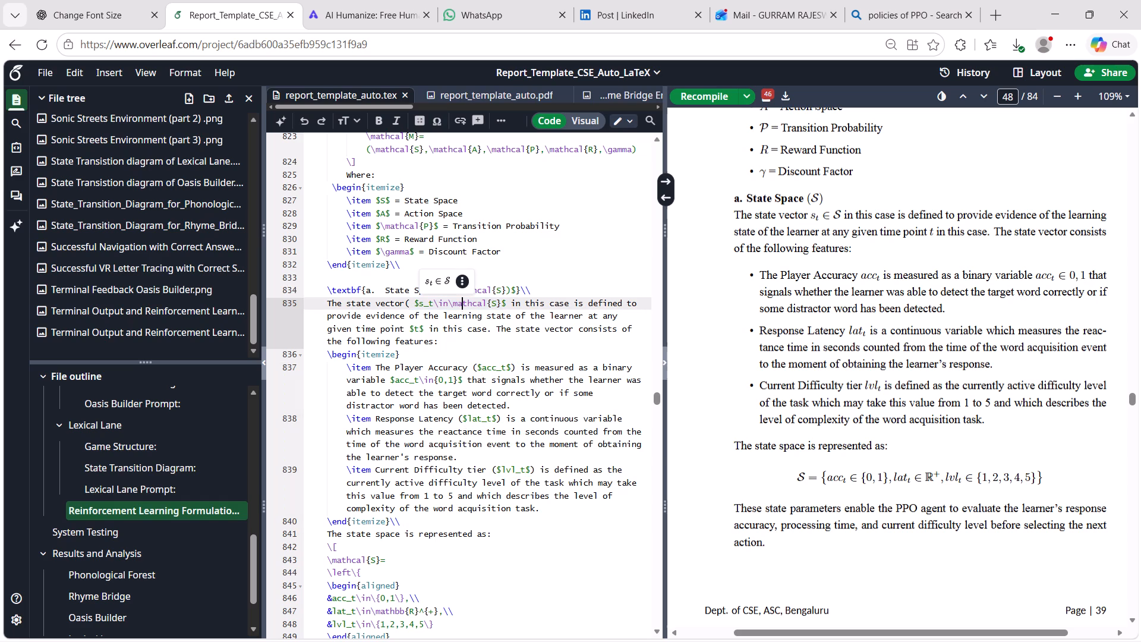
key(Left)
key(Right)
key(Right)
key(Right)
key(BackSpace)
key(BackSpace)
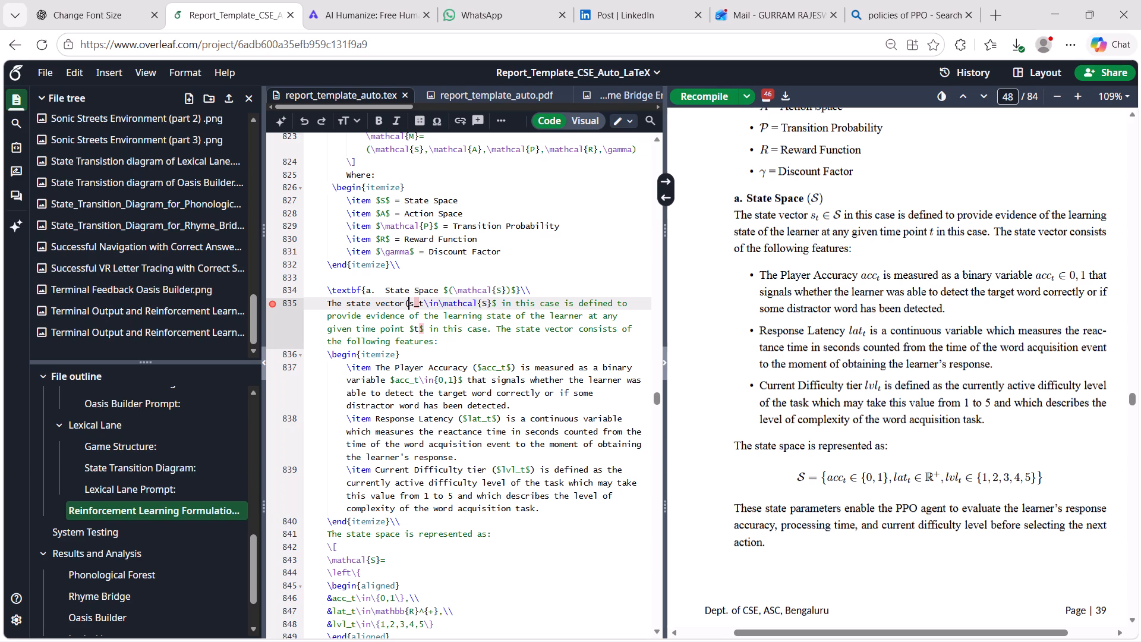
key(BackSpace)
key(shift+dollar)
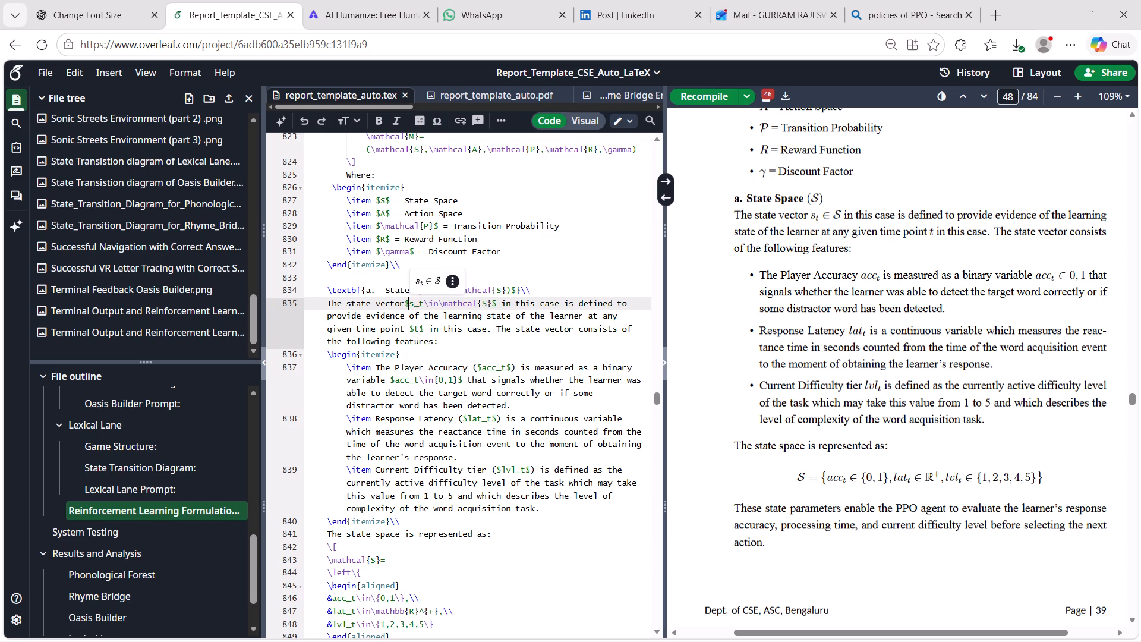
key(Left)
key(space)
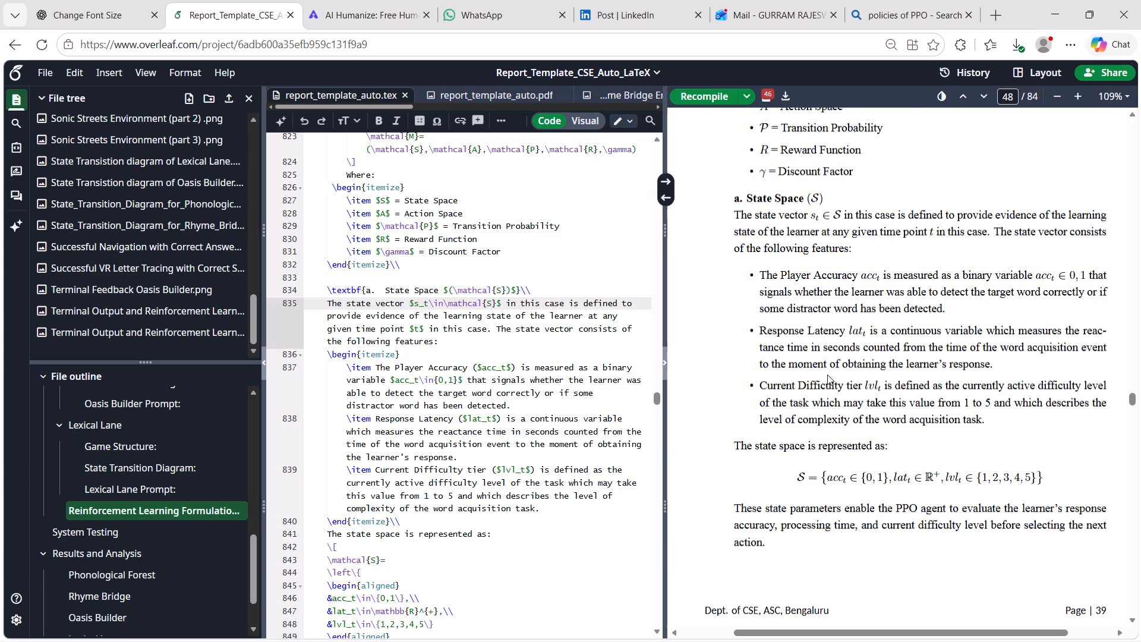
scroll(827, 374, down, 7)
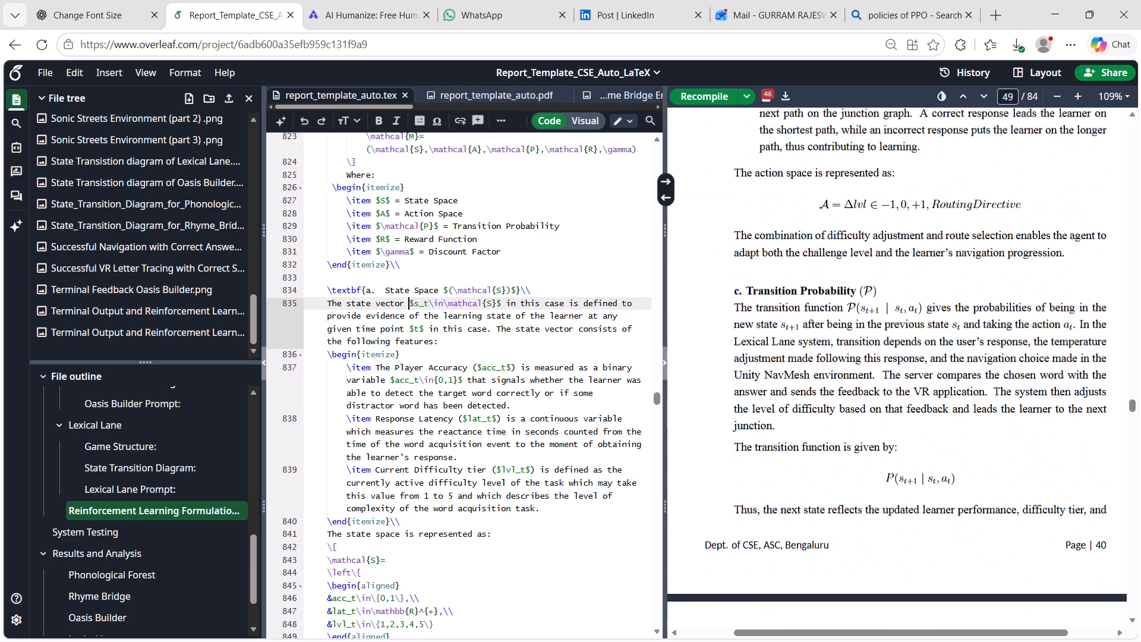
scroll(827, 374, down, 2)
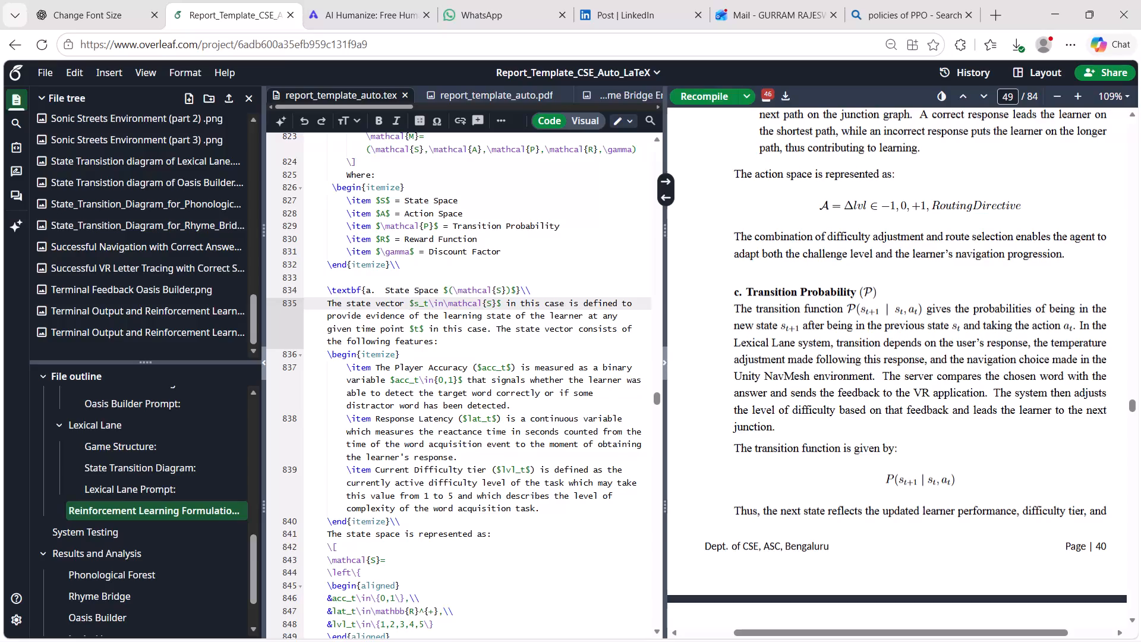
scroll(827, 374, down, 7)
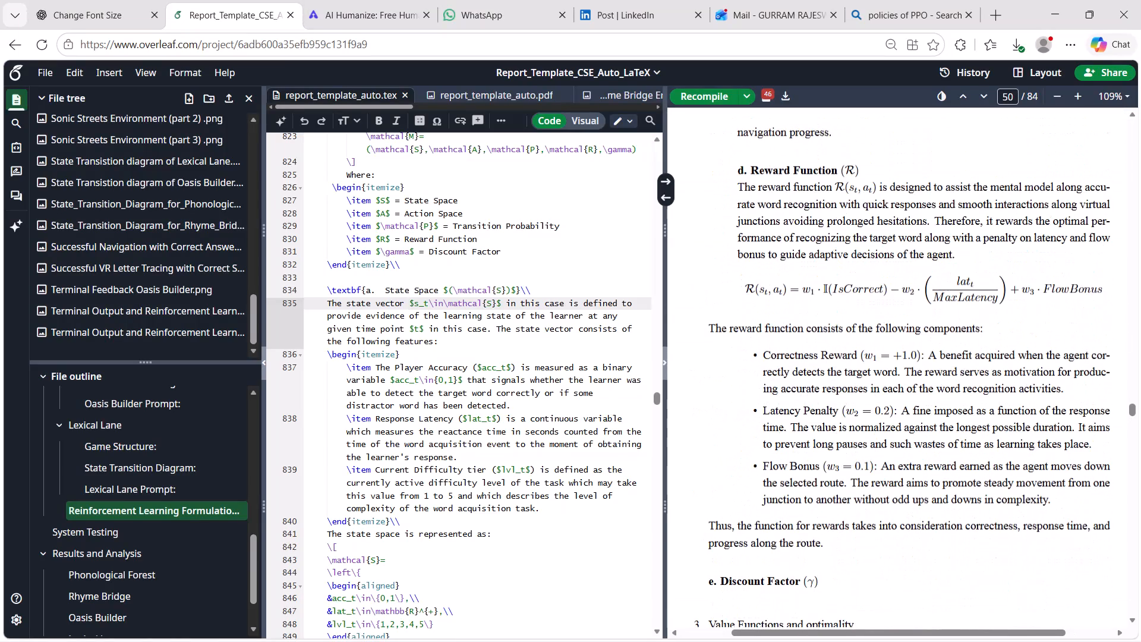
key(ctrl+s)
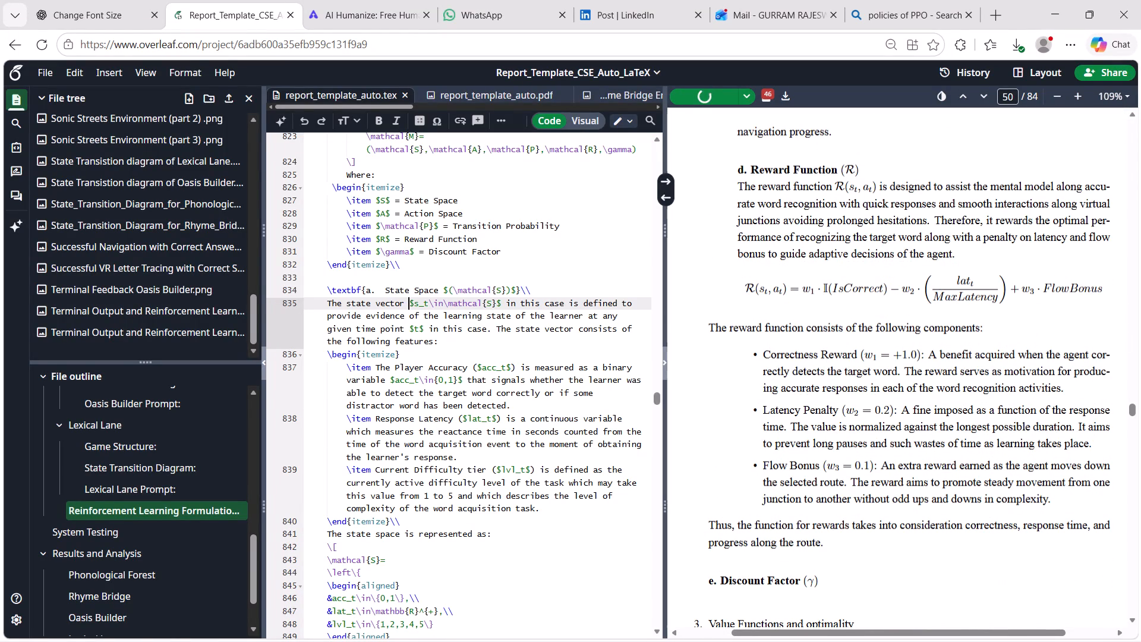
scroll(387, 551, down, 4)
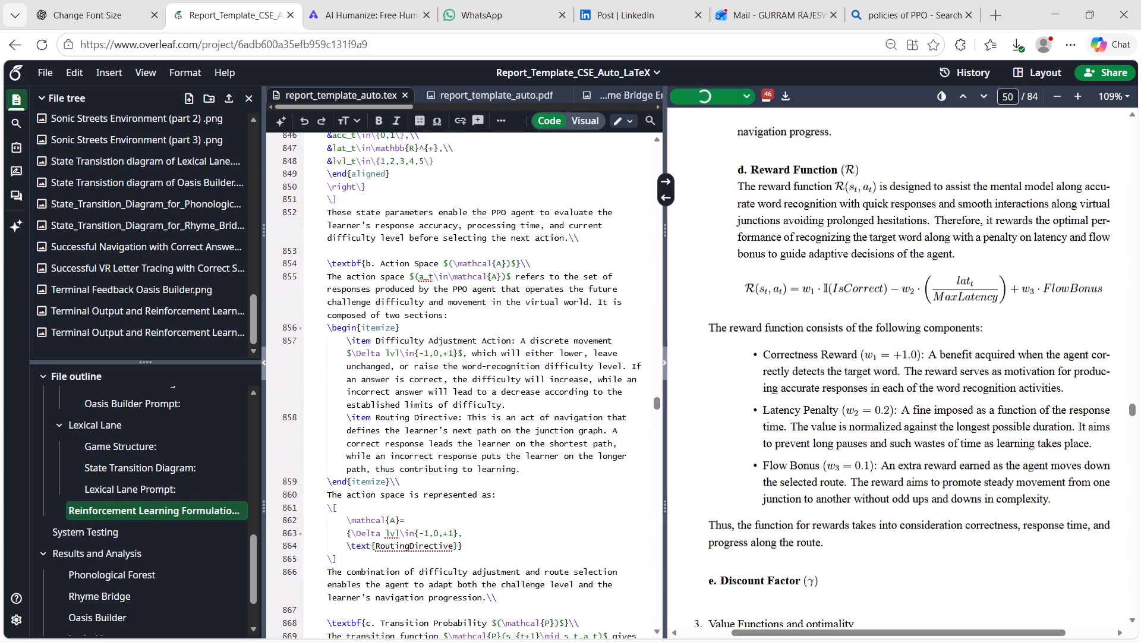
scroll(468, 486, down, 3)
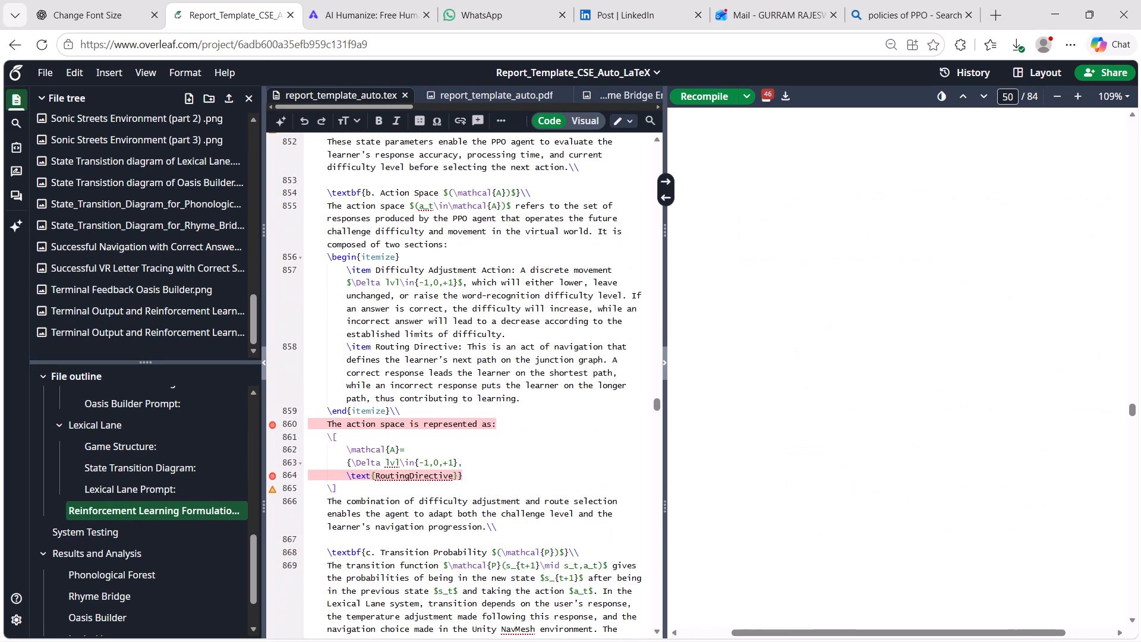
scroll(535, 482, down, 2)
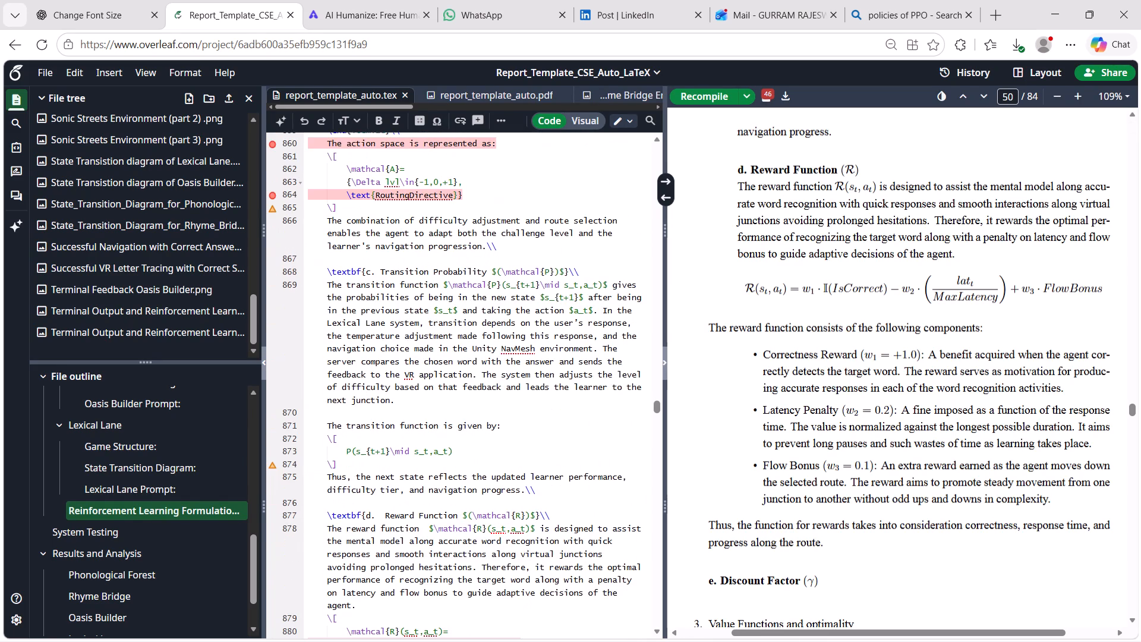
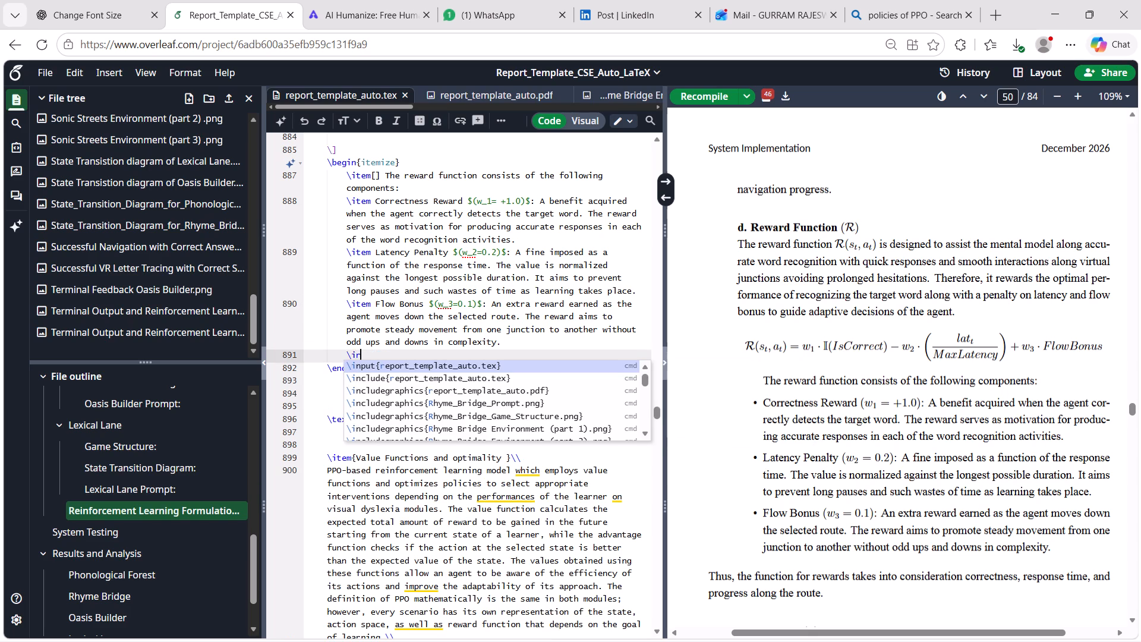
key(BackSpace)
text(te)
key(Down)
key(Return)
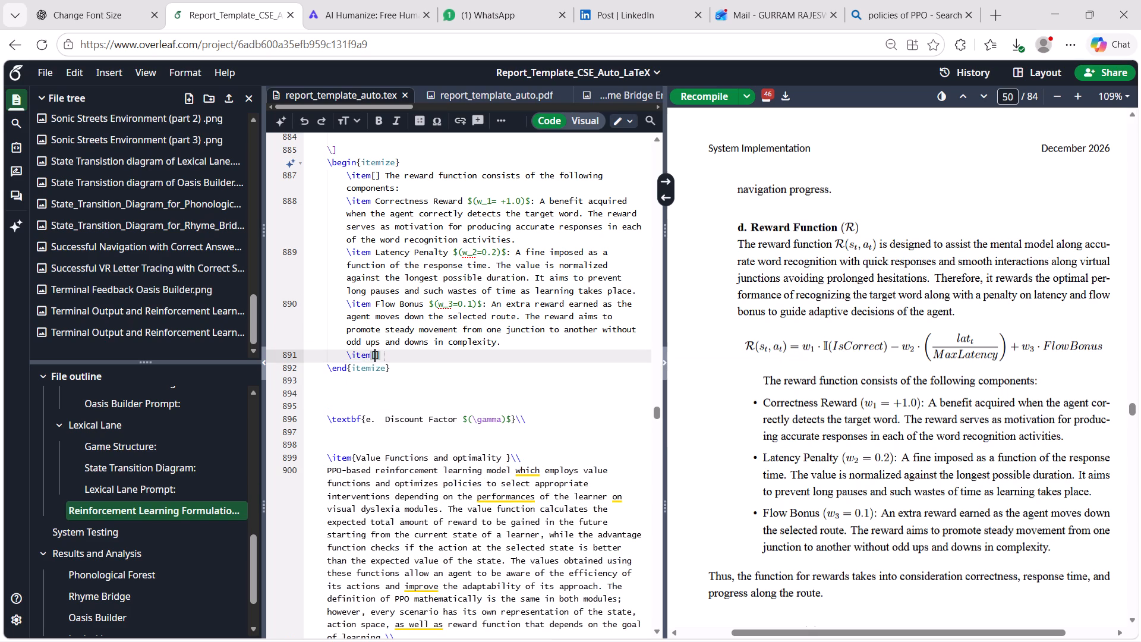
key(space)
key(BackSpace)
key(Right)
key(space)
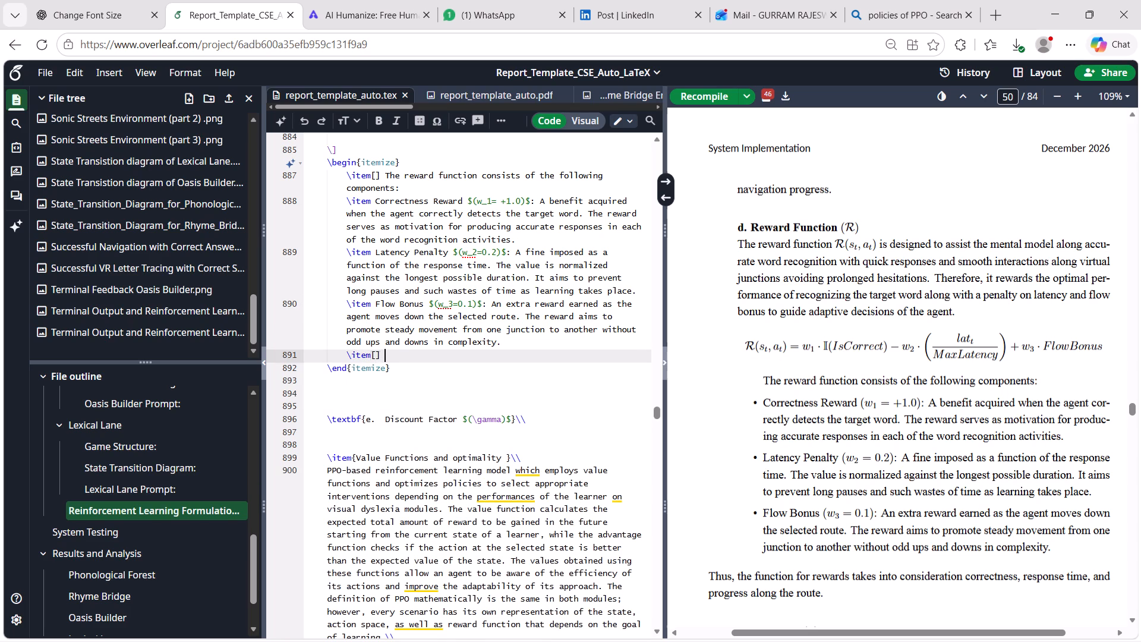
key(ctrl+v)
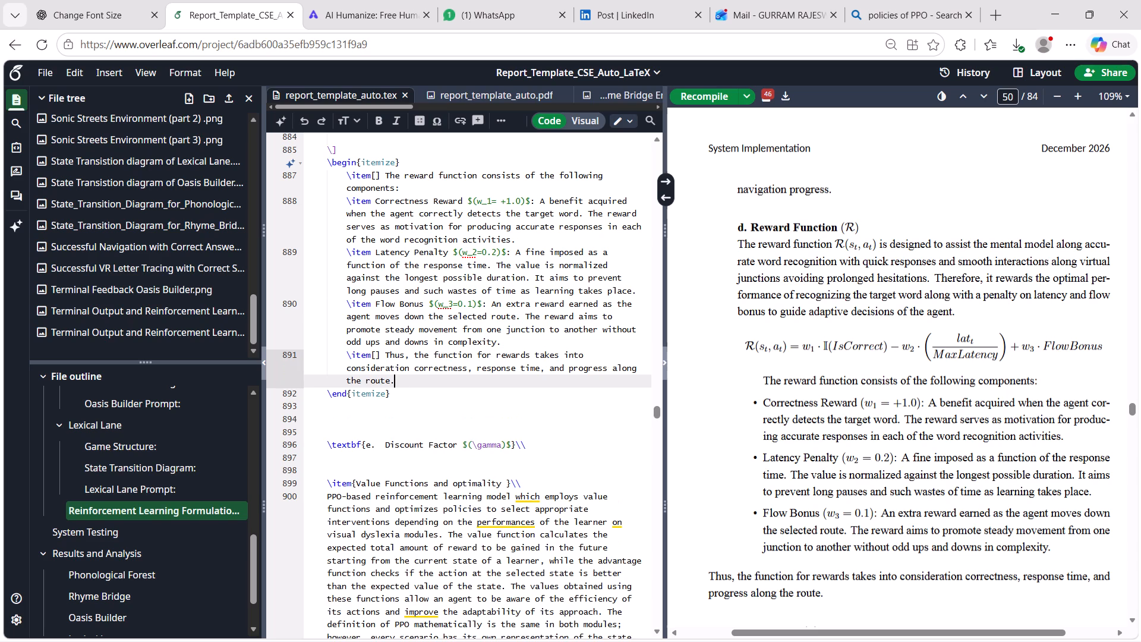
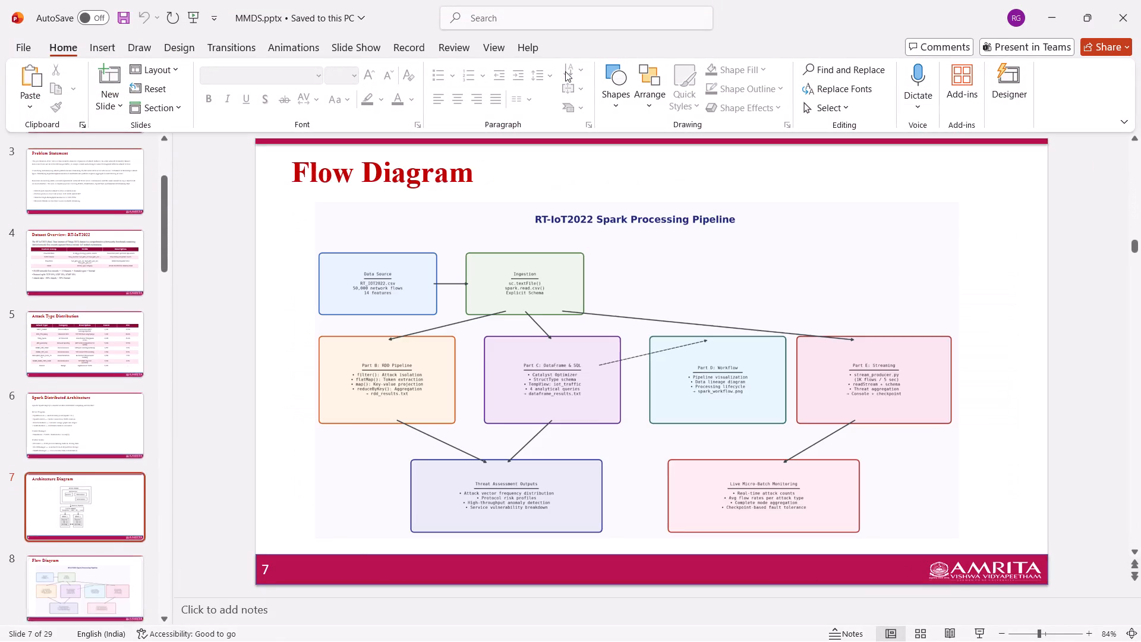
Review the remaining MMDS.pptx slides, from the flow diagram through Limitations & Future Scope, and return to the WhatsApp project group chat in the browser.
key(Down)
key(Down)
key(Down)
key(Down)
key(Down)
key(Down)
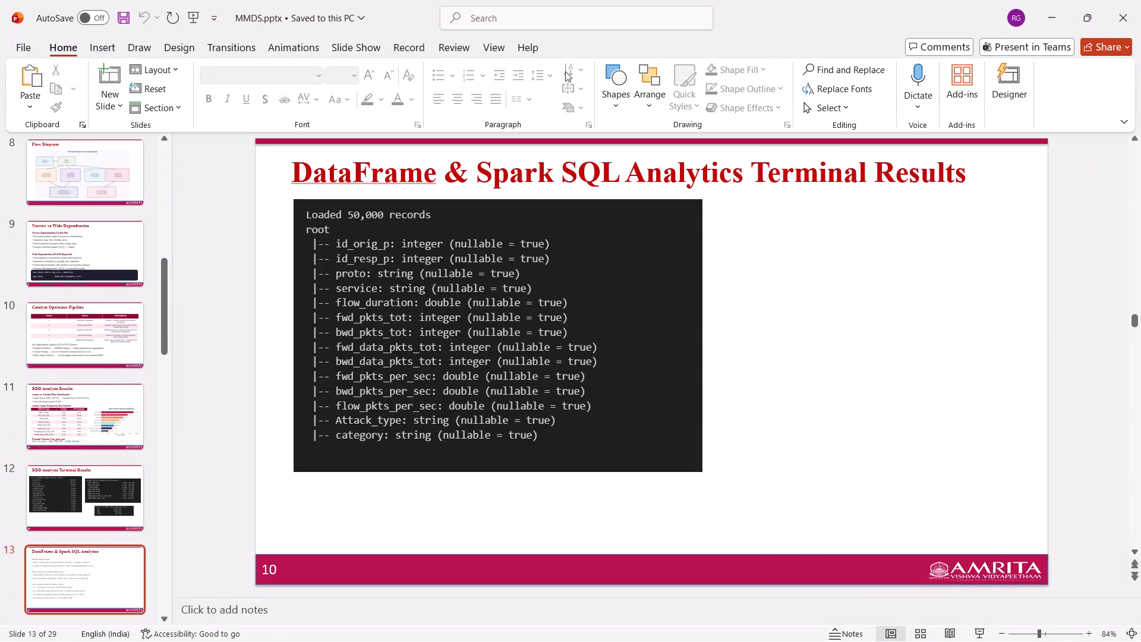
key(Down)
key(Down)
key(Down)
key(Down)
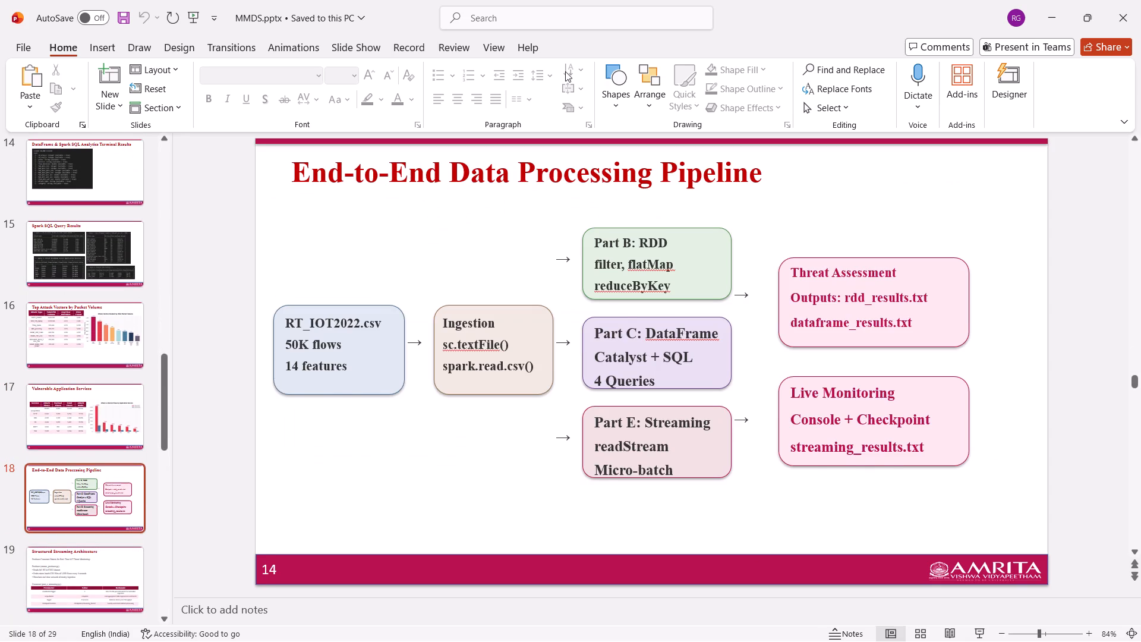
key(Down)
key(Down)
key(Down)
key(Down)
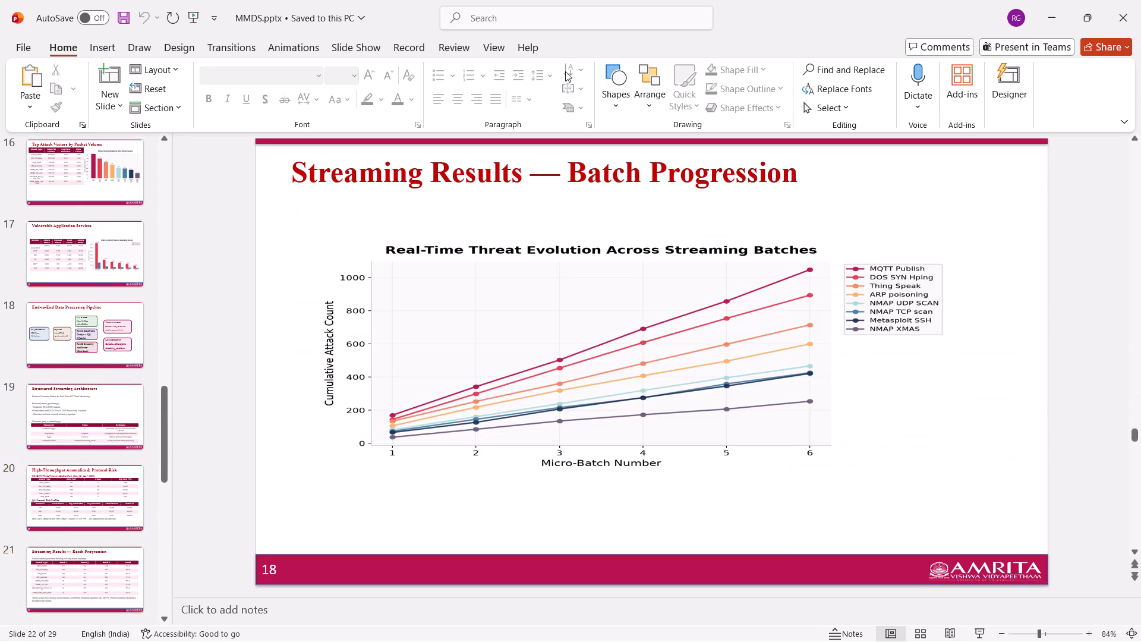
key(Down)
key(Down)
key(Down)
key(Up)
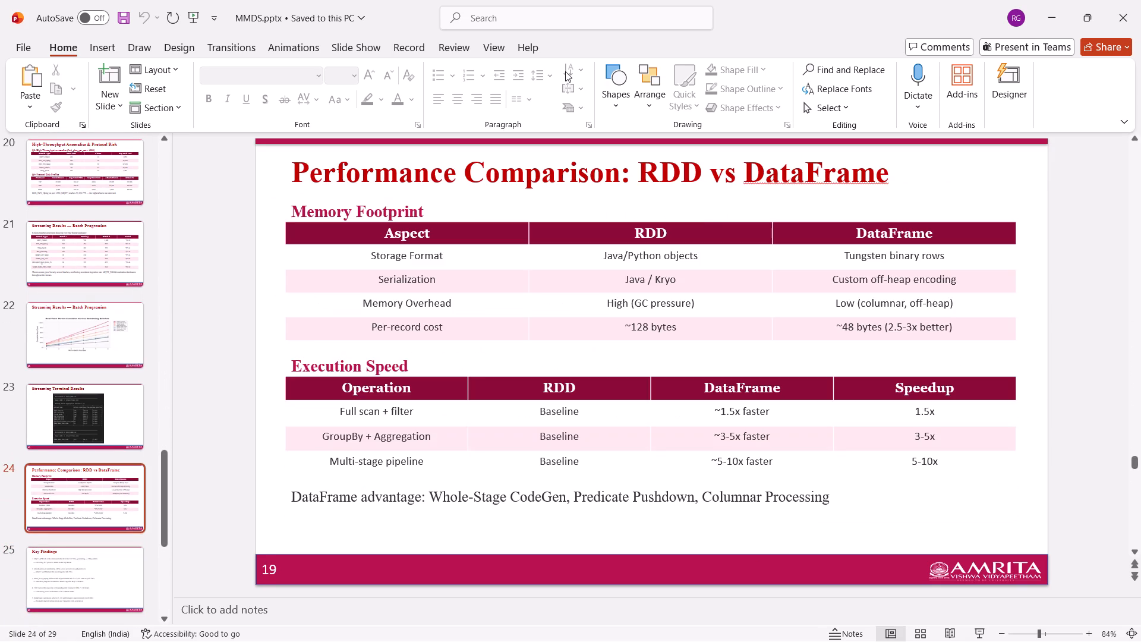
key(Up)
key(Down)
key(Down)
key(Down)
key(Down)
key(Down)
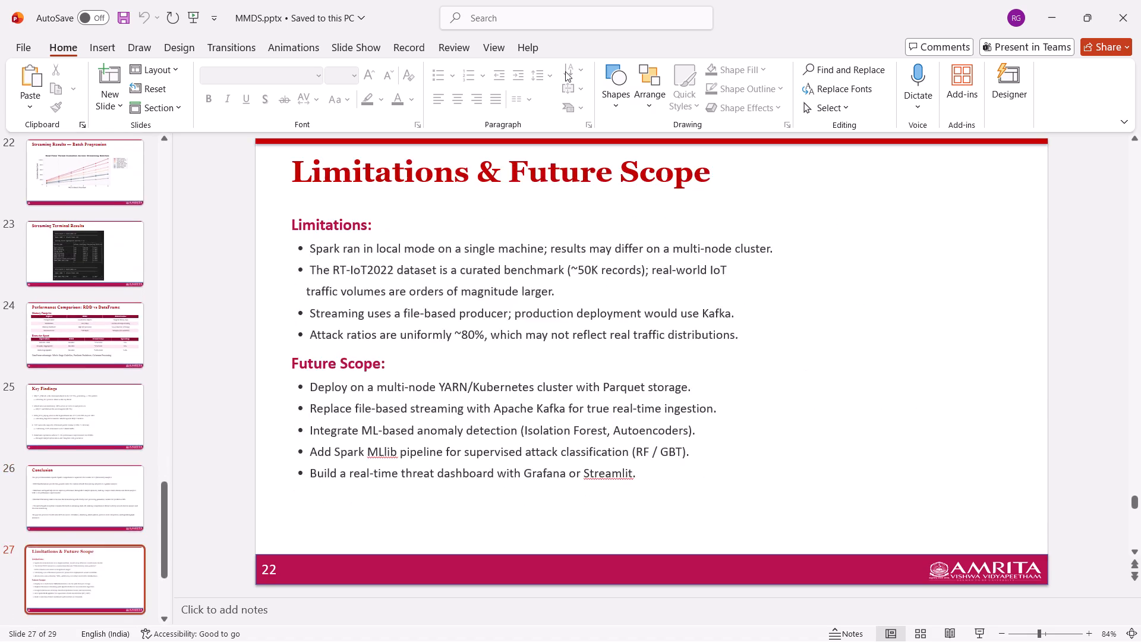
key(Down)
key(alt+Tab)
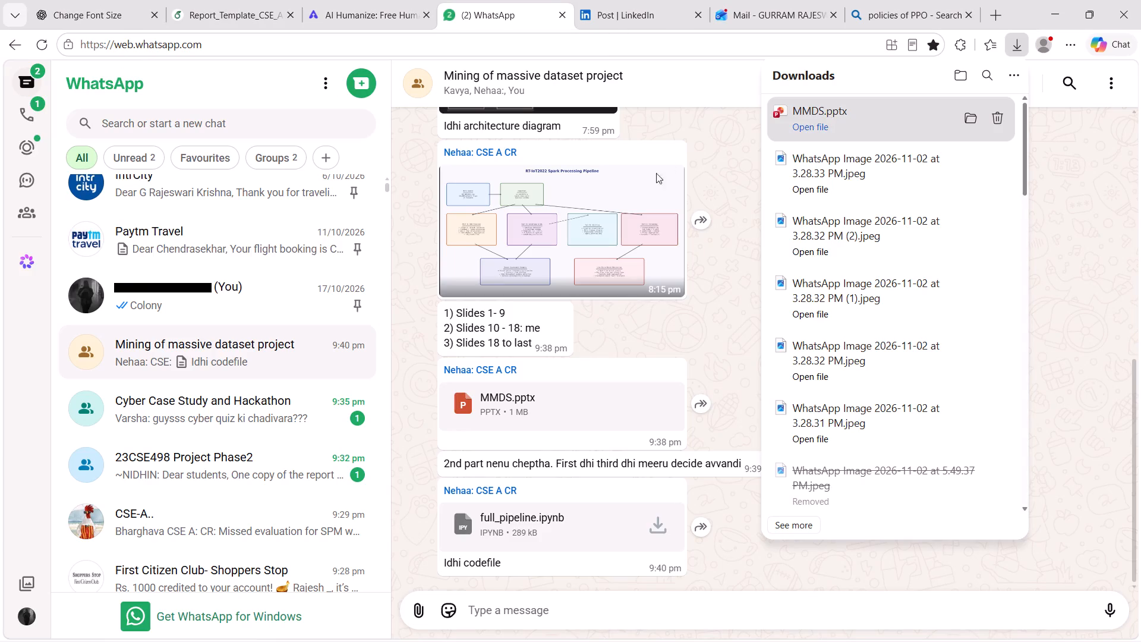